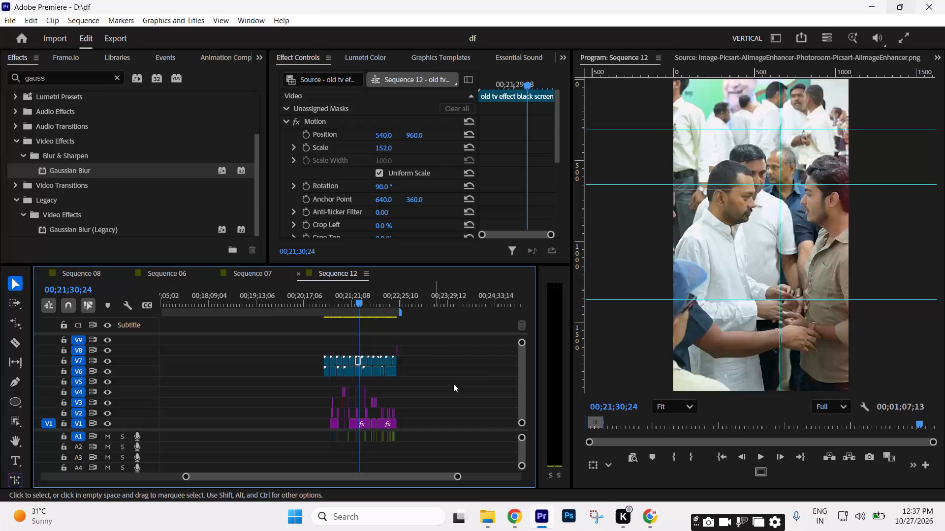
Paste the copied T3E_2480.MOV clip onto V1 near the sequence's start, directly after DSC_6836.MOV.
drag(283, 300, 0, 349)
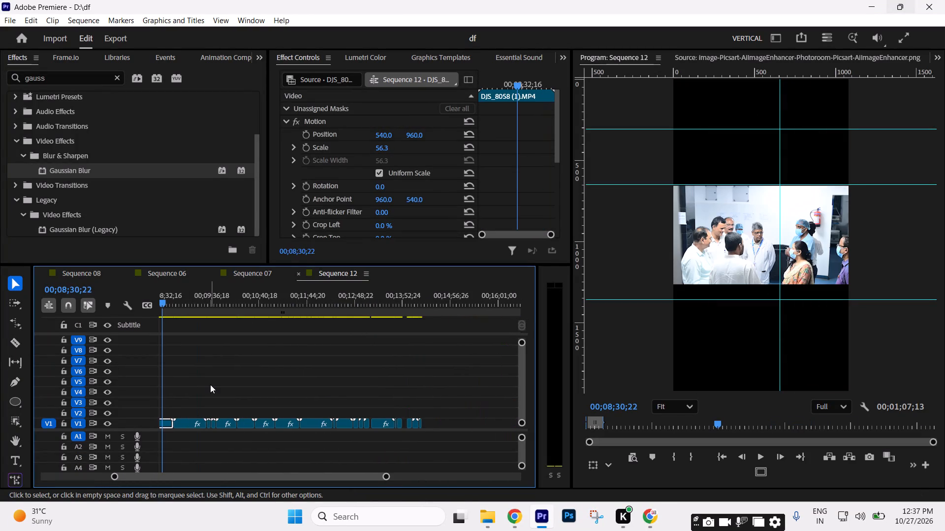
key(Home)
text(===)
key(equal)
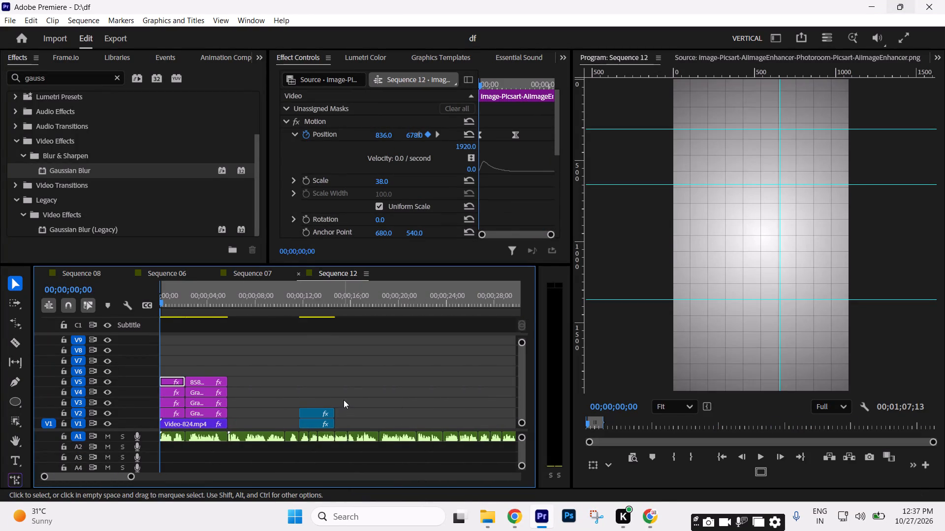
key(minus)
click(266, 310)
key(Up)
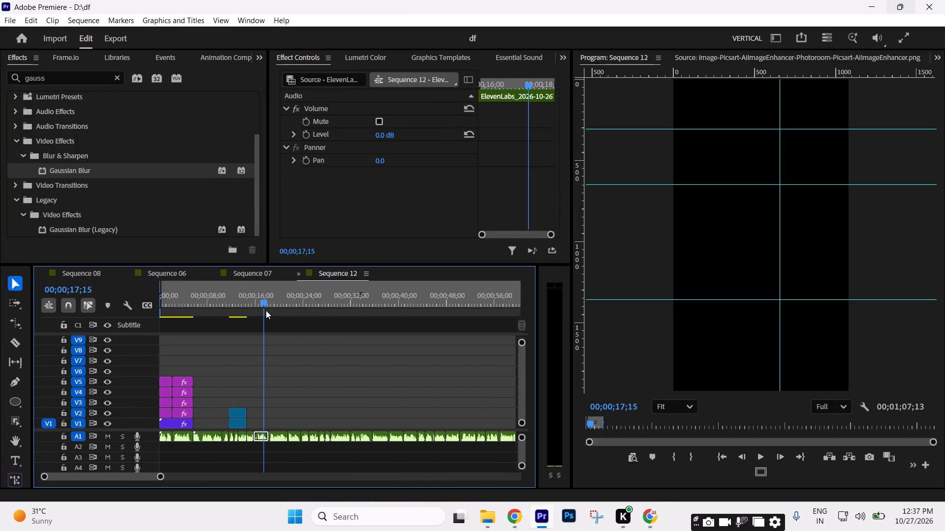
key(Up)
text(-=)
key(ctrl+v)
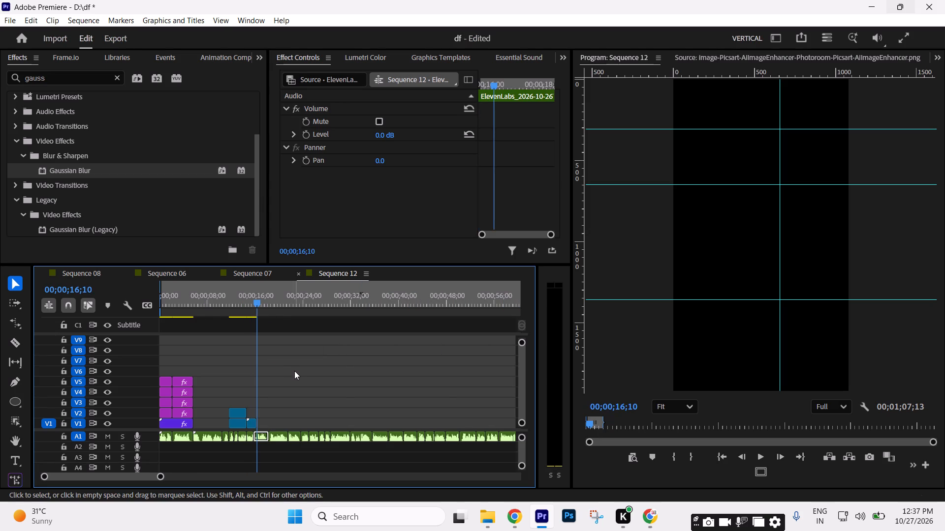
Preview the pasted T3E_2480.MOV clip and set its scale to 59.
text(==)
click(305, 309)
key(space)
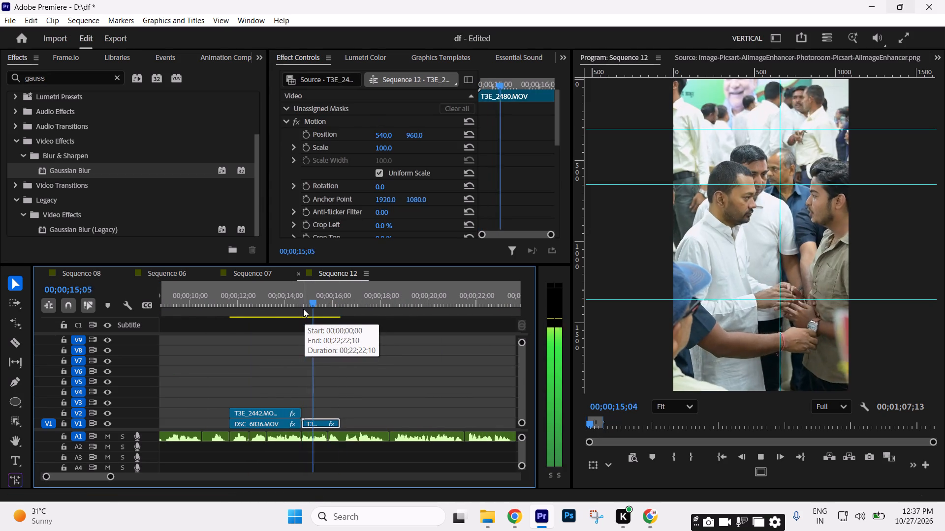
key(space)
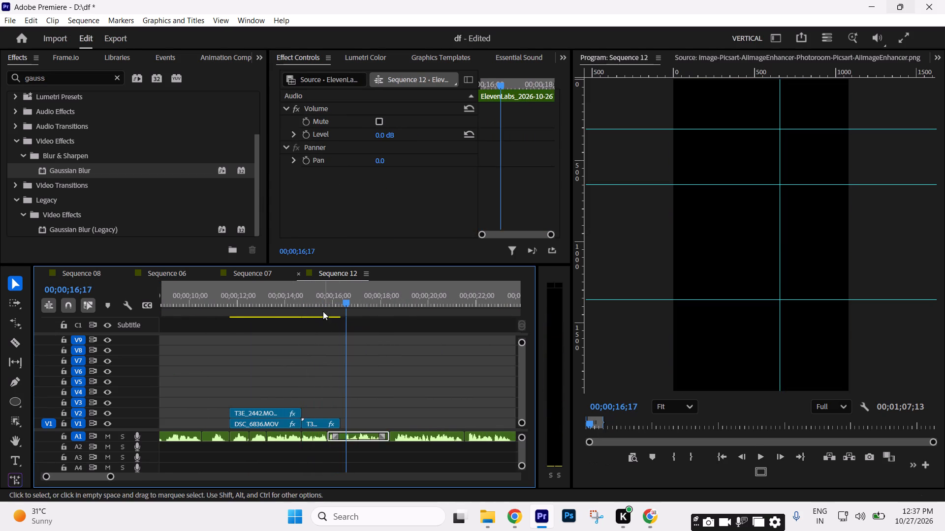
click(323, 311)
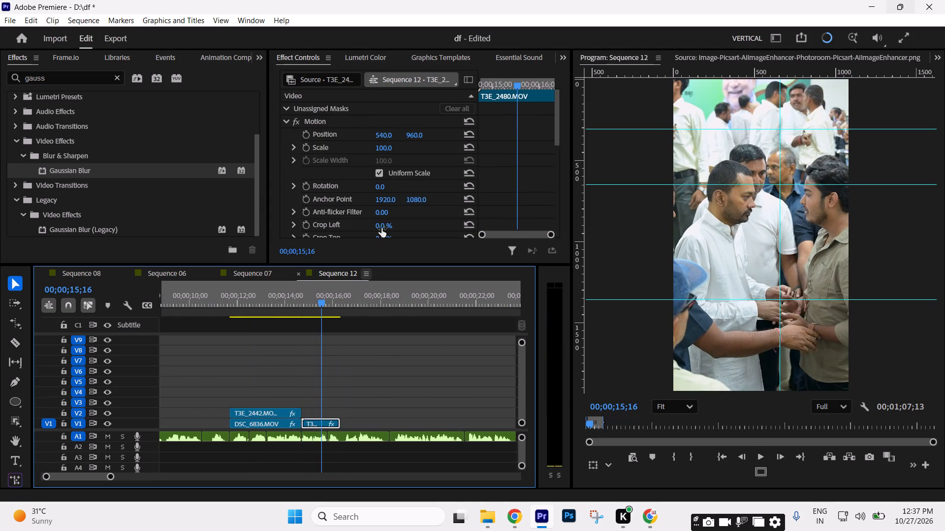
drag(379, 150, 354, 155)
Move T3E_2480.MOV to V3, starting at about 00;00;13;07, and trim its end to match the clips below.
drag(320, 424, 330, 410)
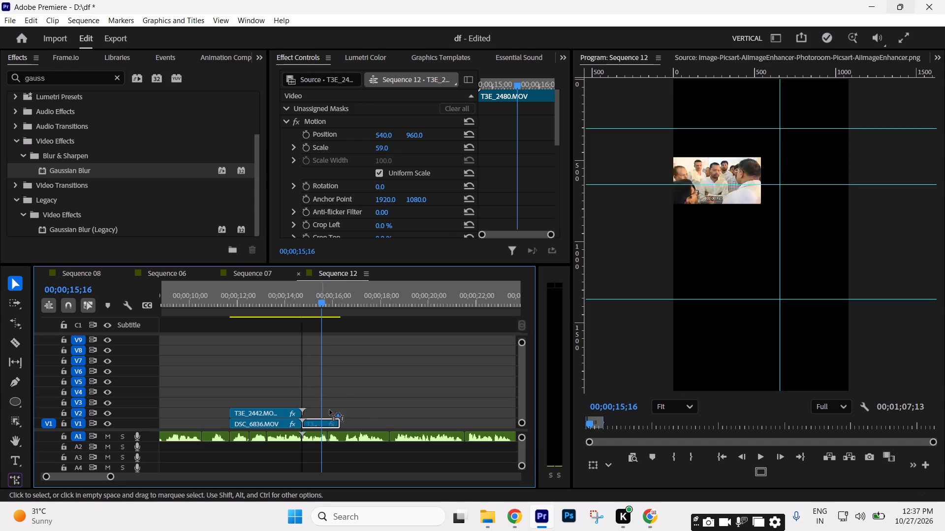
drag(330, 410, 284, 406)
click(308, 402)
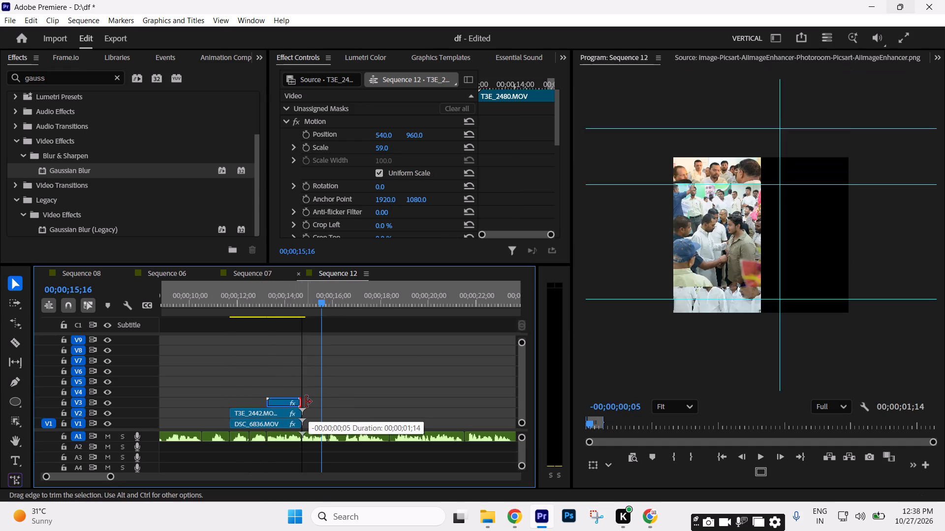
Shift T3E_2442.MOV on V2 to start at about 00;00;12;25, trim its end to match DSC_6836.MOV, and preview it.
click(286, 312)
click(238, 310)
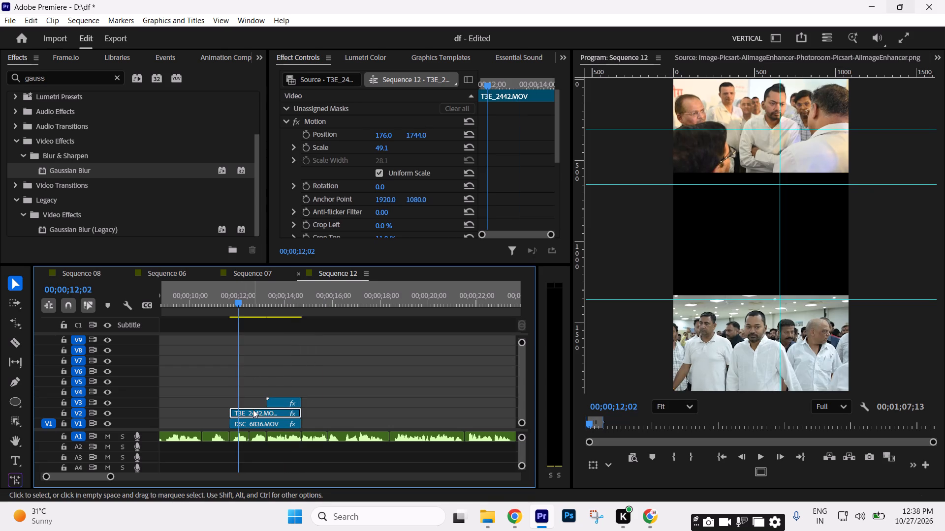
drag(253, 410, 276, 412)
drag(330, 411, 323, 411)
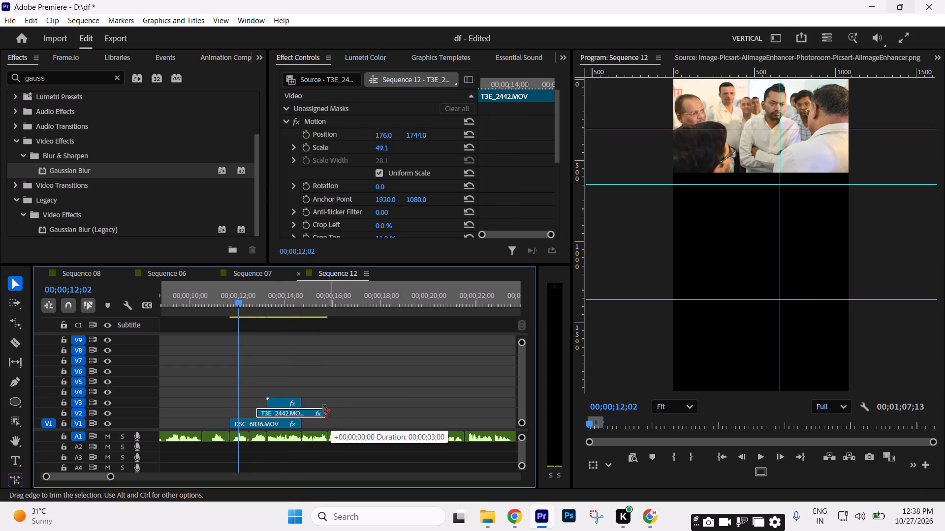
drag(323, 411, 309, 411)
key(space)
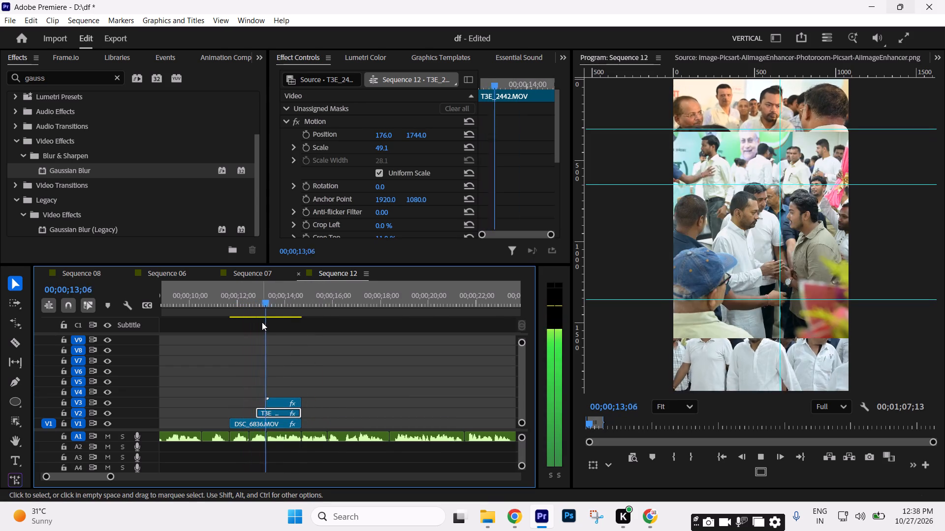
key(space)
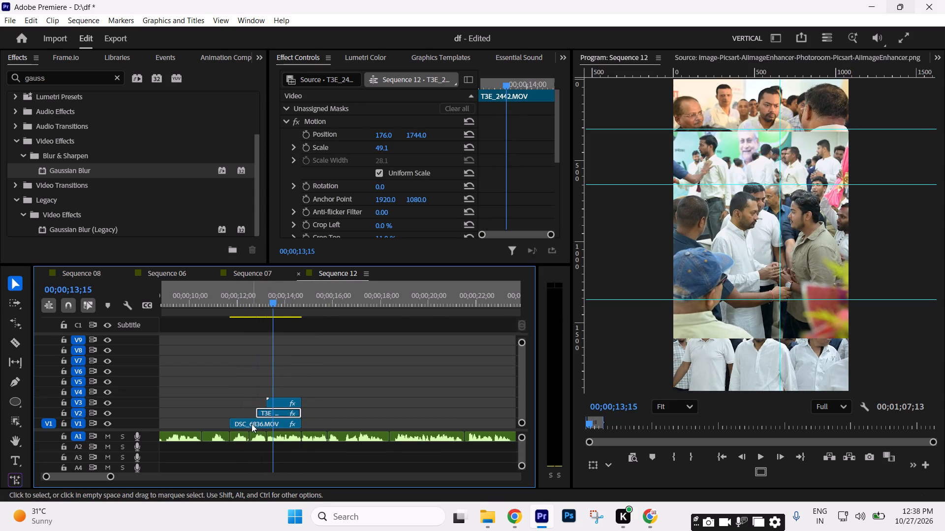
Start T3E_2480.MOV at about 00;00;12;17 and T3E_2442.MOV at about 00;00;13;07, with both ending alongside DSC_6836.MOV.
drag(284, 400, 266, 403)
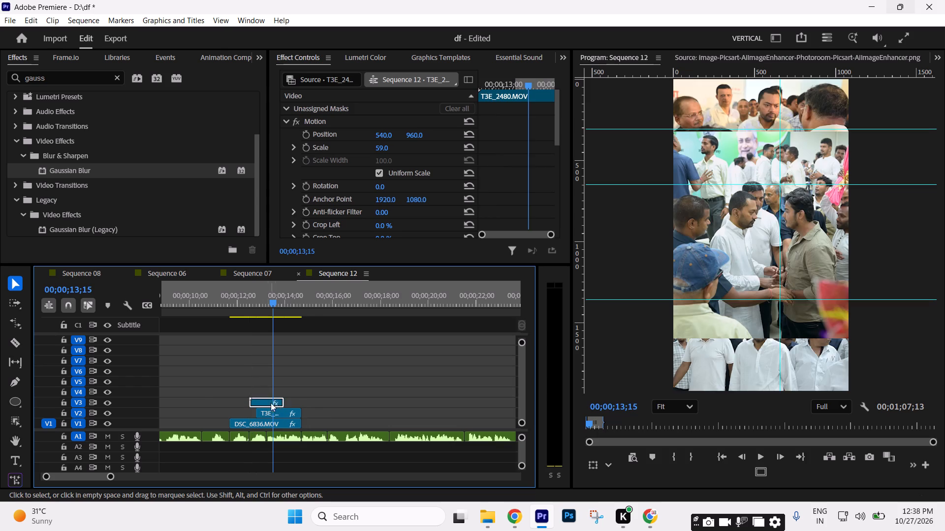
drag(281, 401, 296, 401)
drag(281, 411, 290, 412)
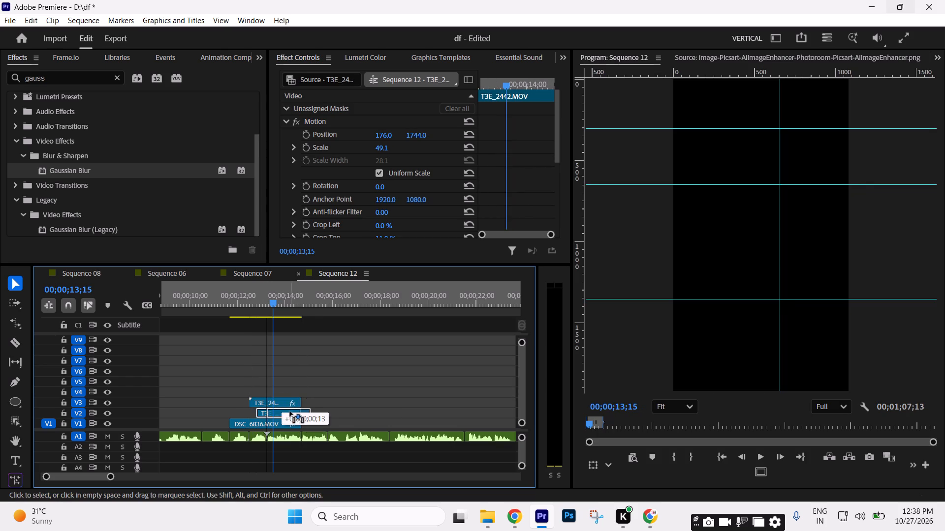
drag(290, 412, 291, 413)
drag(319, 413, 310, 413)
key(space)
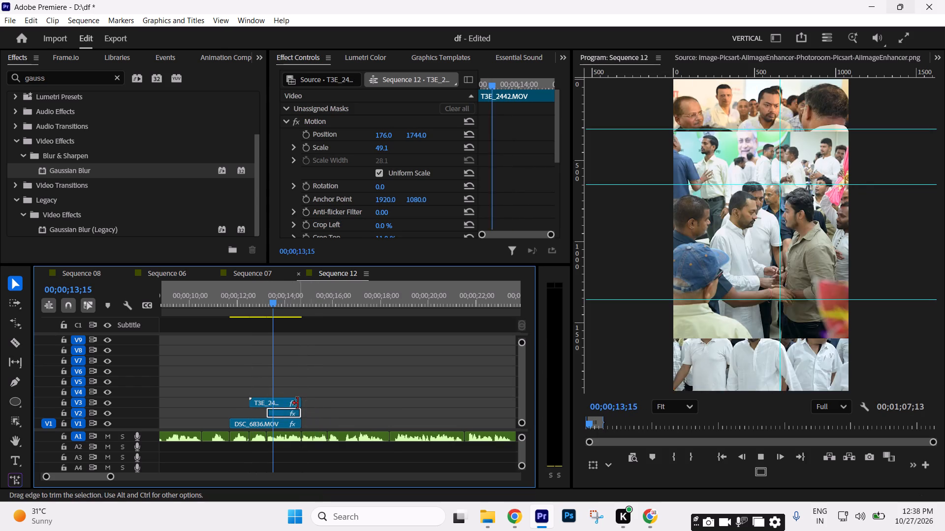
key(space)
Swap the tracks of the two upper clips, putting T3E_2480.MOV on V2 and T3E_2442.MOV on V3, and preview the section.
drag(285, 417, 285, 396)
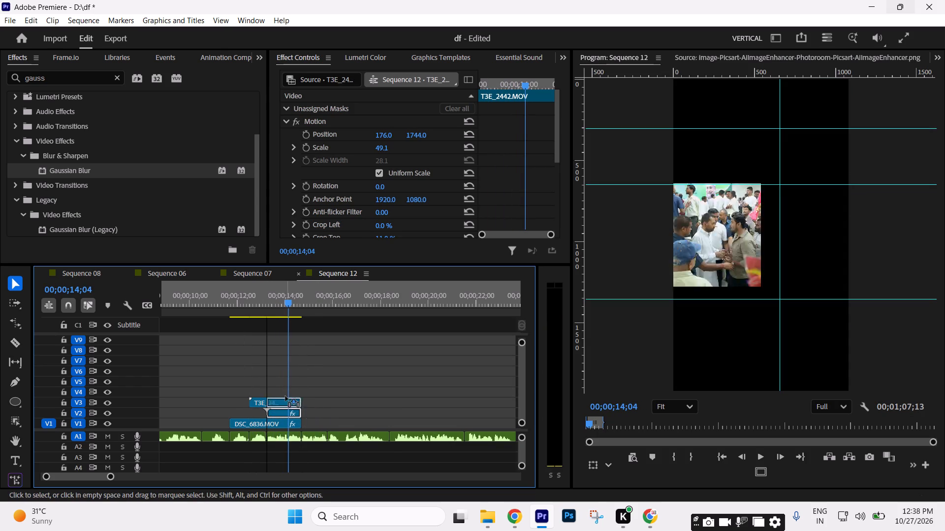
drag(285, 396, 285, 392)
drag(279, 404, 279, 412)
drag(283, 391, 283, 404)
click(229, 311)
key(space)
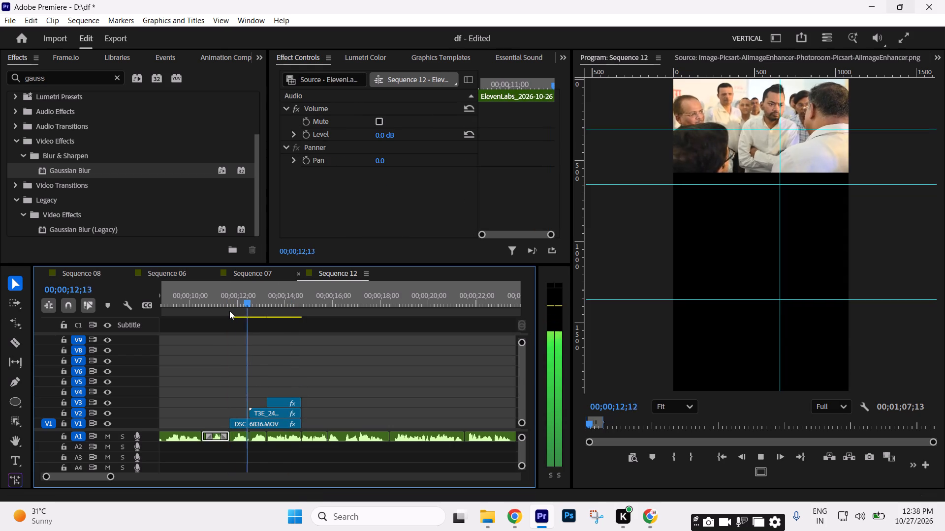
key(space)
drag(241, 304, 239, 304)
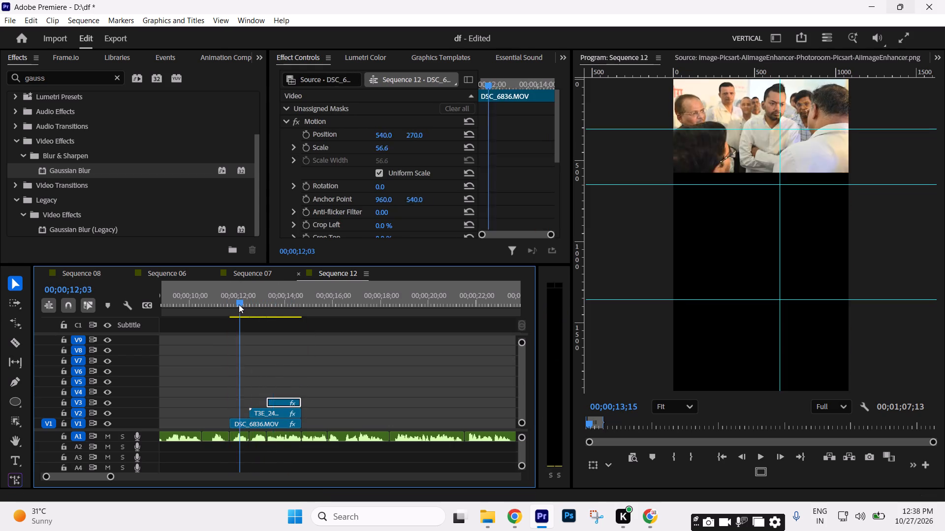
drag(239, 304, 214, 307)
Find the DJS_8081 (1).MP4 footage further along V1 and split it at 00;09;18;08.
key(minus)
drag(309, 307, 333, 311)
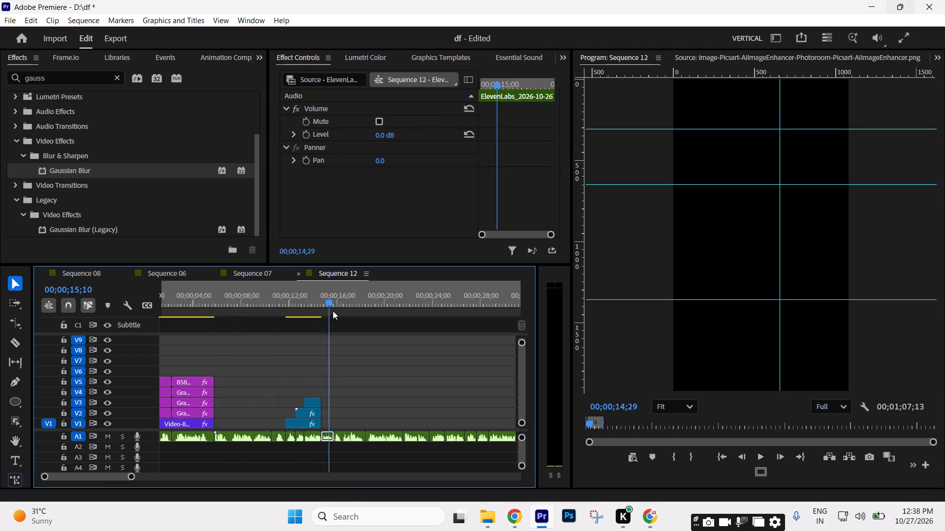
drag(333, 311, 337, 312)
text(--)
key(minus)
key(minus)
key(minus)
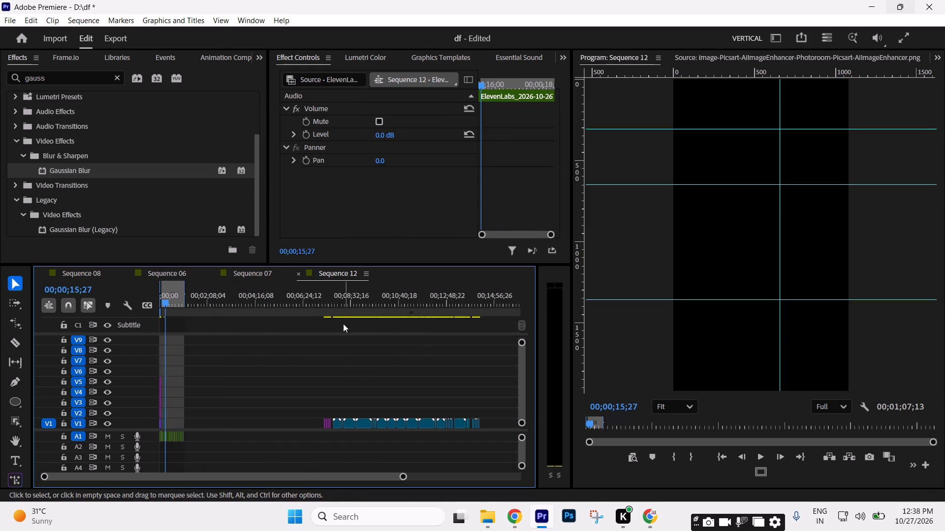
drag(333, 306, 348, 309)
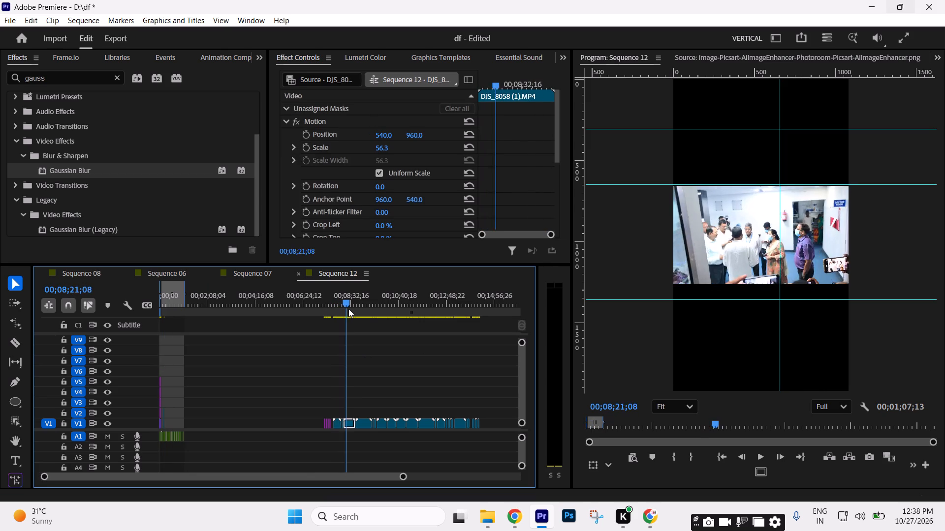
drag(348, 309, 364, 311)
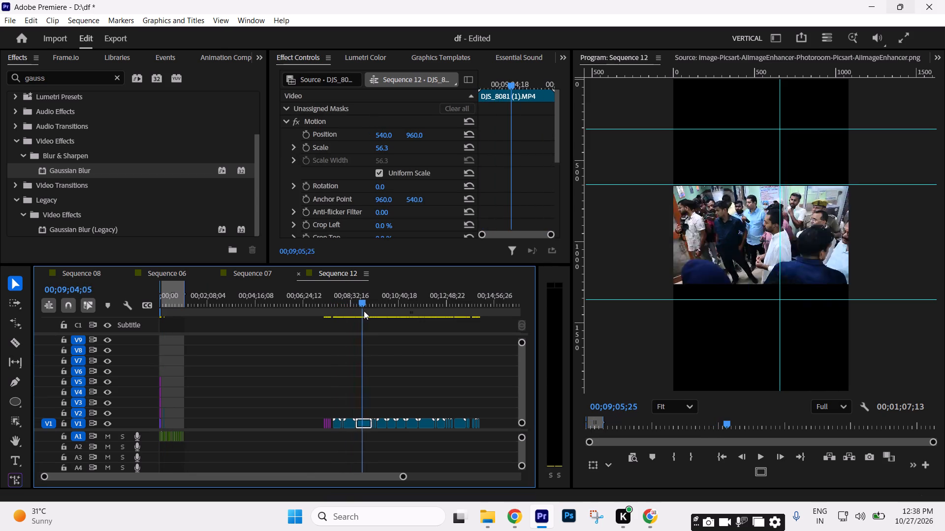
drag(364, 311, 363, 311)
key(equal)
key(equal)
key(equal)
drag(346, 296, 388, 302)
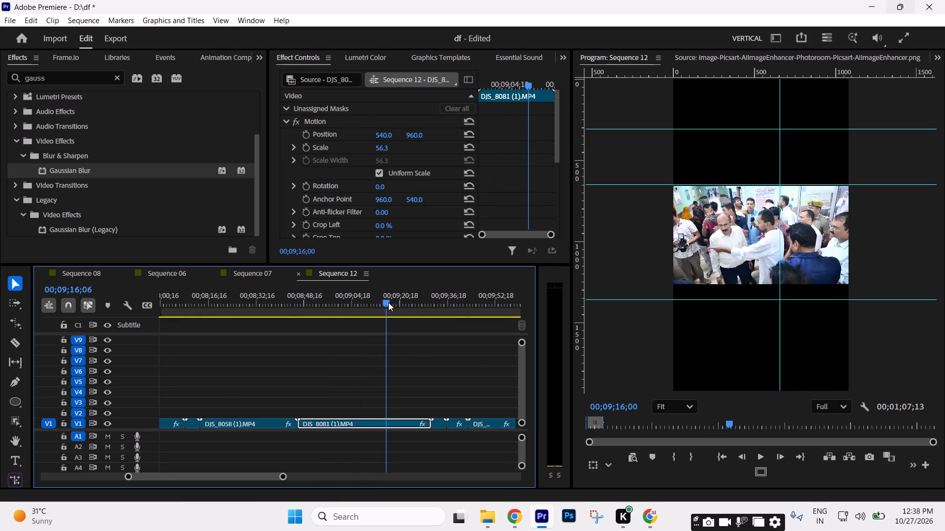
drag(388, 302, 394, 303)
key(c)
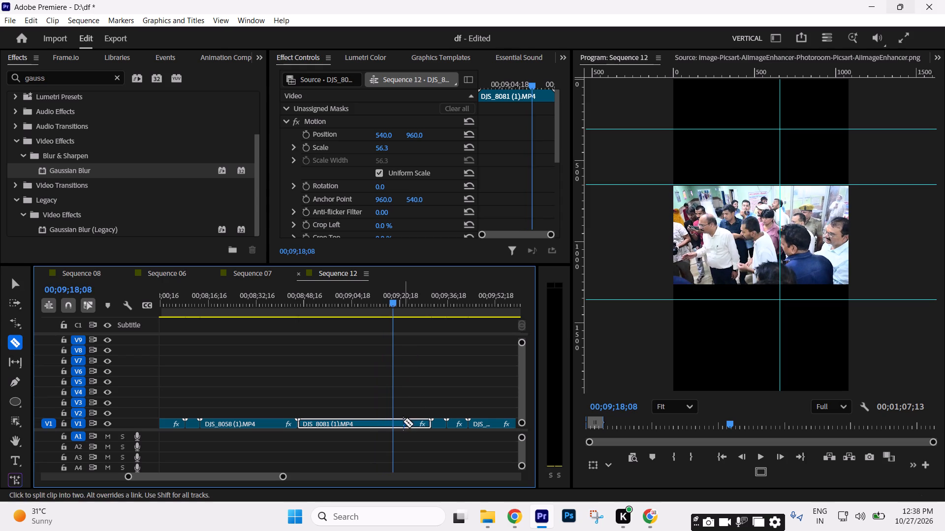
click(396, 422)
key(v)
Split DJS_8081 (1).MP4 again at 00;09;09;19 and cut the segment between the two splits to the clipboard.
drag(387, 296, 363, 303)
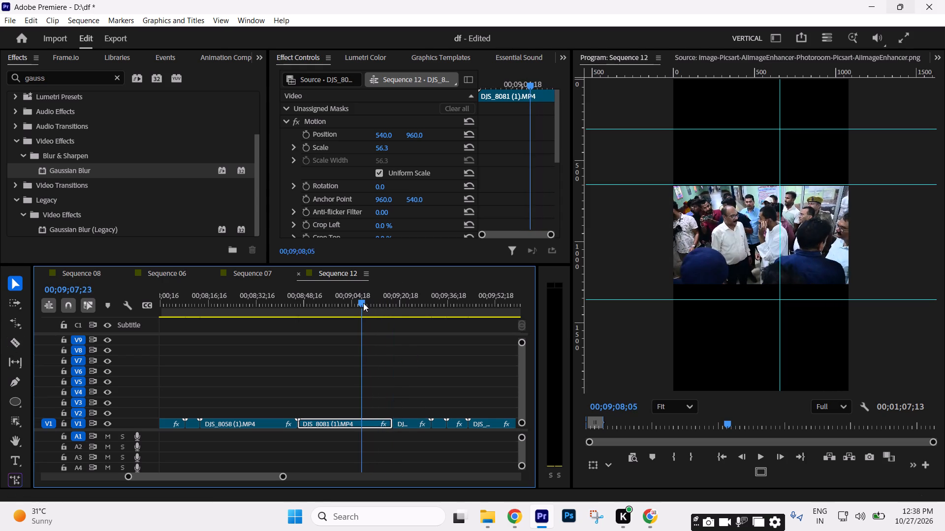
drag(363, 303, 369, 305)
key(c)
click(368, 421)
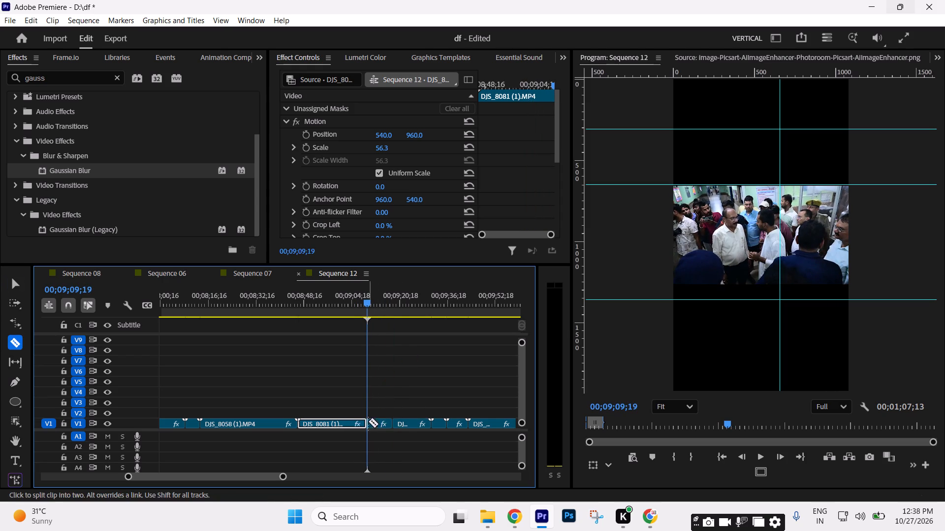
key(v)
drag(372, 404, 381, 424)
key(ctrl+x)
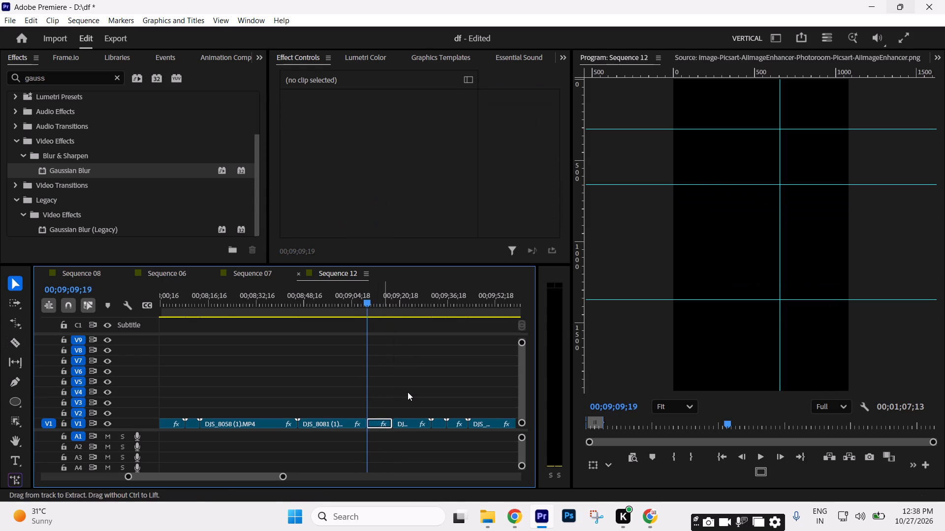
Paste the DJS_8081 (1).MP4 segment onto V1 directly after the stacked clips near the sequence's start.
key(minus)
key(minus)
key(minus)
key(minus)
key(minus)
drag(268, 302, 89, 330)
key(equal)
key(equal)
key(equal)
key(equal)
key(equal)
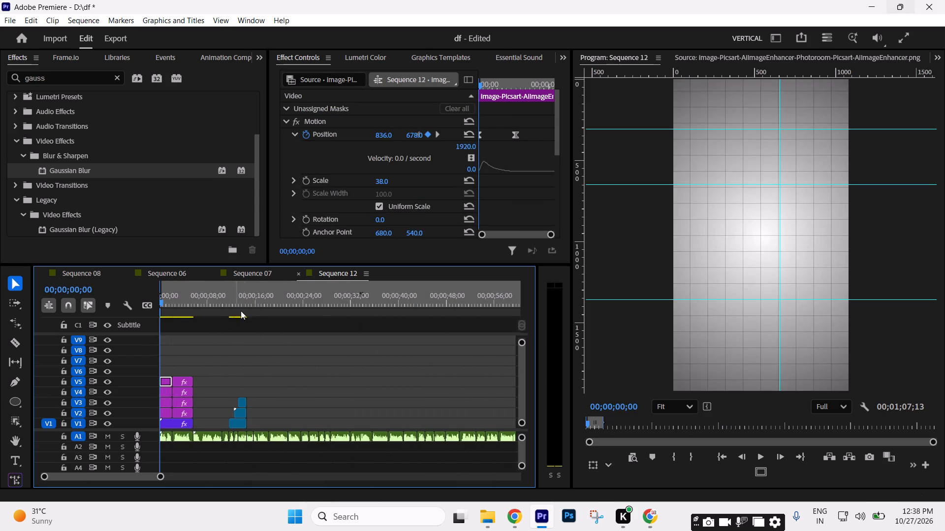
click(252, 304)
key(Up)
key(ctrl+v)
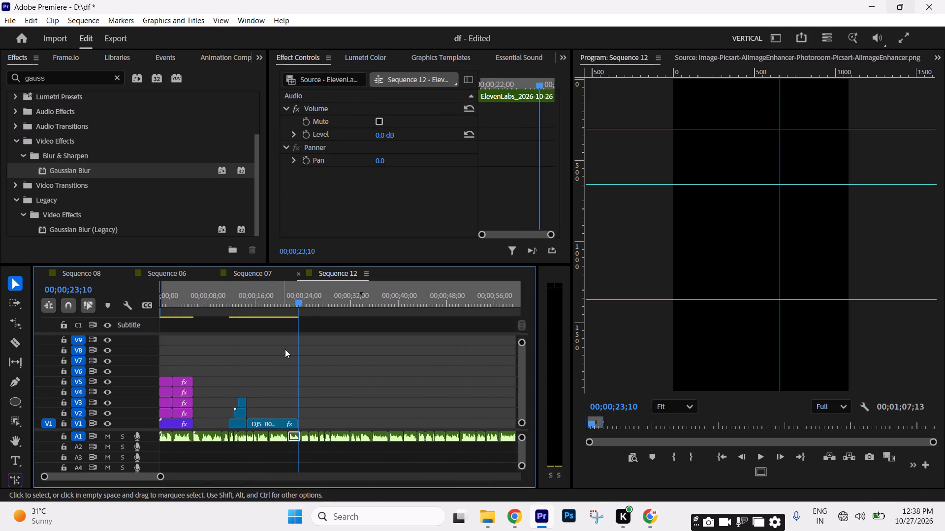
Play the pasted DJS_8081 (1).MP4 clip and trim its end back to about 00;00;18;11.
key(equal)
click(245, 303)
key(space)
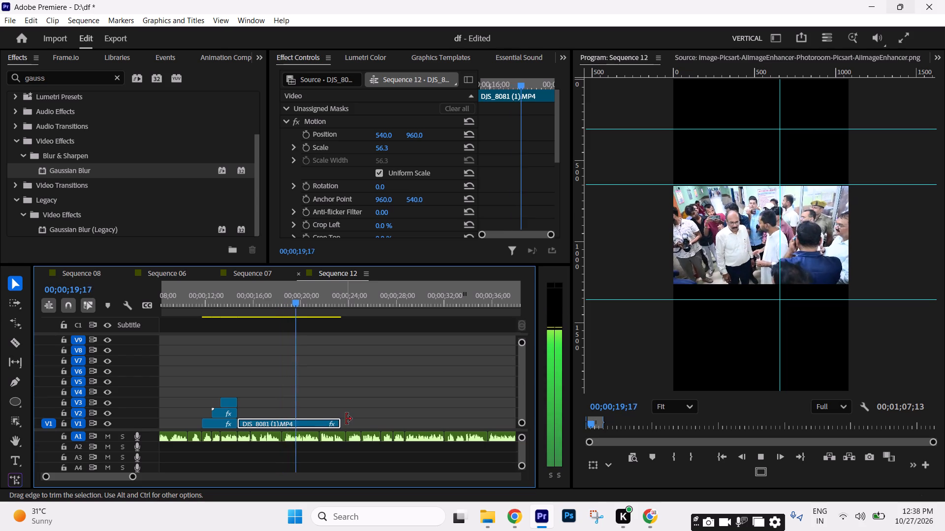
drag(345, 418, 288, 424)
Set the DJS_8081 (1).MP4 clip's scale to 179.3 and its horizontal position to 664, and preview the framing.
click(265, 303)
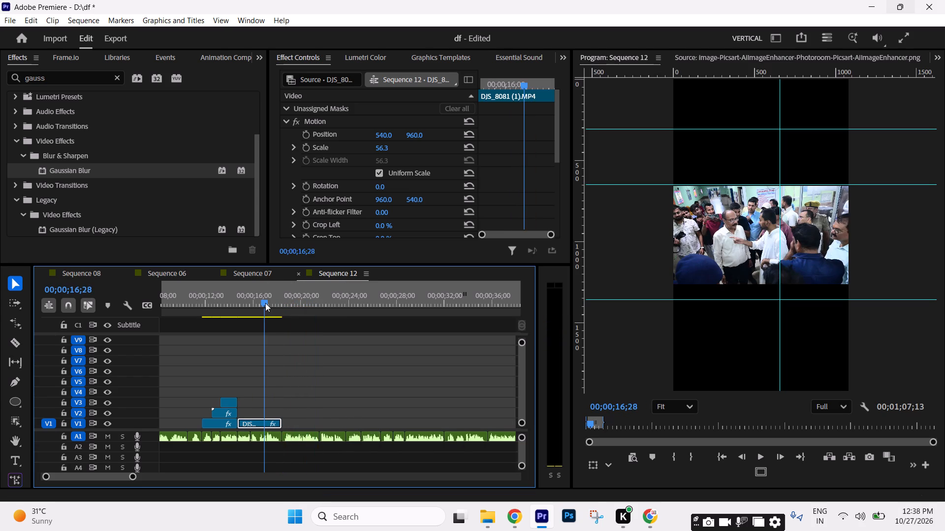
drag(378, 147, 449, 158)
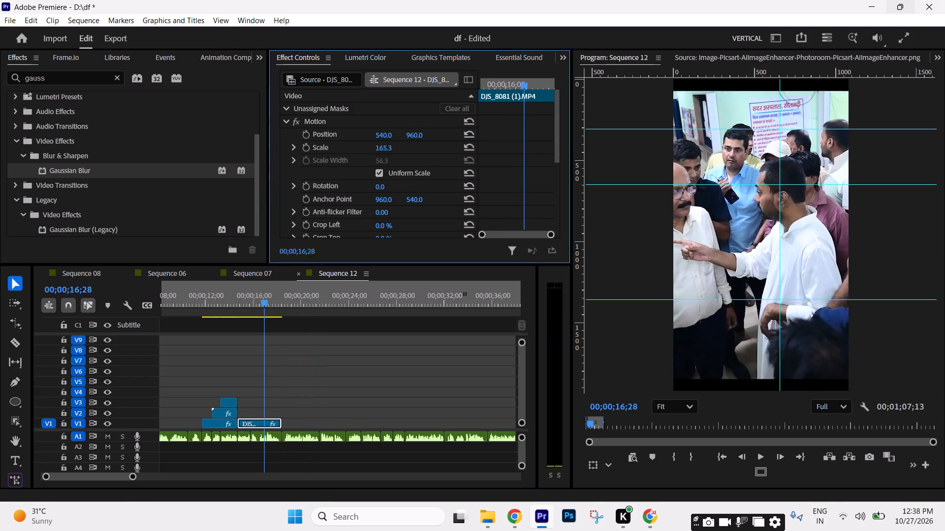
drag(449, 158, 457, 158)
drag(379, 137, 453, 153)
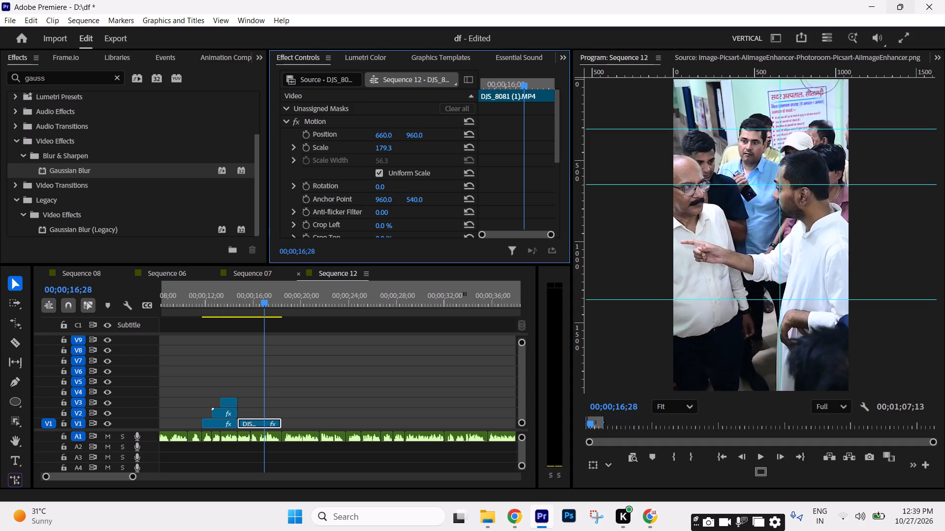
drag(453, 153, 456, 153)
key(space)
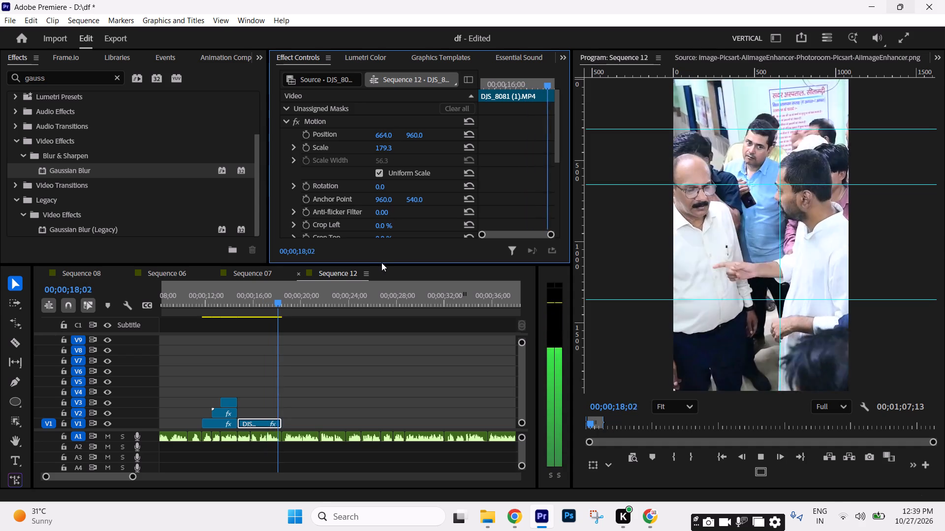
Split the DJS_8091 (1).MP4 source clip on V1 at 00;07;53;28.
key(space)
key(minus)
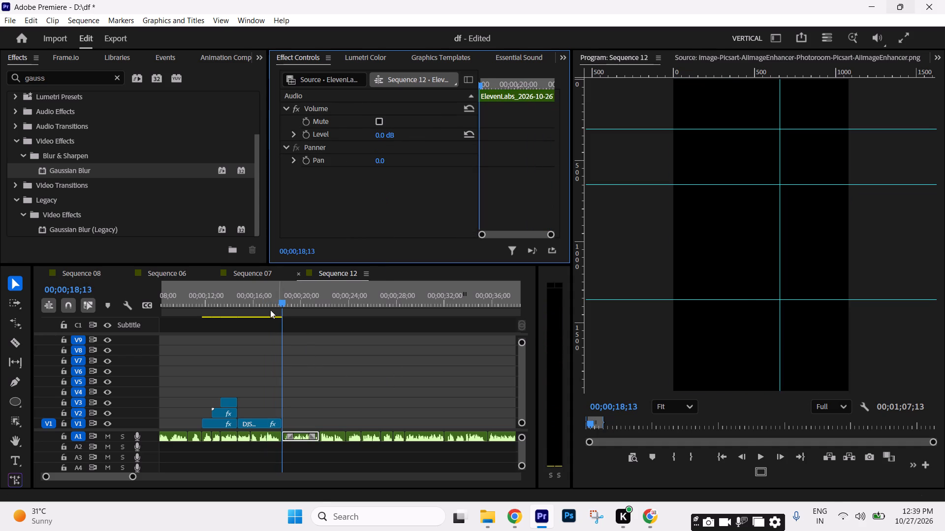
click(263, 308)
key(minus)
key(minus)
key(minus)
key(minus)
key(minus)
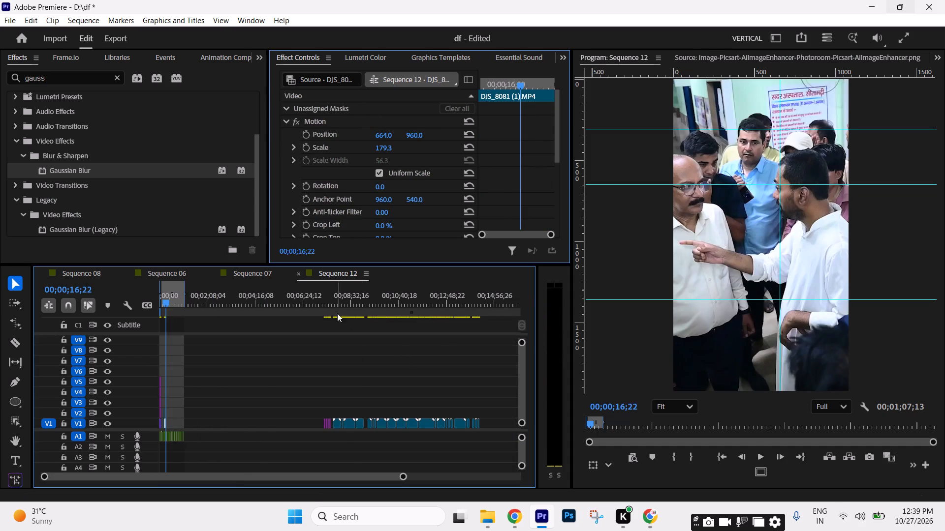
drag(334, 310, 341, 311)
text(==)
key(equal)
drag(339, 303, 314, 303)
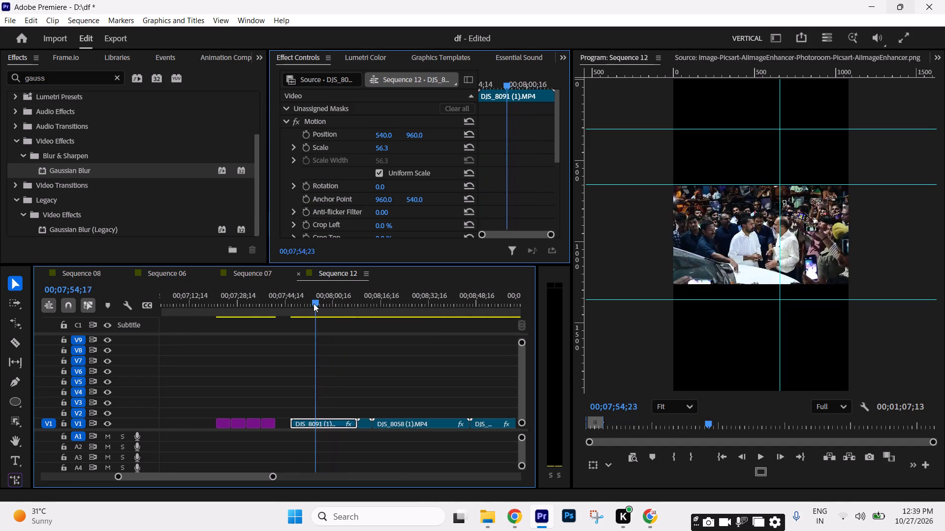
drag(314, 303, 312, 306)
key(c)
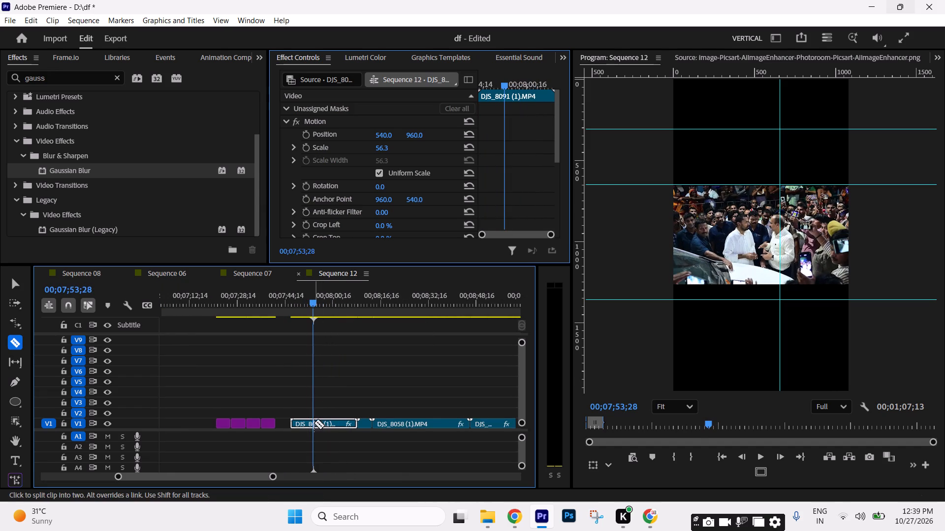
click(314, 423)
Split DJS_8091 (1).MP4 again at 00;08;05;04 and copy the segment between the two splits.
key(v)
drag(316, 302, 343, 303)
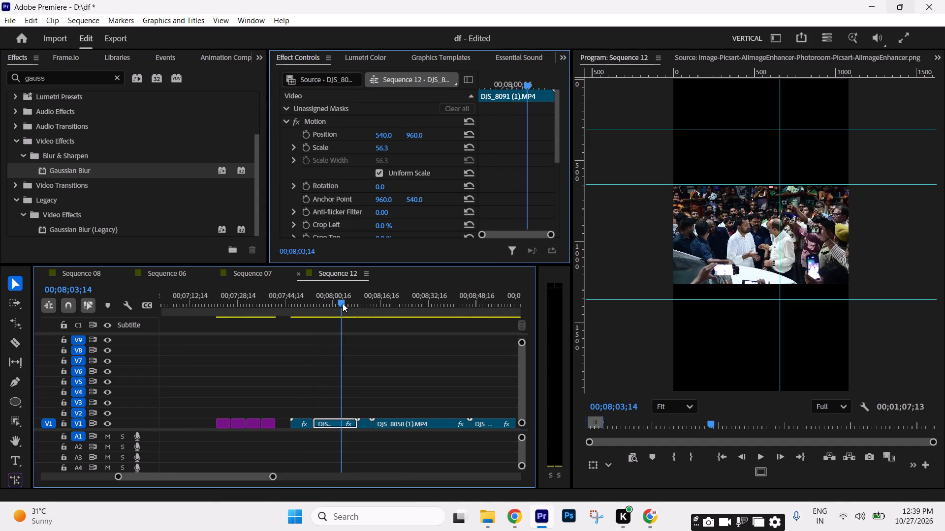
drag(343, 303, 347, 305)
key(c)
click(344, 424)
key(v)
drag(330, 400, 332, 418)
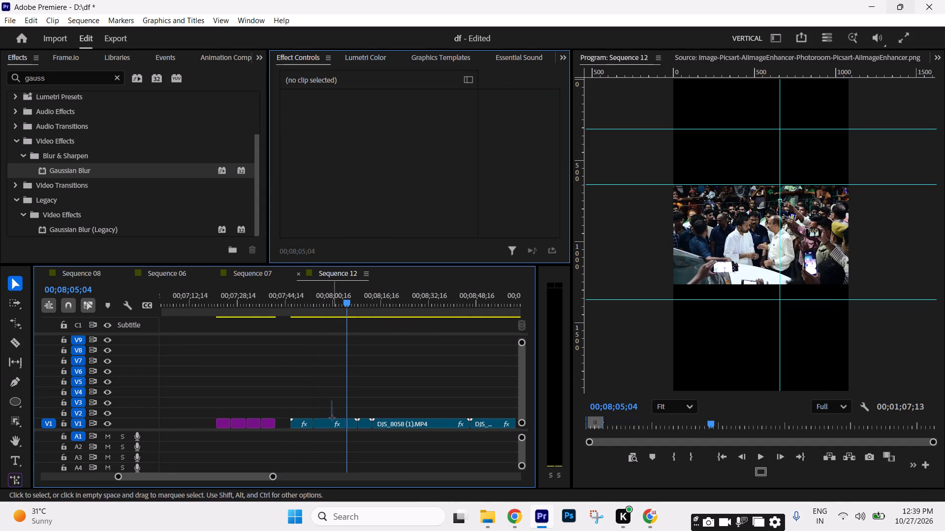
drag(332, 418, 332, 422)
key(ctrl+c)
Paste the DJS_8091 (1).MP4 segment onto V1 at 00;00;18;12, directly after the DJS_8081 (1).MP4 clip.
click(408, 393)
key(minus)
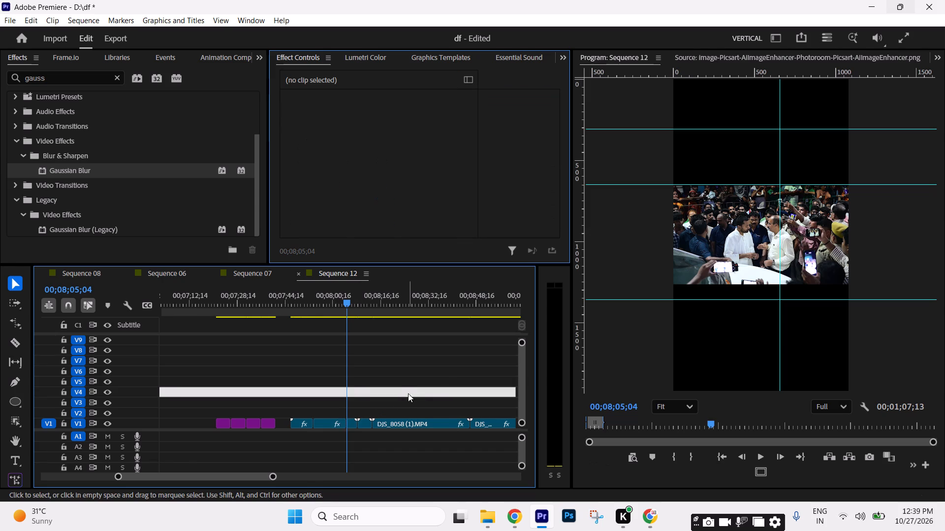
key(minus)
key(minus)
key(minus)
key(minus)
key(minus)
drag(282, 310, 124, 334)
key(equal)
key(equal)
key(equal)
key(equal)
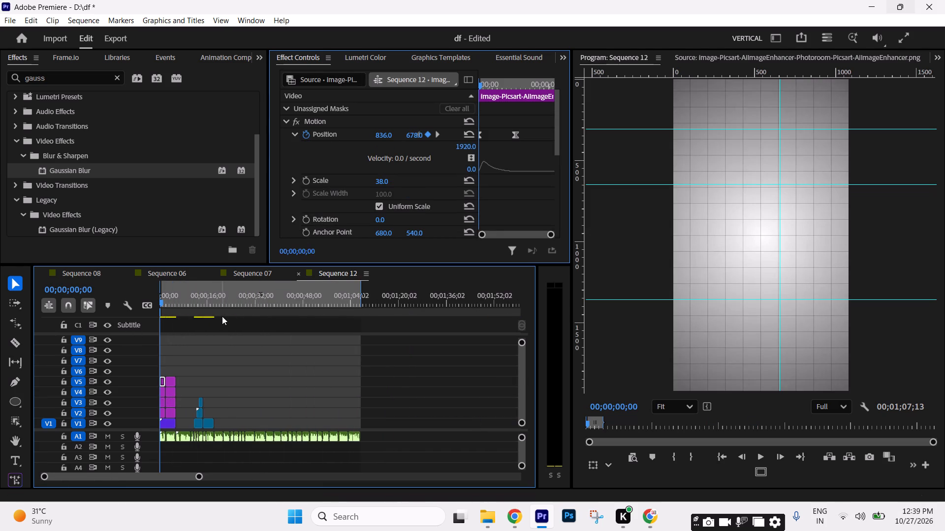
key(equal)
drag(243, 302, 262, 306)
key(Down)
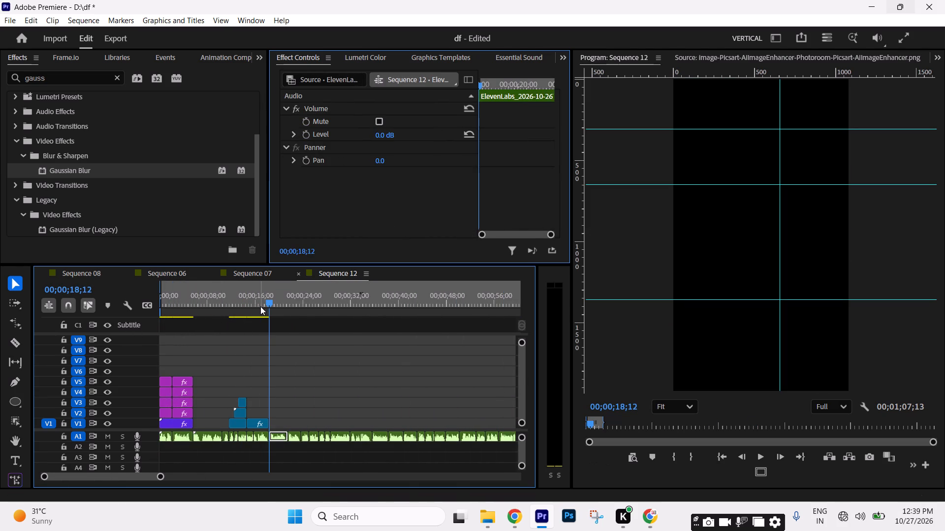
key(ctrl+v)
key(equal)
key(minus)
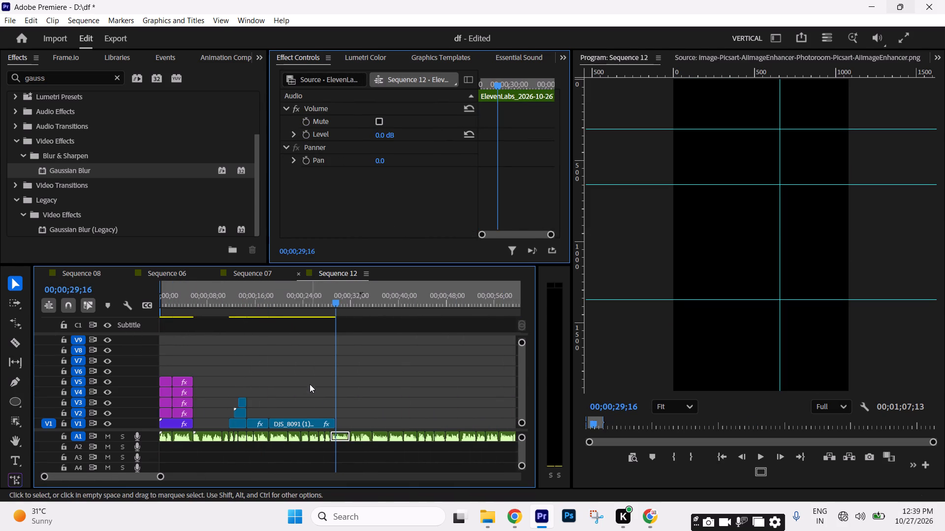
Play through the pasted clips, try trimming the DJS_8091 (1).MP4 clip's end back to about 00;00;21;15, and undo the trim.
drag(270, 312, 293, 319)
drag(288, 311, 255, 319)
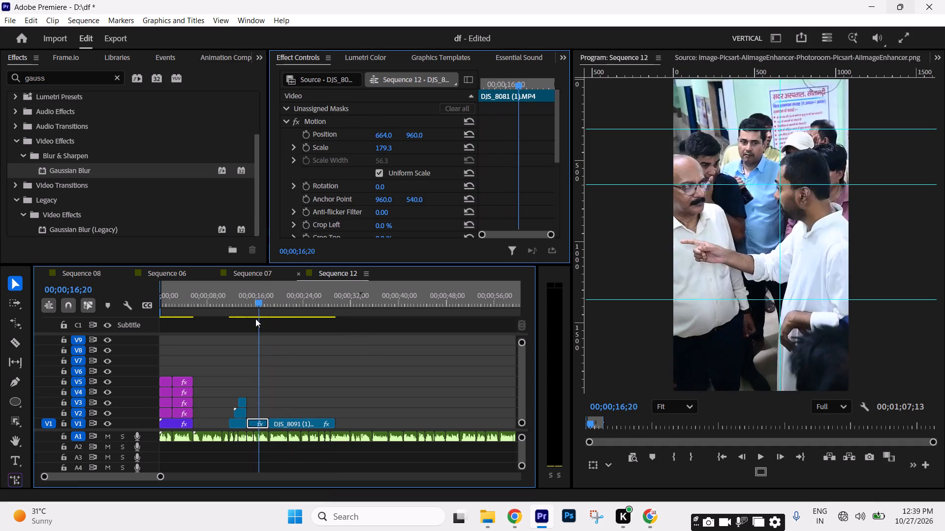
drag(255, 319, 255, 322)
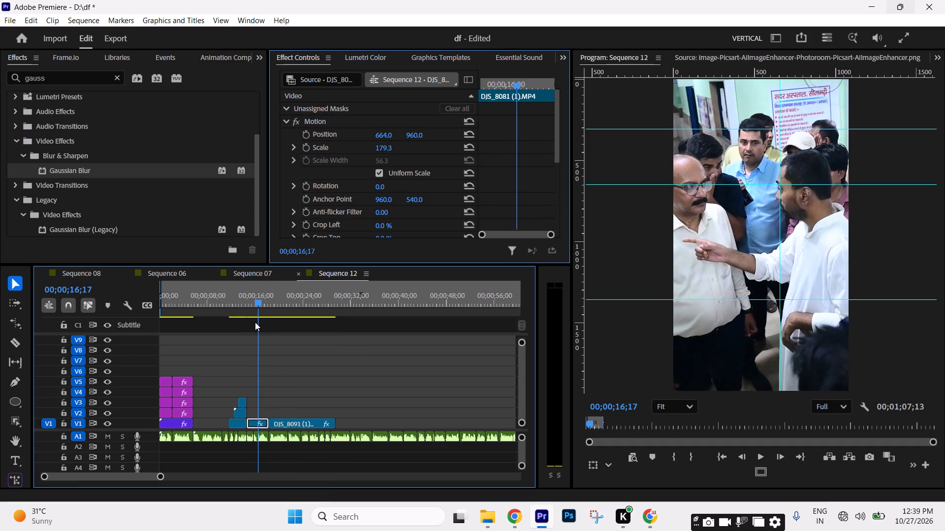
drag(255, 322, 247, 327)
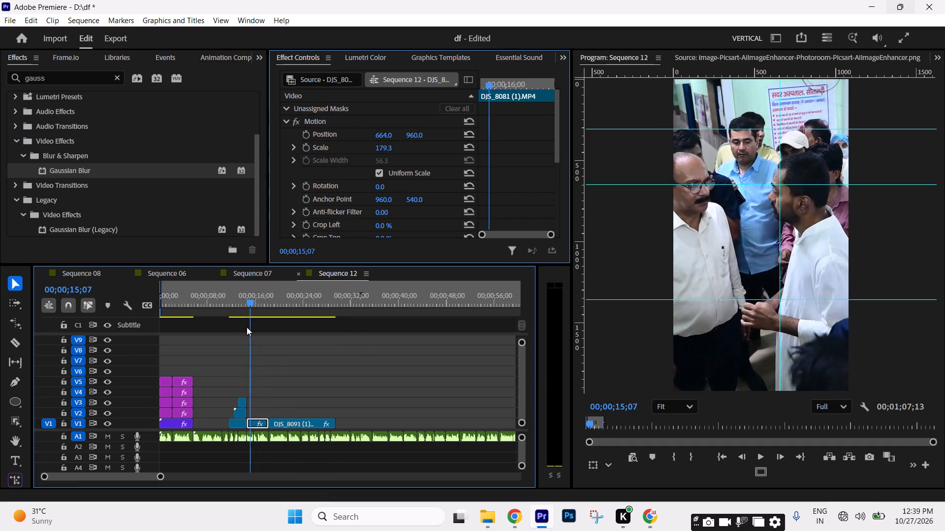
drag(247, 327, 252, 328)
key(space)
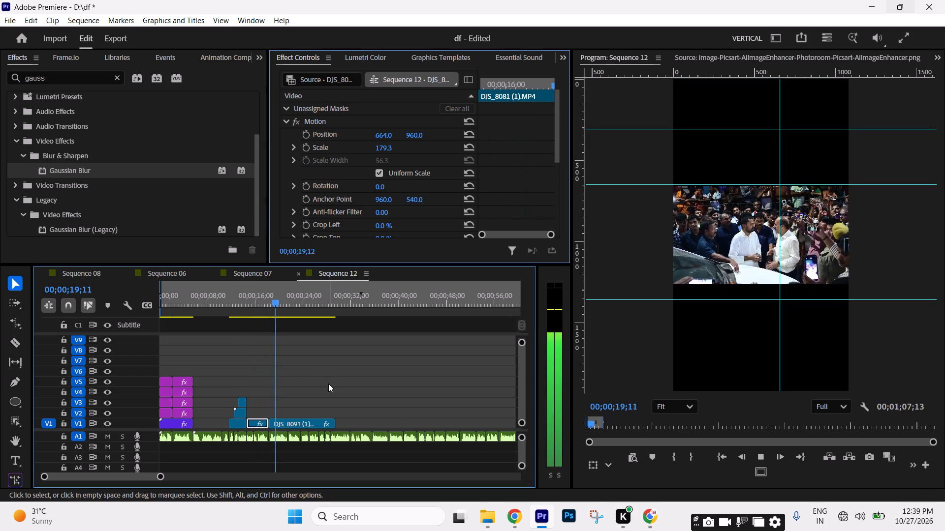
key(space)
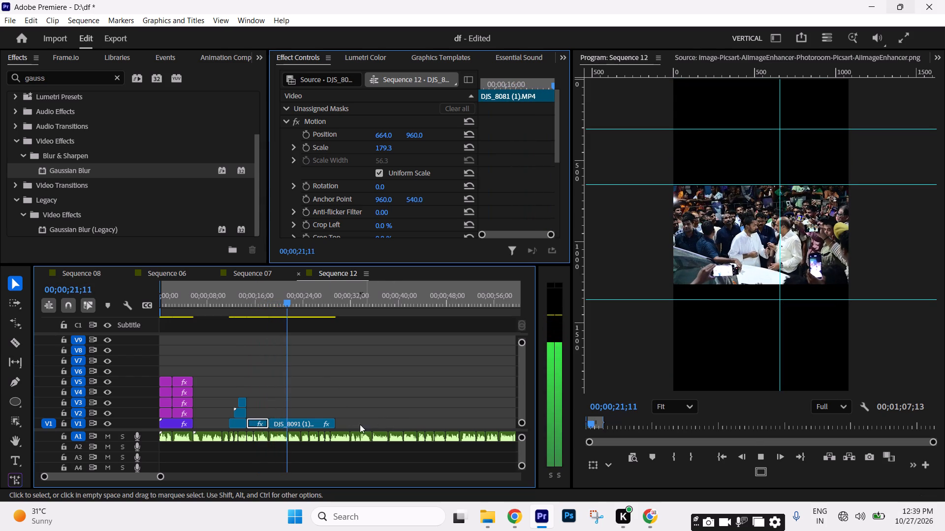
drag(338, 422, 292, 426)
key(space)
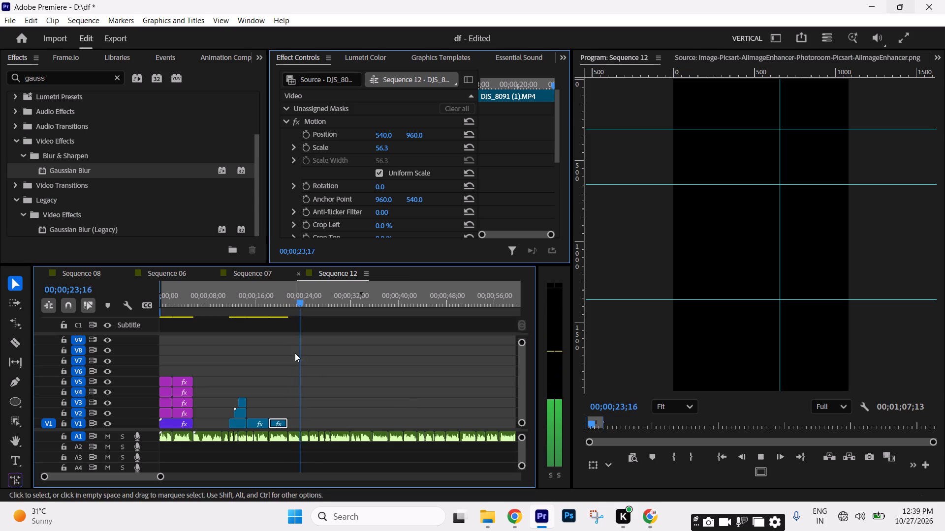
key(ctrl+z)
Review the pasted DJS_8091 (1).MP4 clip and split it at 00;00;23;14.
drag(281, 306, 292, 315)
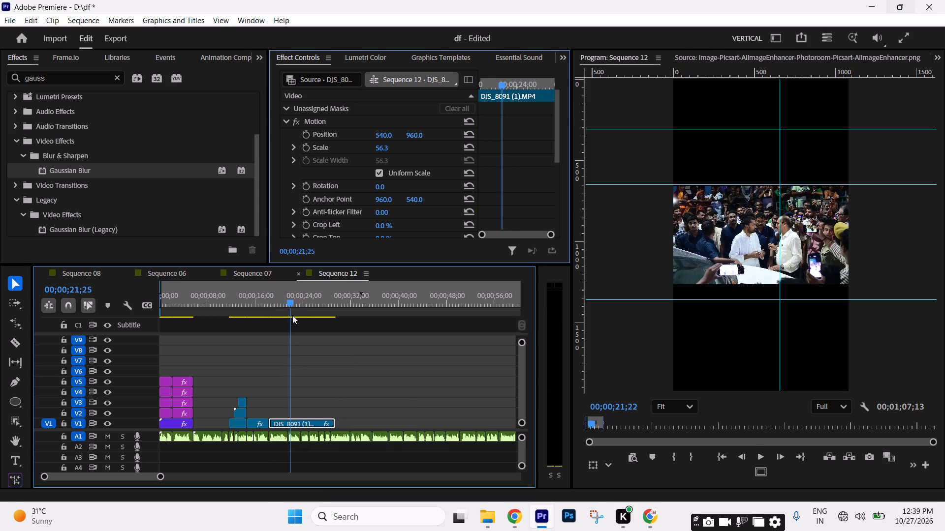
drag(292, 315, 311, 325)
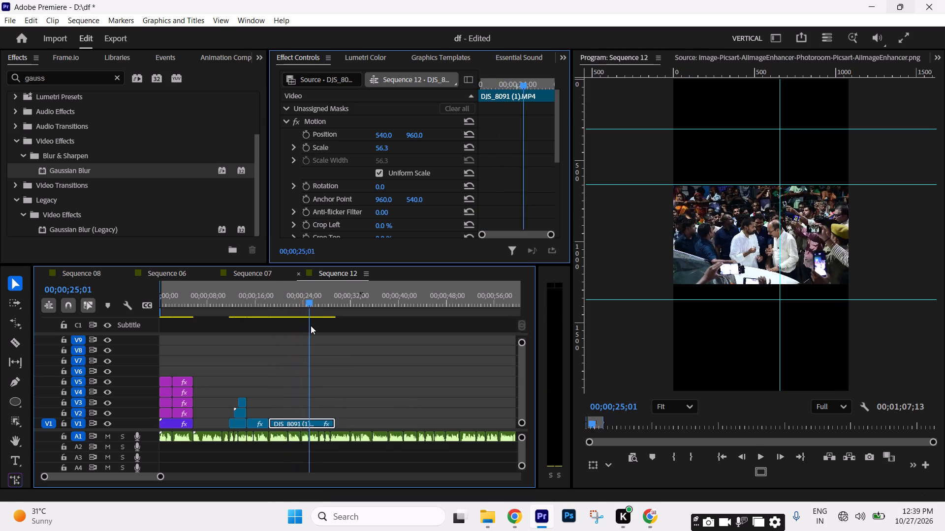
drag(311, 325, 301, 326)
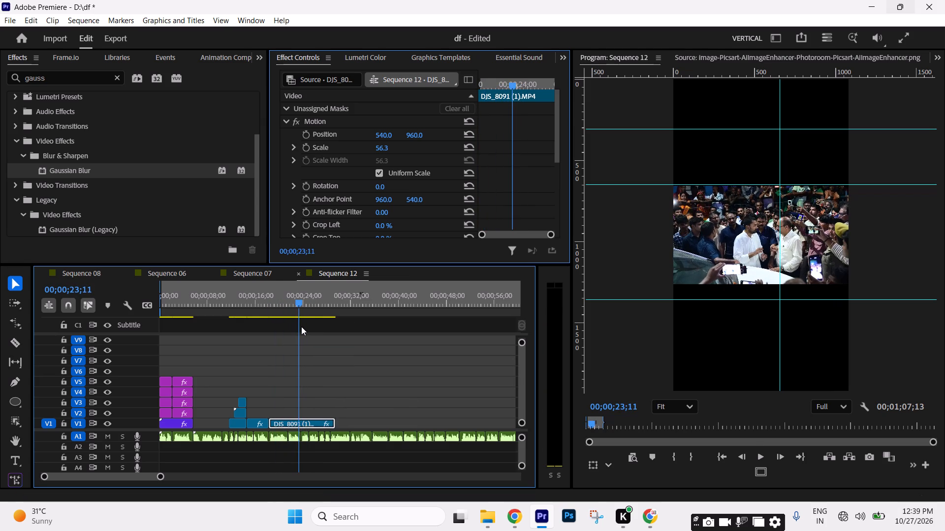
drag(301, 326, 302, 326)
key(c)
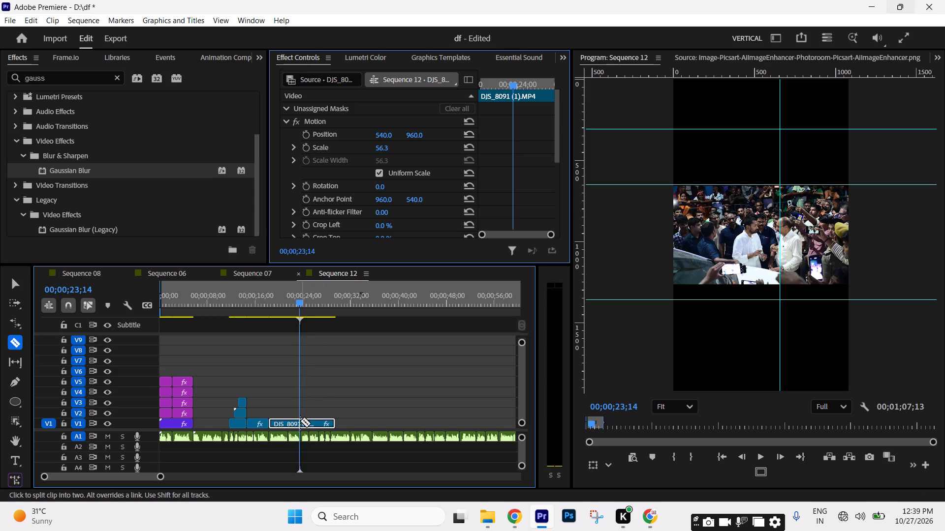
click(300, 421)
Set the first DJS_8091 (1).MP4 part aside on V3 near 00;00;38;00 and move the second part against DJS_8081 (1).MP4 on V1.
key(v)
drag(287, 424, 401, 403)
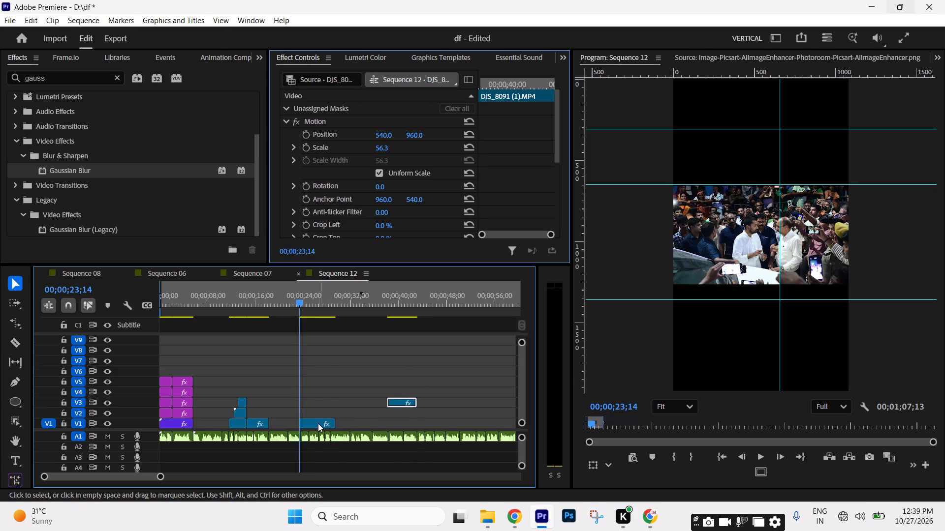
drag(317, 423, 285, 425)
Scrub the repositioned DJS_8091 (1).MP4 clip on V1 and trim its end back to about 00;00;21;15.
drag(272, 304, 275, 304)
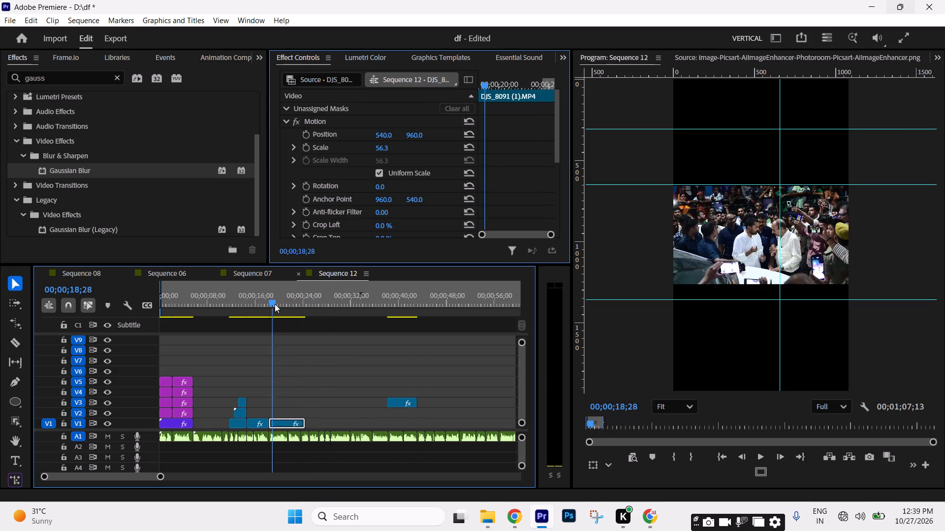
drag(275, 304, 292, 308)
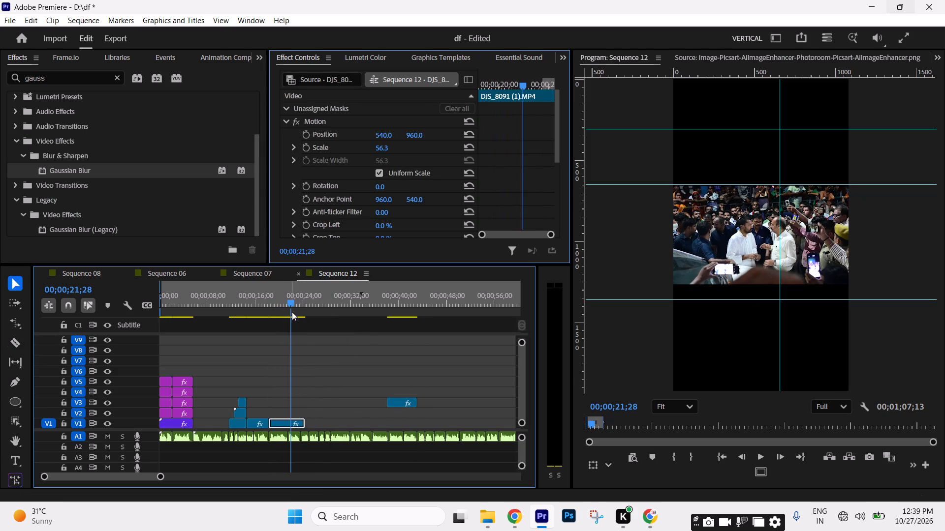
click(291, 306)
drag(305, 420, 300, 420)
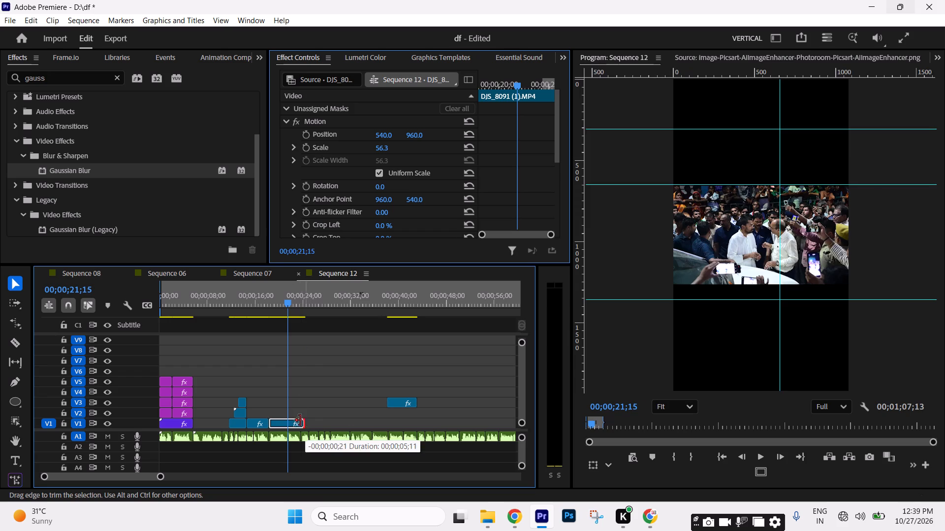
drag(300, 420, 290, 421)
Set the V1 DJS_8091 (1).MP4 clip's scale to 181.3 and its horizontal position to 572, and preview the framing.
click(278, 318)
click(279, 308)
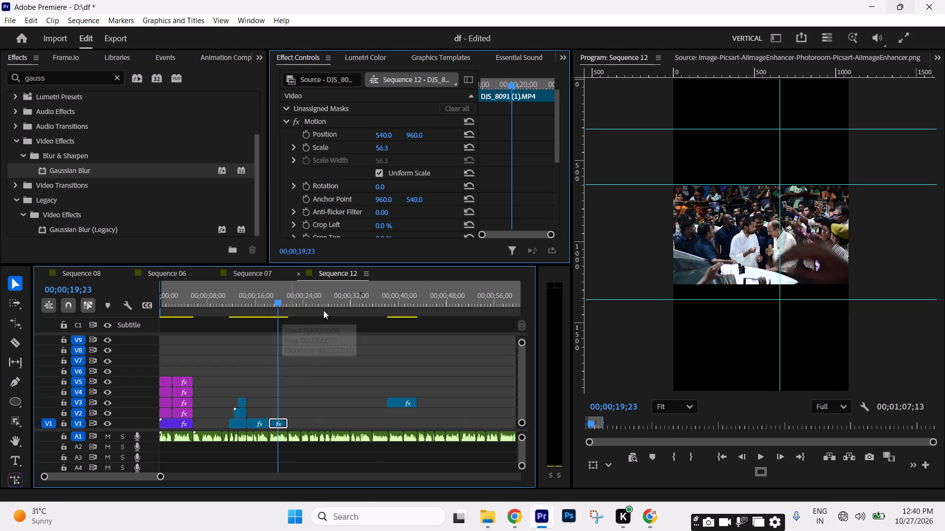
drag(380, 147, 450, 148)
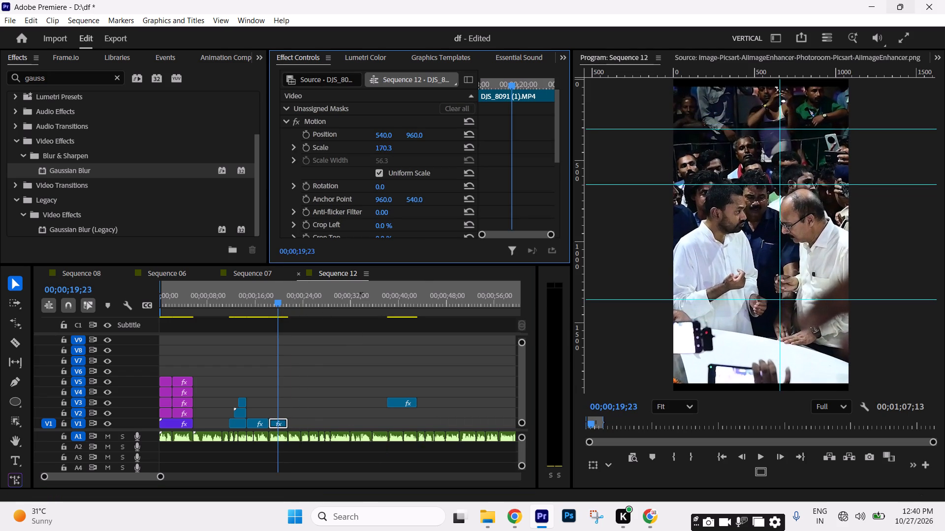
drag(450, 148, 457, 148)
key(space)
key(space)
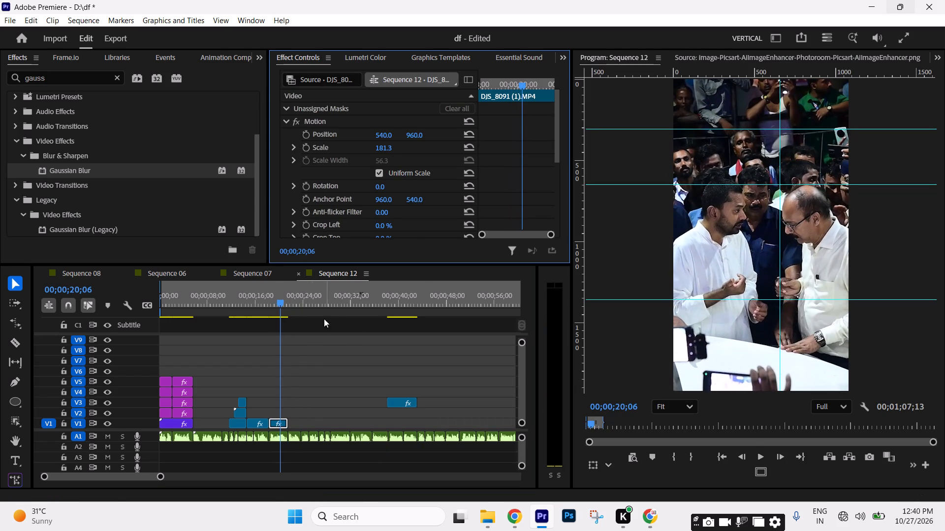
click(283, 304)
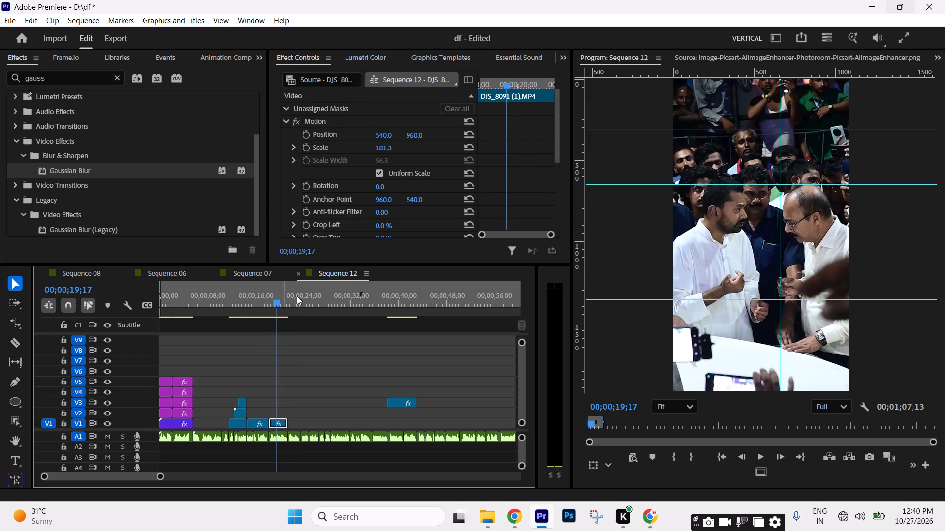
drag(385, 131, 402, 129)
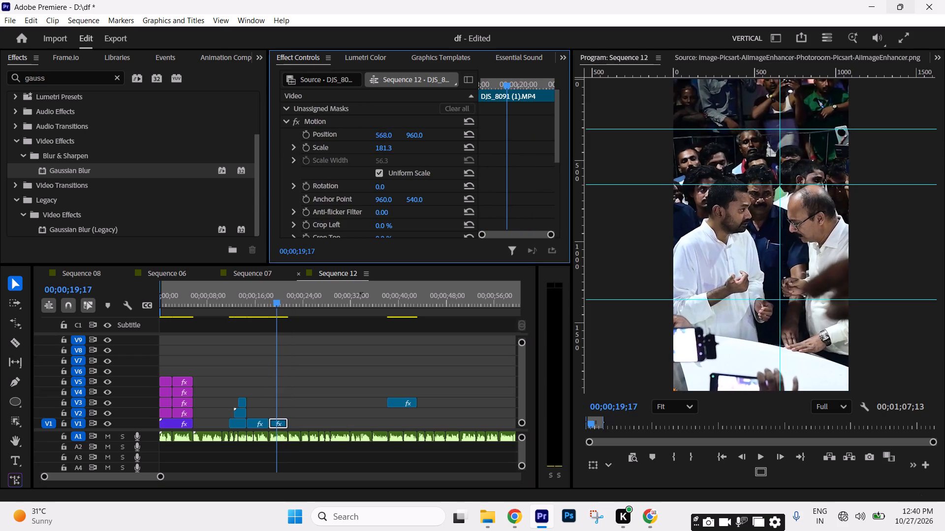
drag(402, 129, 403, 128)
key(space)
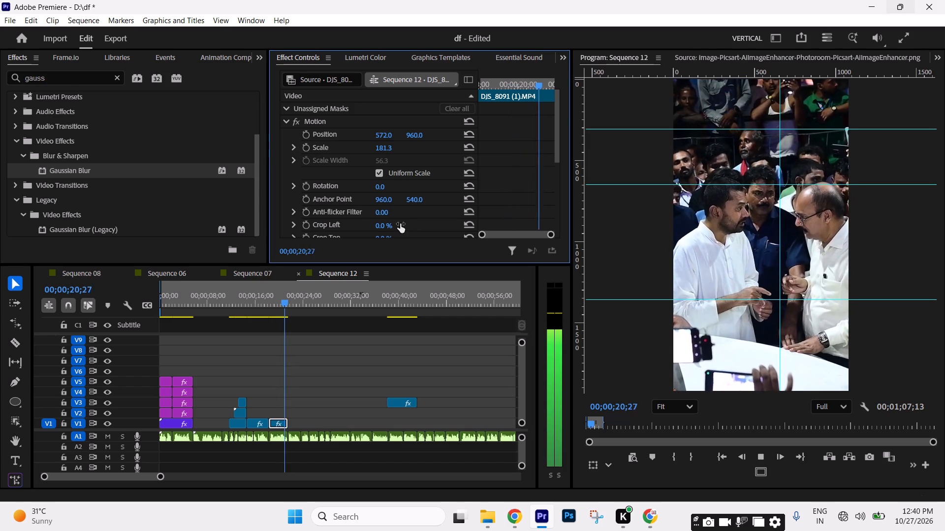
key(space)
key(space)
key(space)
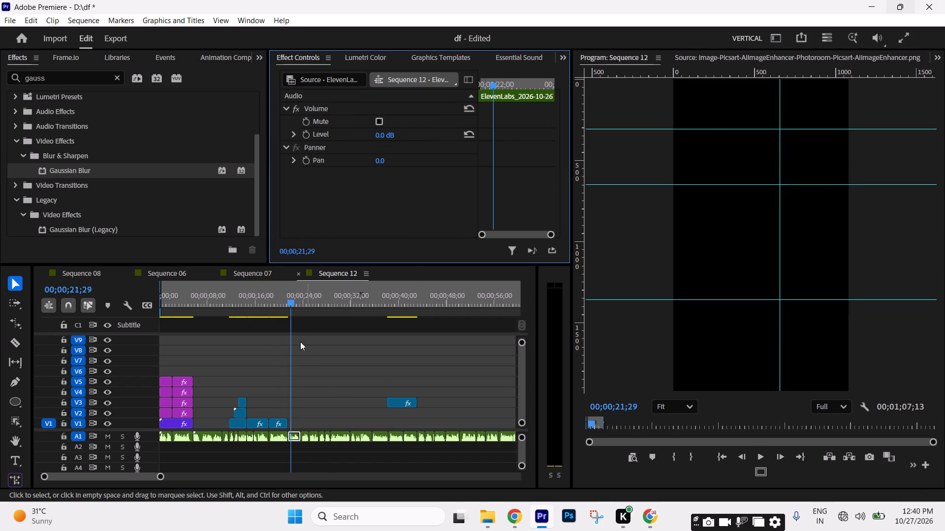
Set the V1 DJS_8091 (1).MP4 clip's speed to 80% and play through its end.
click(284, 305)
key(ctrl+r)
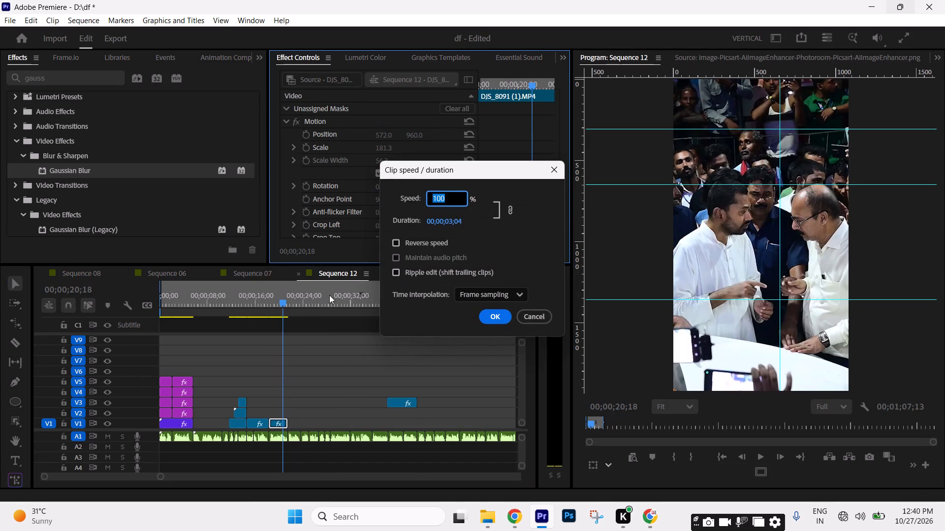
text(80)
key(Return)
key(space)
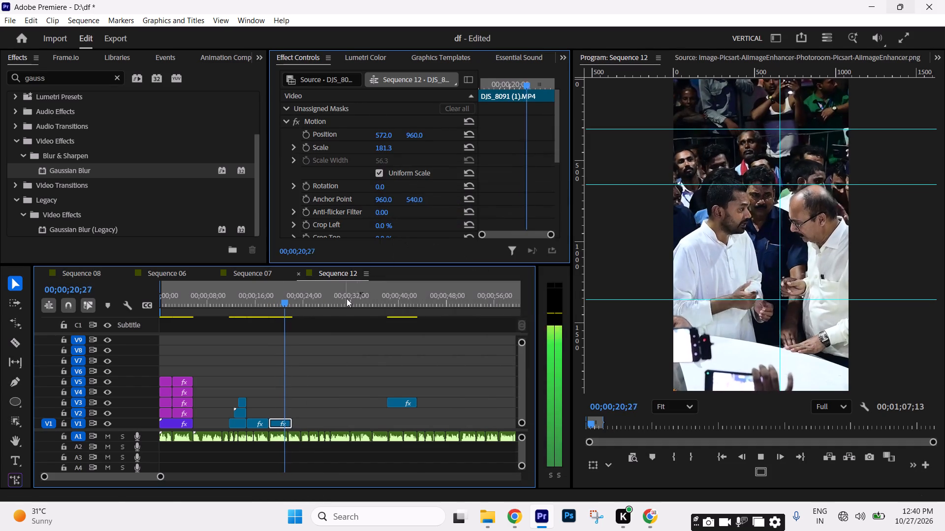
key(space)
key(space)
key(space)
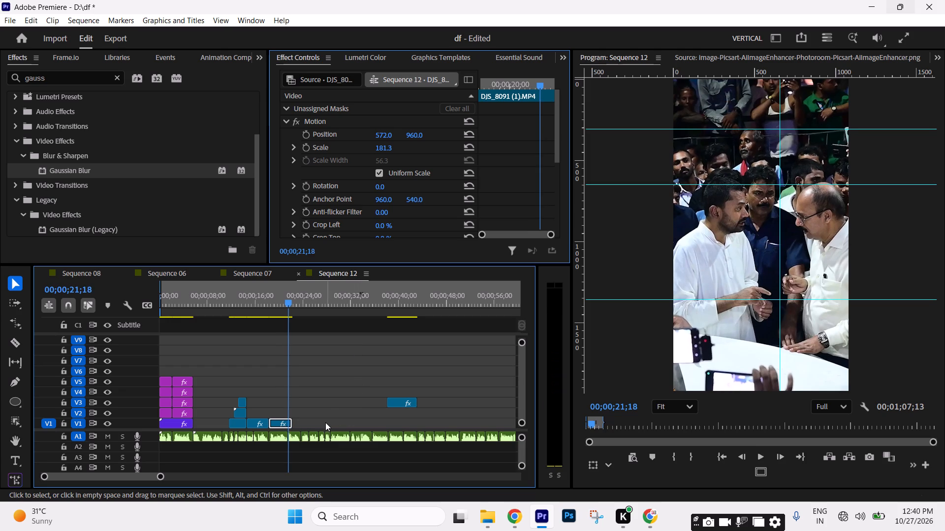
key(space)
key(space)
click(294, 424)
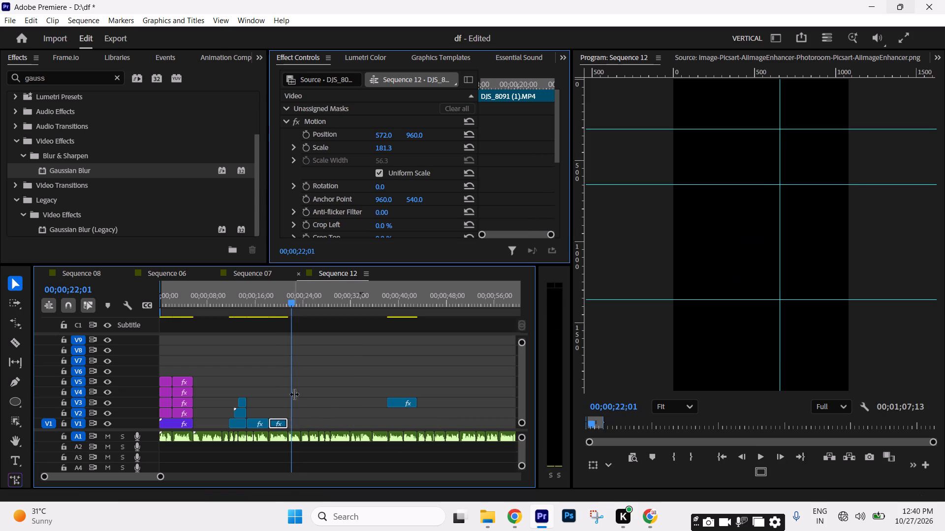
Cut the opening of V1's DJS_8091 (1).MP4 up to about 00;00;20;08, then close it against DJS_8081 (1).MP4 and extend its end to about 00;00;21;15.
click(275, 296)
key(space)
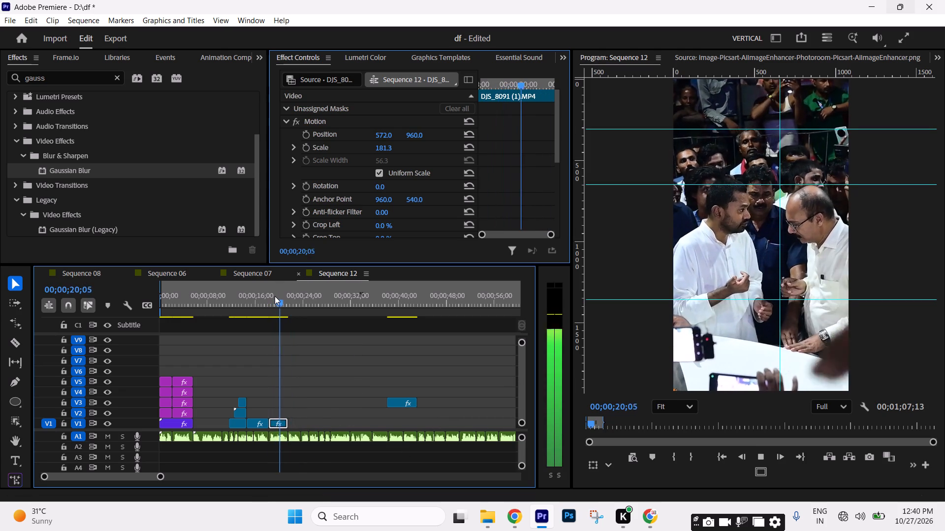
key(space)
key(space)
key(space)
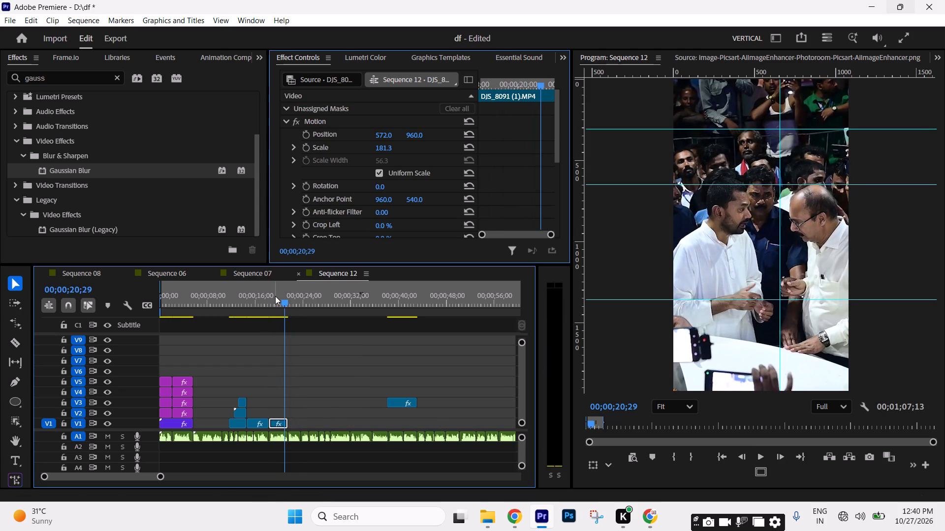
key(equal)
key(equal)
click(325, 302)
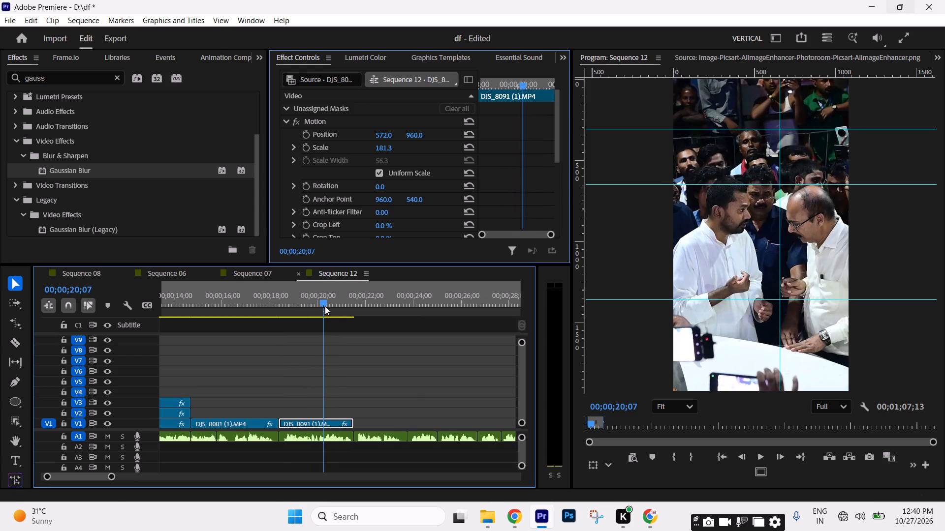
drag(283, 422, 325, 424)
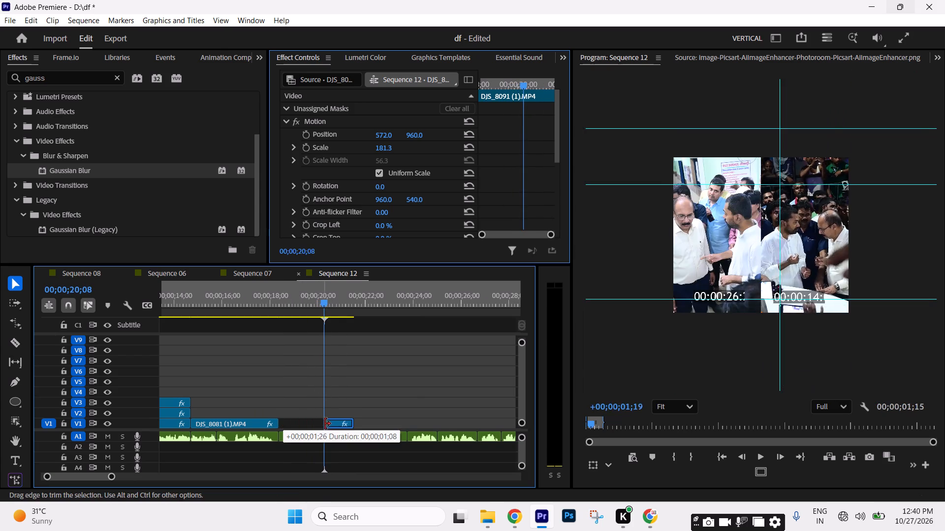
drag(325, 424, 329, 424)
drag(336, 423, 291, 423)
drag(305, 424, 341, 429)
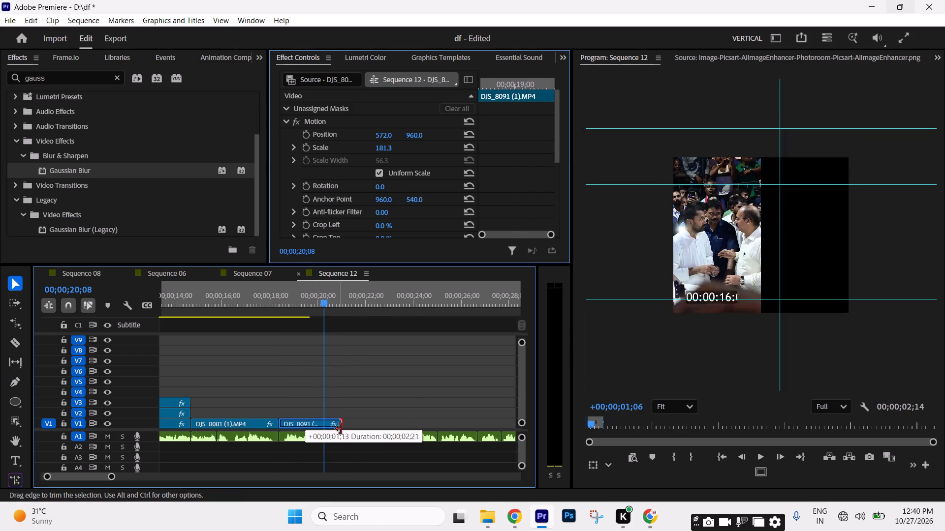
drag(341, 429, 349, 430)
drag(330, 301, 301, 299)
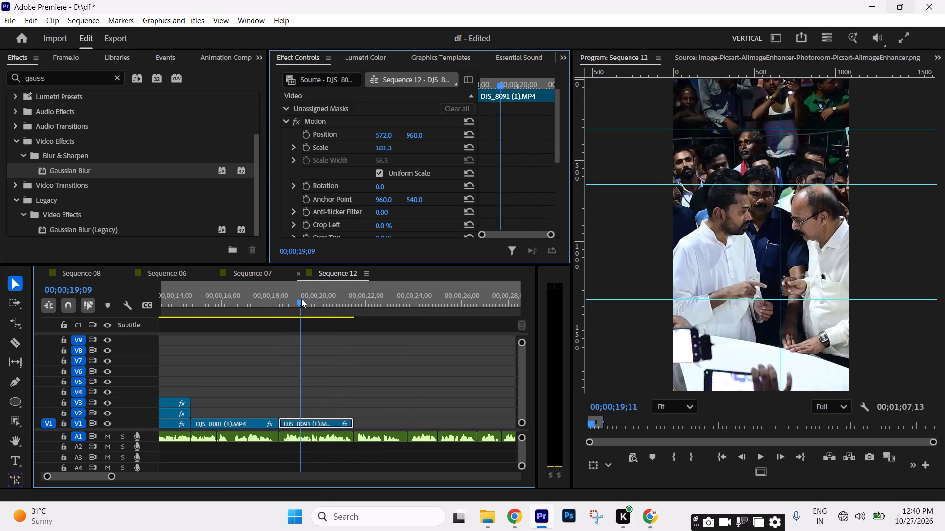
drag(301, 299, 344, 302)
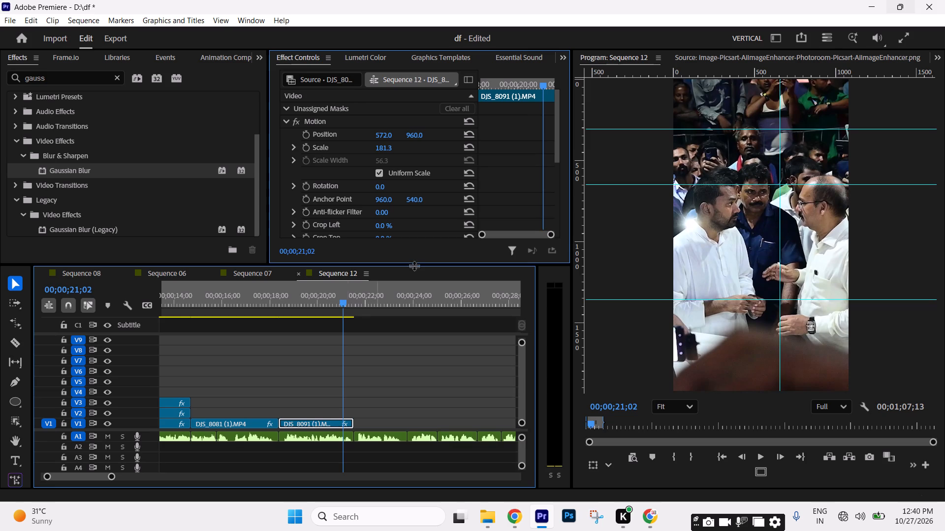
Reframe the V1 DJS_8091 (1).MP4 clip with scale 178.3 and vertical position 960, and preview it.
drag(418, 134, 420, 132)
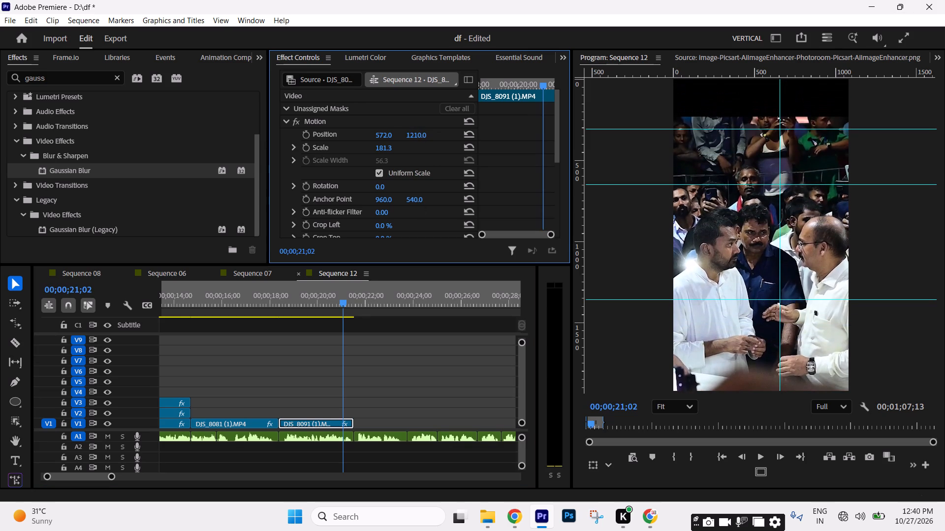
drag(420, 132, 420, 139)
drag(386, 149, 393, 149)
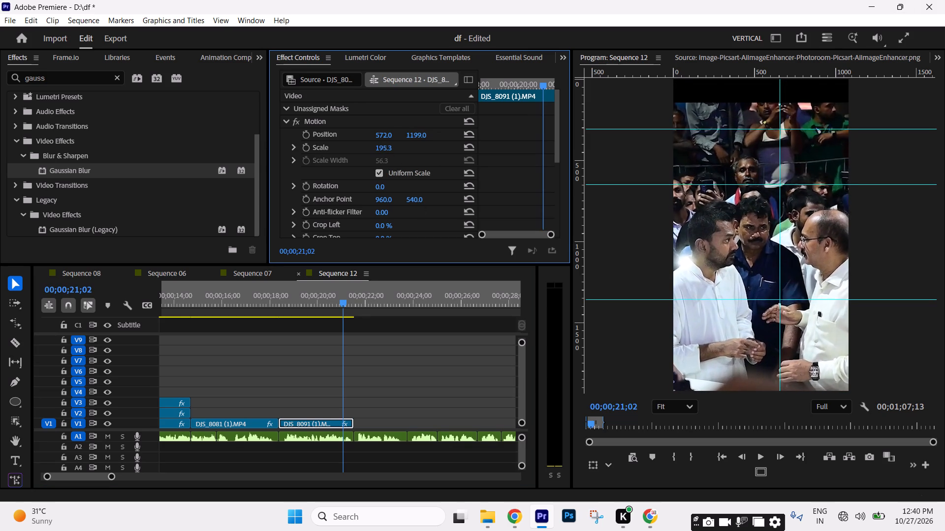
drag(393, 149, 381, 152)
drag(413, 131, 422, 223)
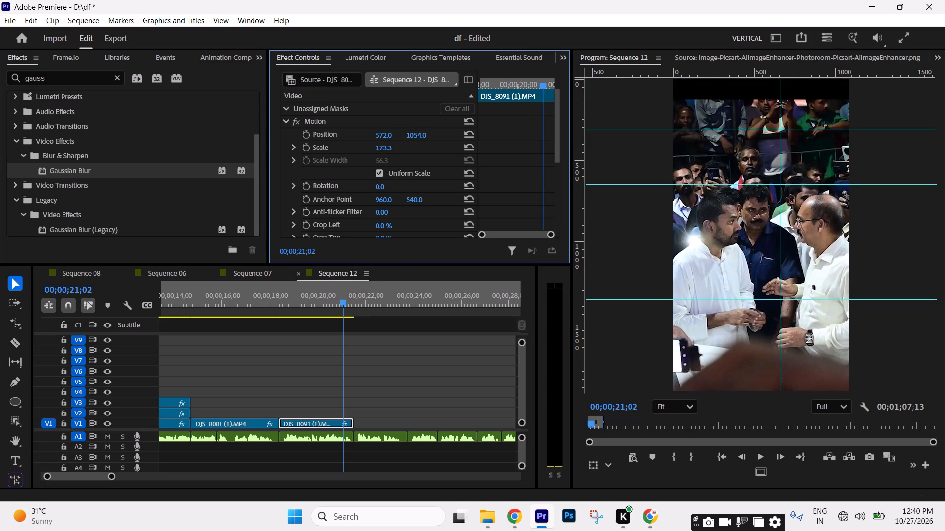
drag(422, 223, 416, 272)
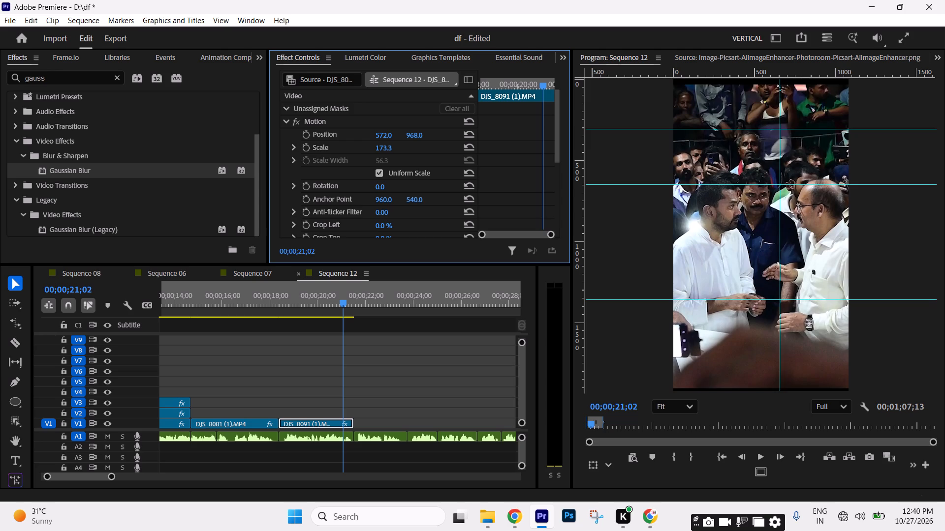
drag(416, 272, 417, 278)
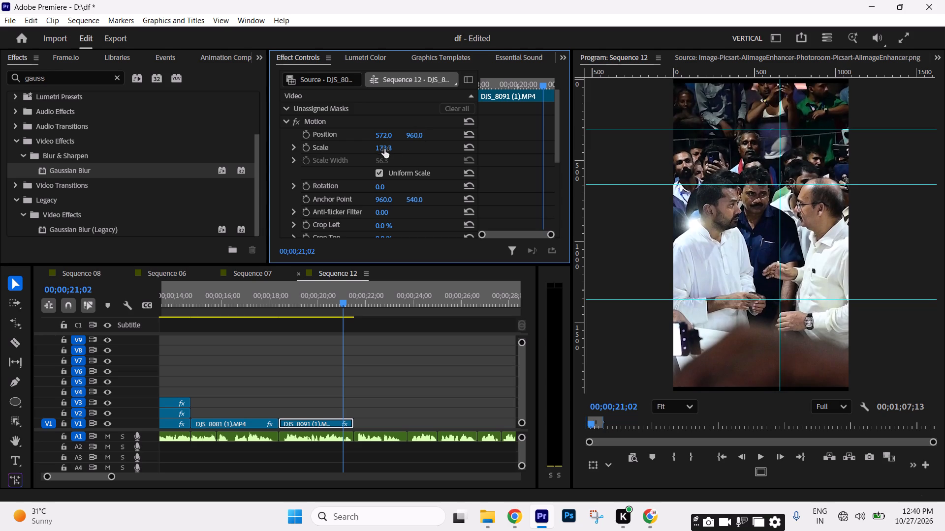
click(384, 148)
key(space)
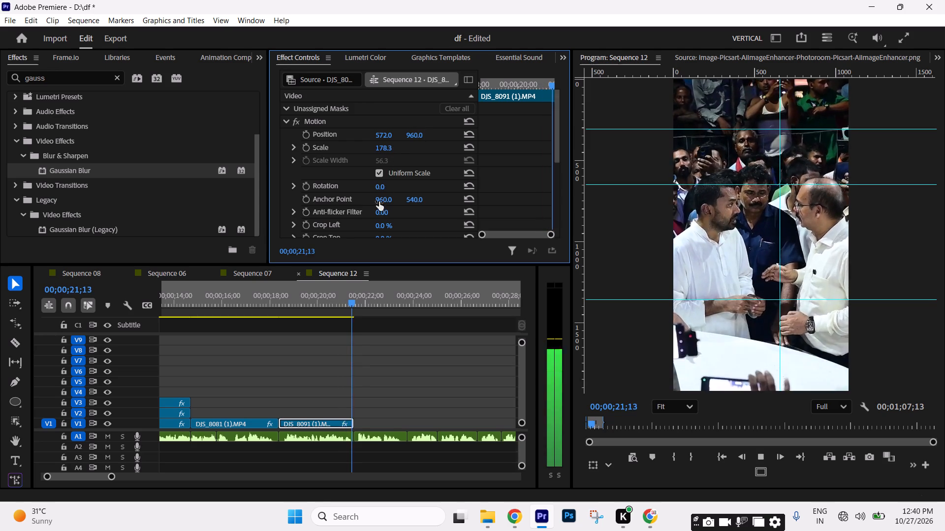
key(space)
key(space)
Play from 00;00;16;24 through the cut between the two V1 clips and listen to the voice-over in the empty stretch.
drag(316, 314, 243, 321)
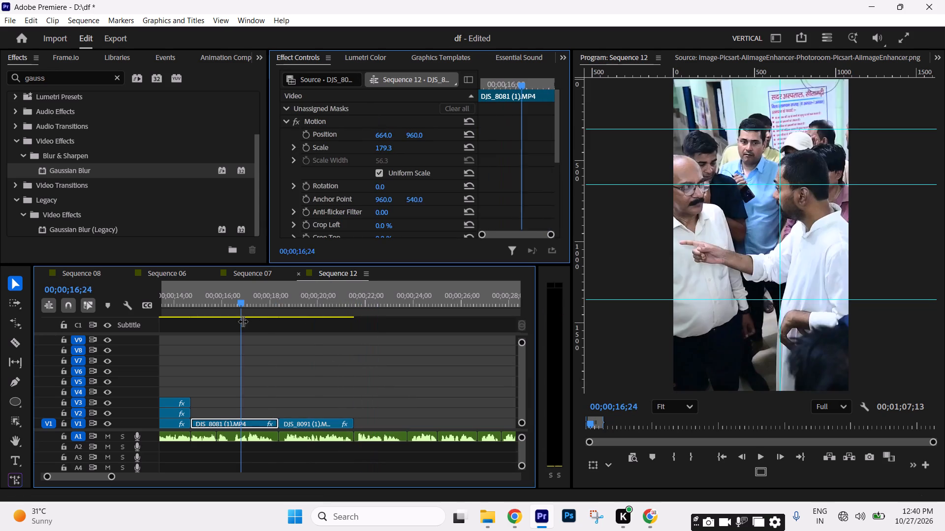
key(space)
key(space)
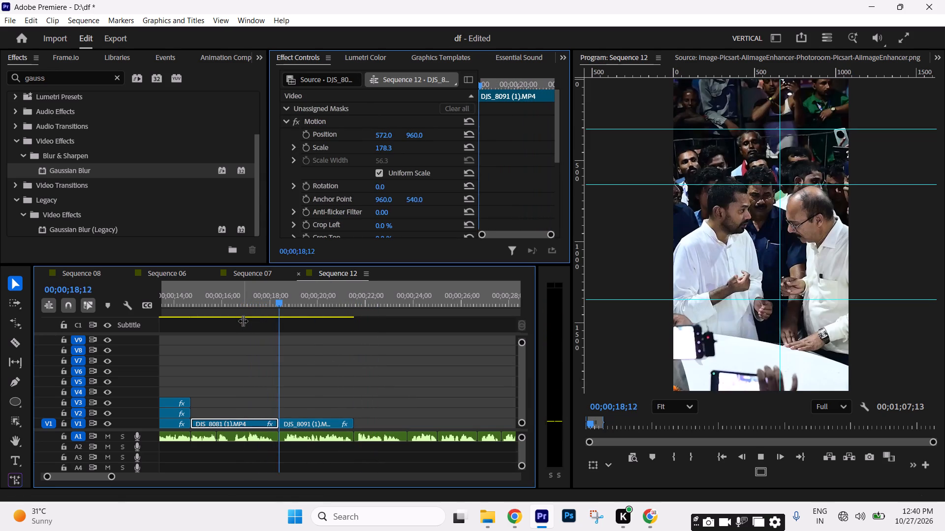
key(space)
click(399, 394)
text(--)
text(-=)
click(363, 386)
text(-==--)
text(--==)
text(==-=)
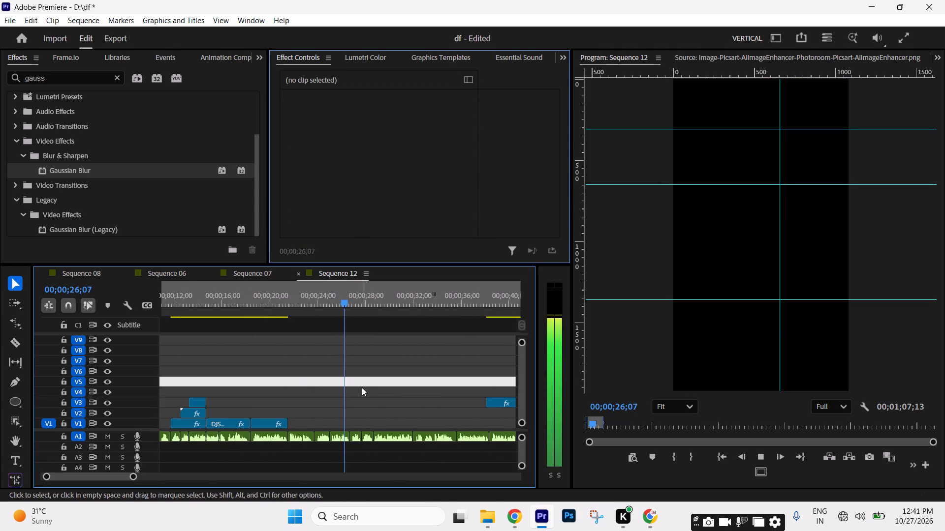
click(378, 386)
text(--)
key(minus)
key(space)
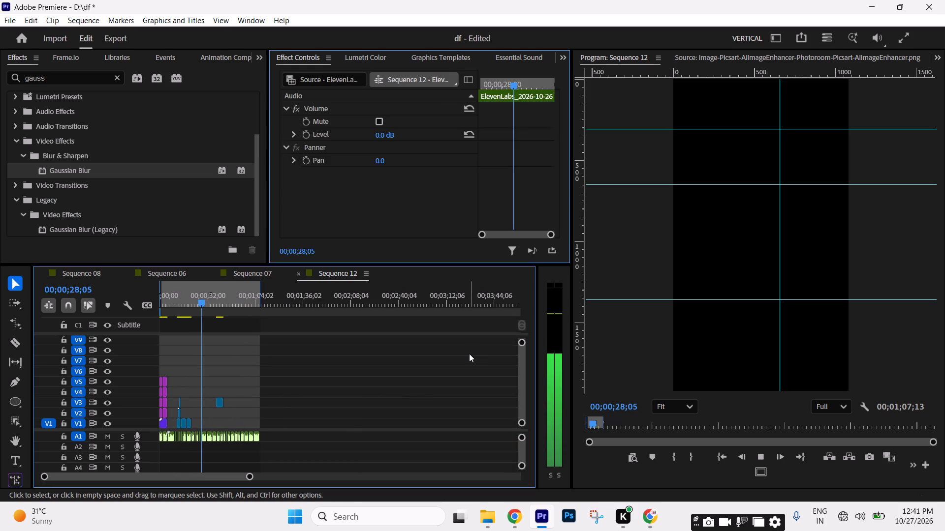
Scrub through the spare footage further along the sequence and copy the DSC_7391.MOV clip near 00;12;51.
text(--)
key(minus)
key(minus)
drag(237, 313, 254, 313)
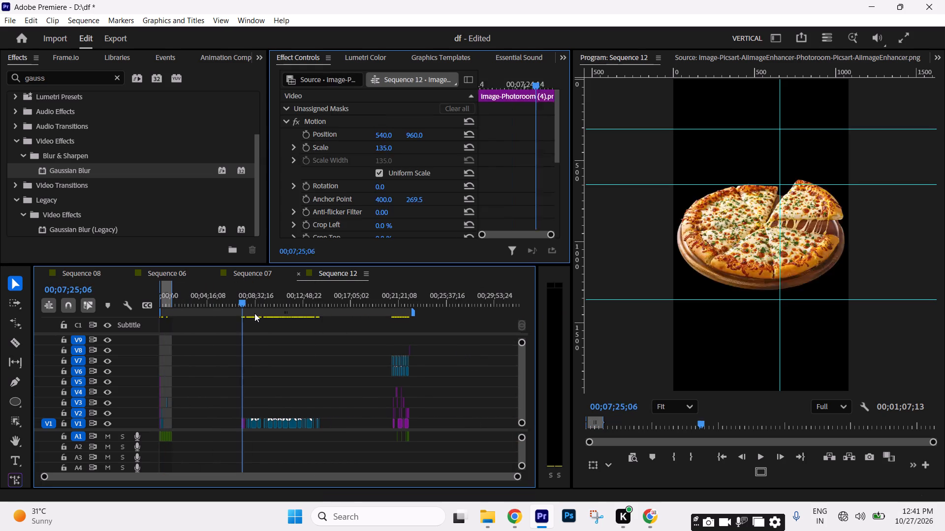
drag(254, 313, 271, 316)
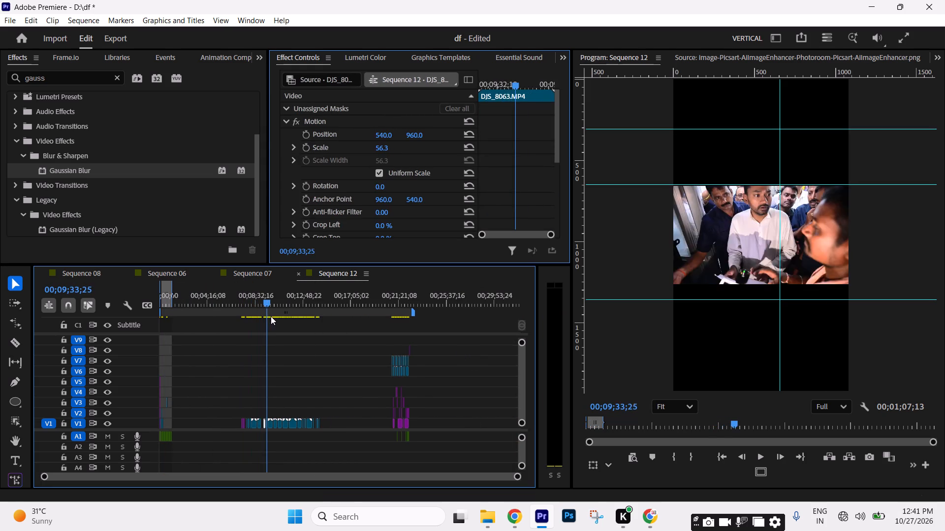
drag(271, 316, 287, 319)
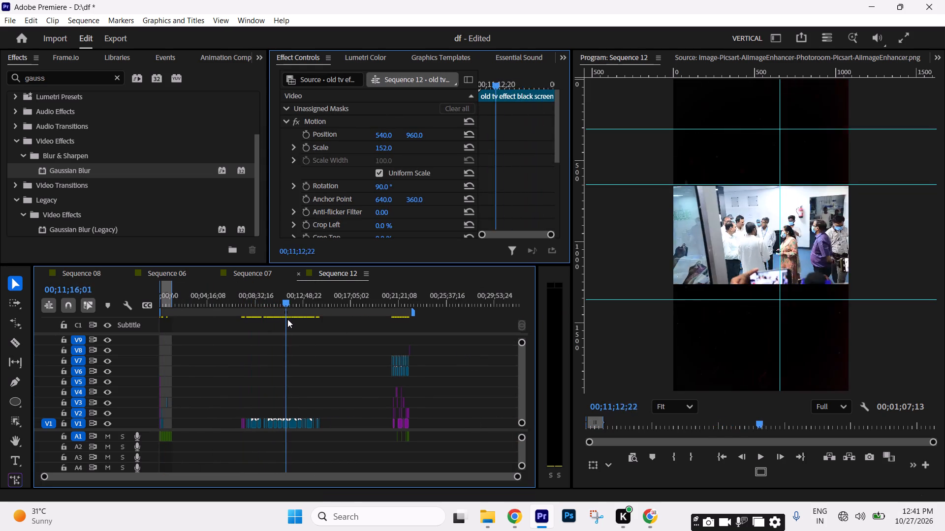
drag(287, 319, 303, 320)
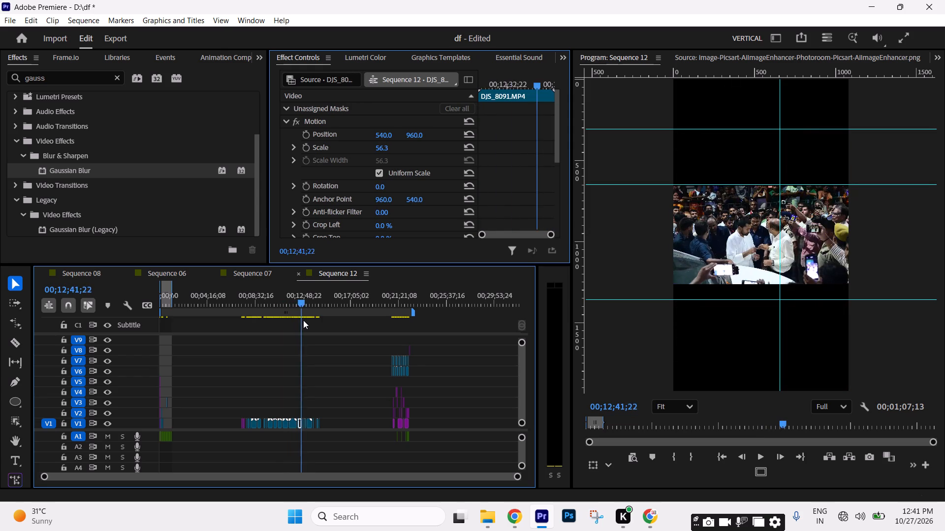
drag(303, 320, 306, 318)
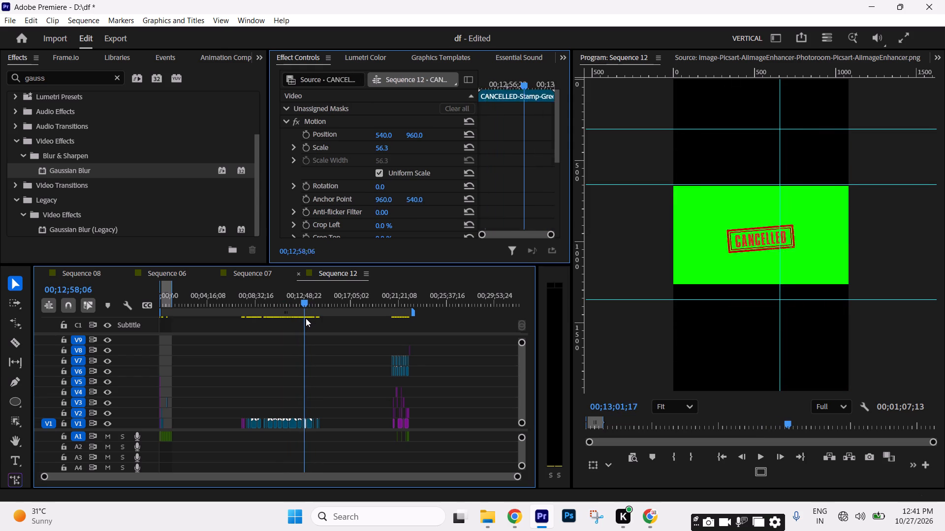
drag(306, 318, 305, 318)
key(equal)
key(equal)
key(equal)
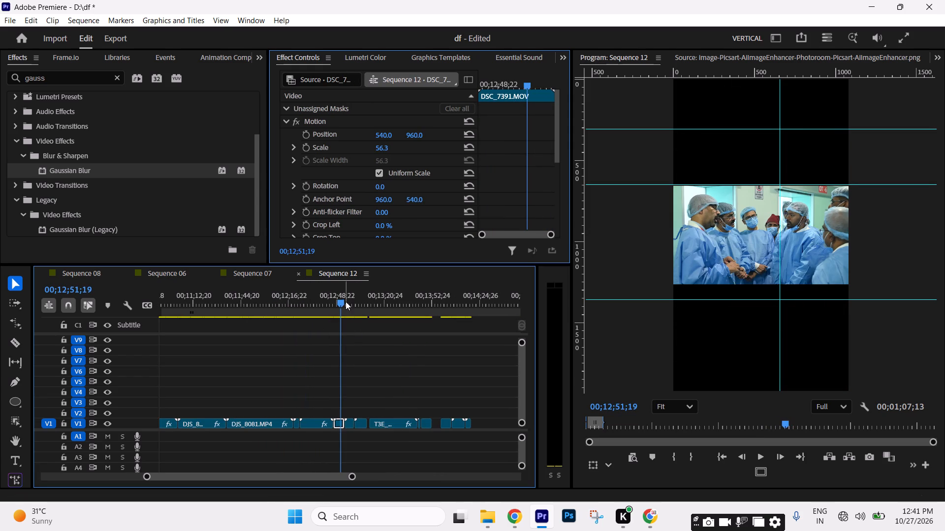
click(345, 301)
key(ctrl+c)
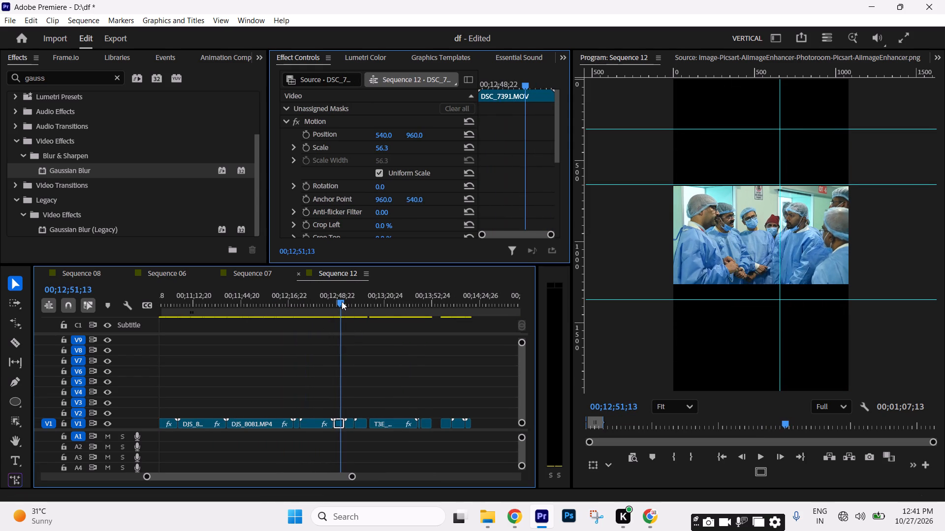
Return to the V1 DJS_8091 (1).MP4 clip and listen to the voice-over in the gap following it.
key(minus)
key(minus)
key(minus)
key(minus)
drag(229, 301, 54, 321)
key(equal)
key(equal)
key(equal)
key(equal)
key(equal)
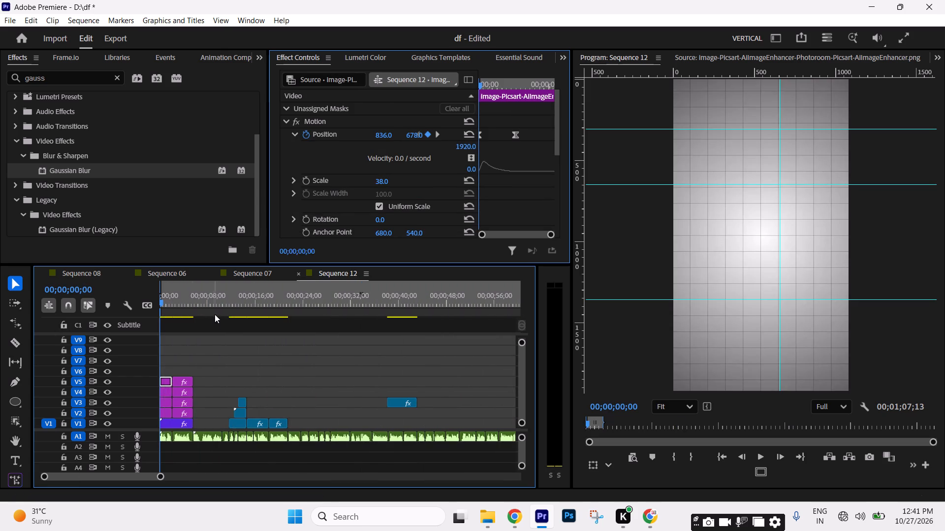
drag(215, 311, 276, 320)
key(minus)
key(equal)
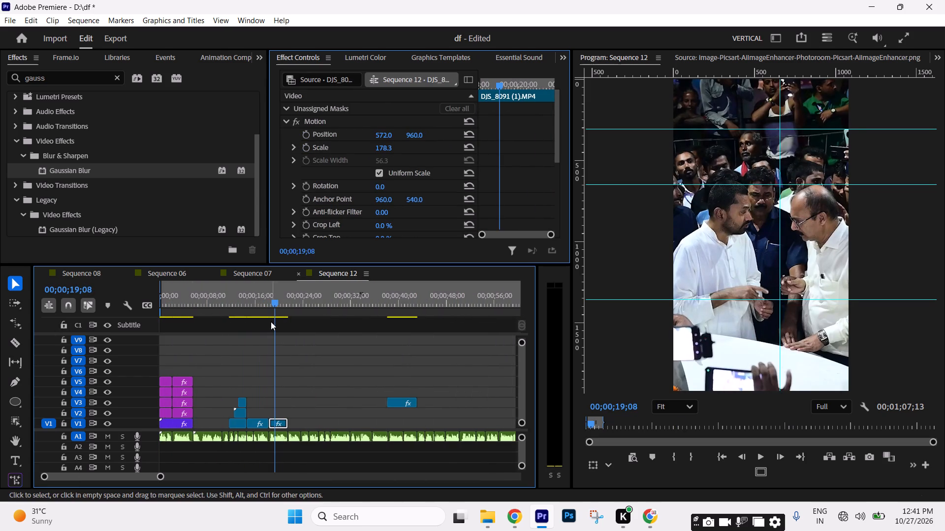
key(space)
click(309, 367)
click(325, 369)
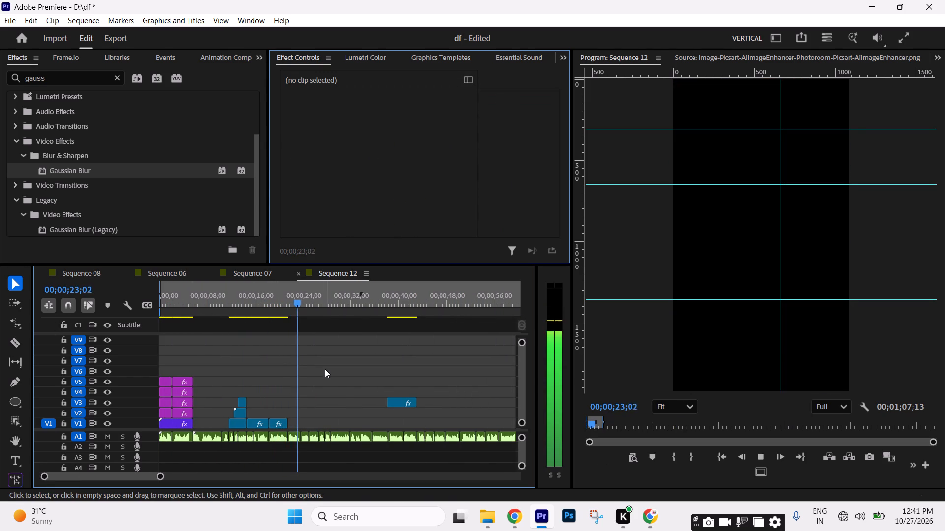
key(equal)
key(space)
click(308, 311)
key(Down)
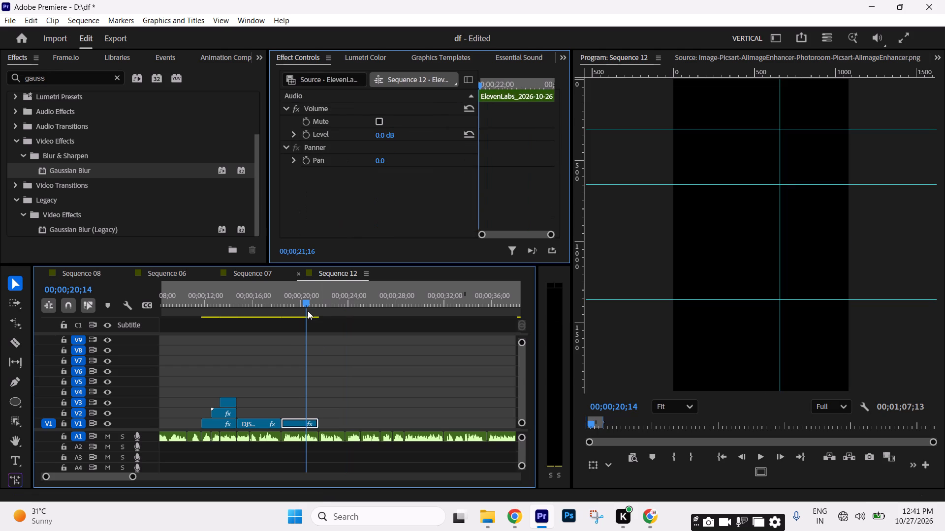
key(space)
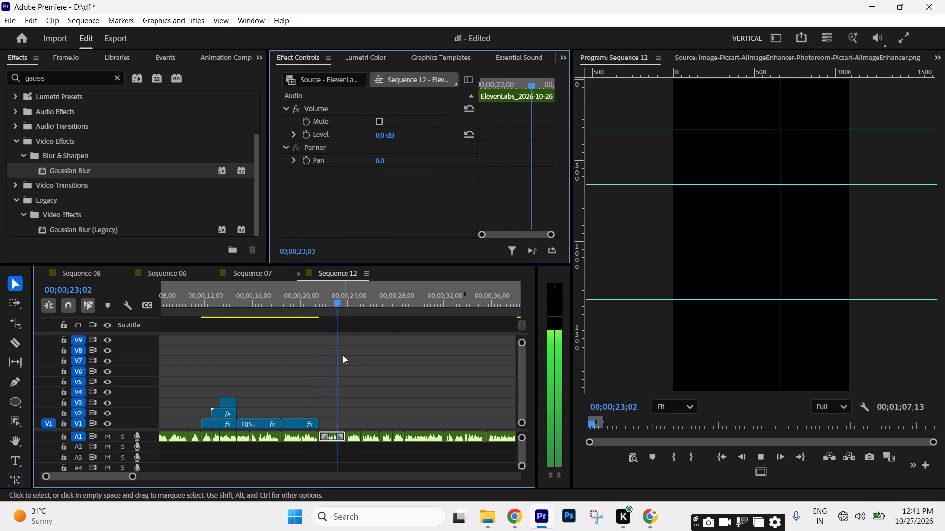
Play the voice-over across the empty stretch starting at 00;00;05;22, after the opening graphics.
drag(315, 305, 159, 316)
key(Down)
key(space)
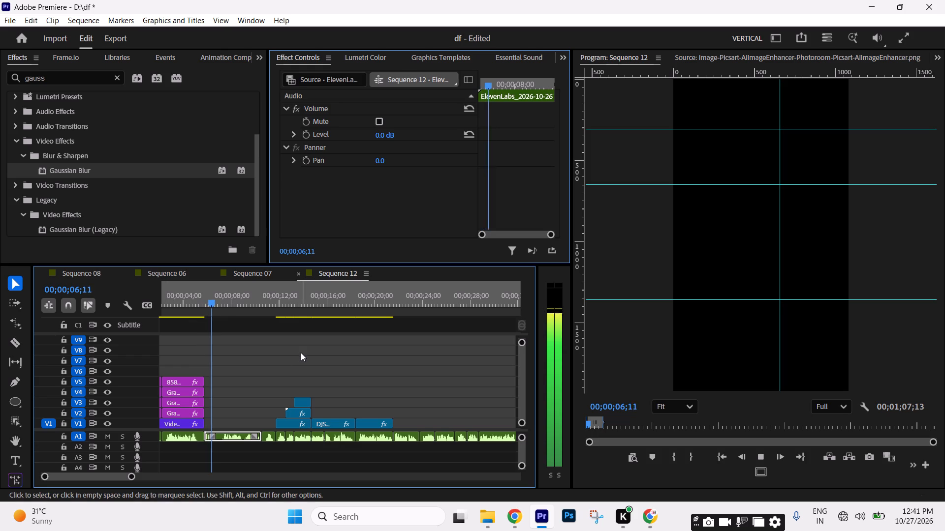
click(300, 352)
click(296, 352)
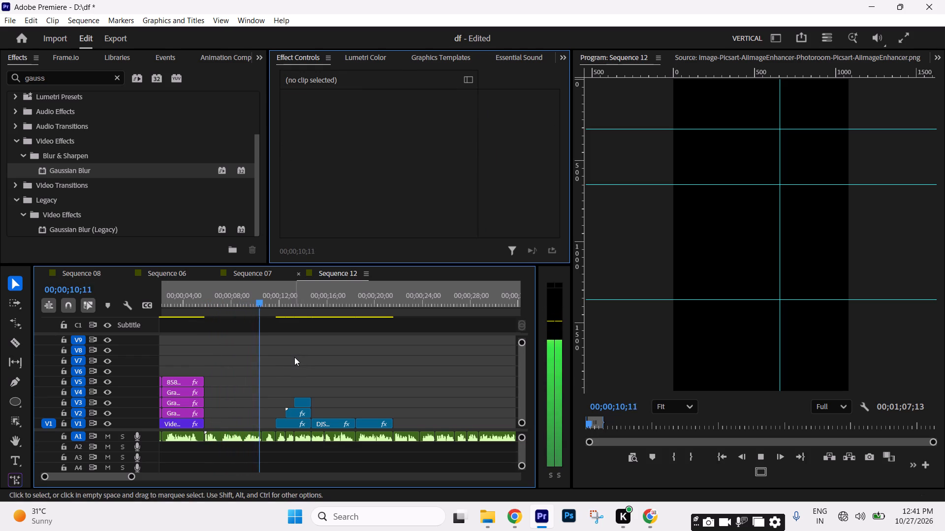
key(space)
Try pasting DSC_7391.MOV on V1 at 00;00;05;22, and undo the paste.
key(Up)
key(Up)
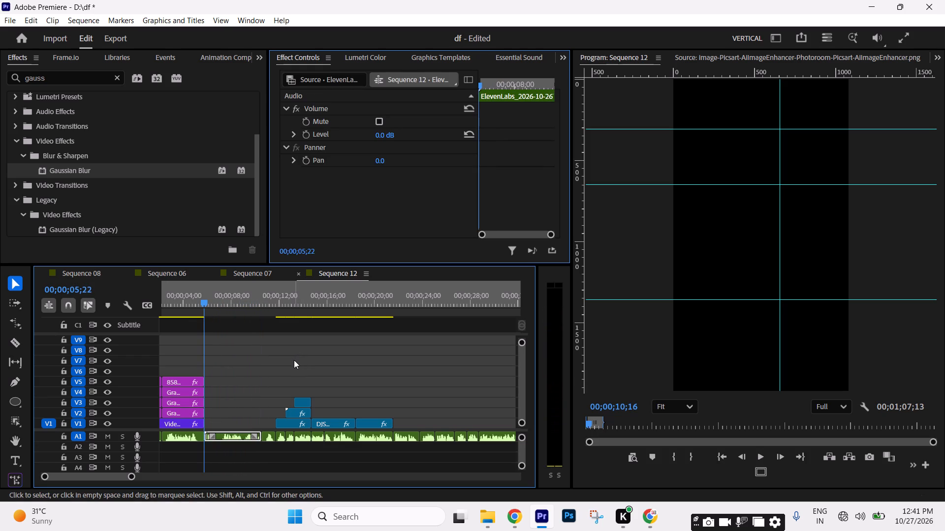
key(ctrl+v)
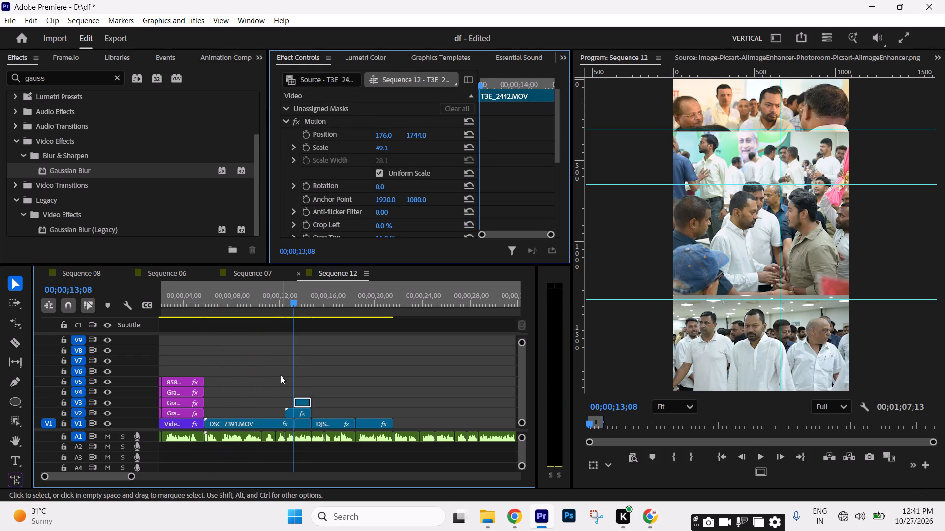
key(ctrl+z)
Paste DSC_7391.MOV on V1 in the empty stretch near 00;00;24;00 and scrub through its footage.
click(426, 300)
key(ctrl+v)
drag(436, 308, 452, 309)
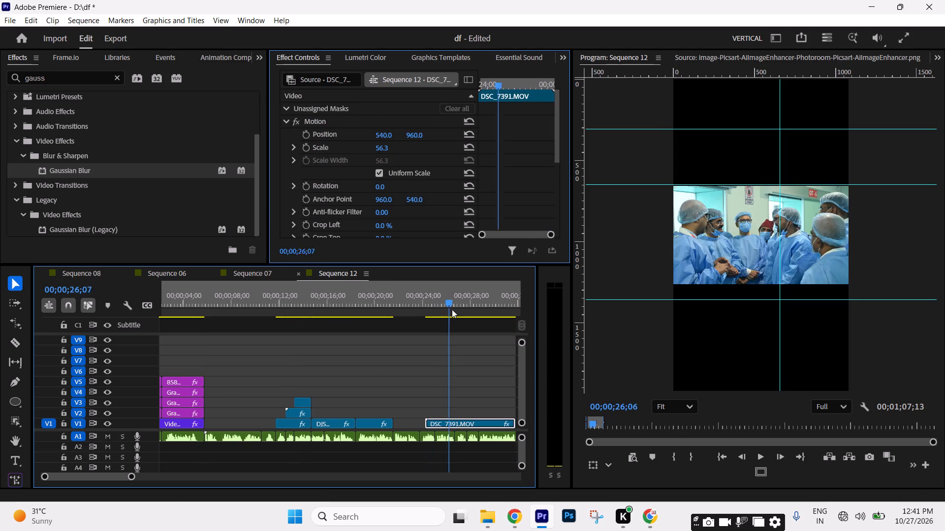
drag(452, 309, 463, 313)
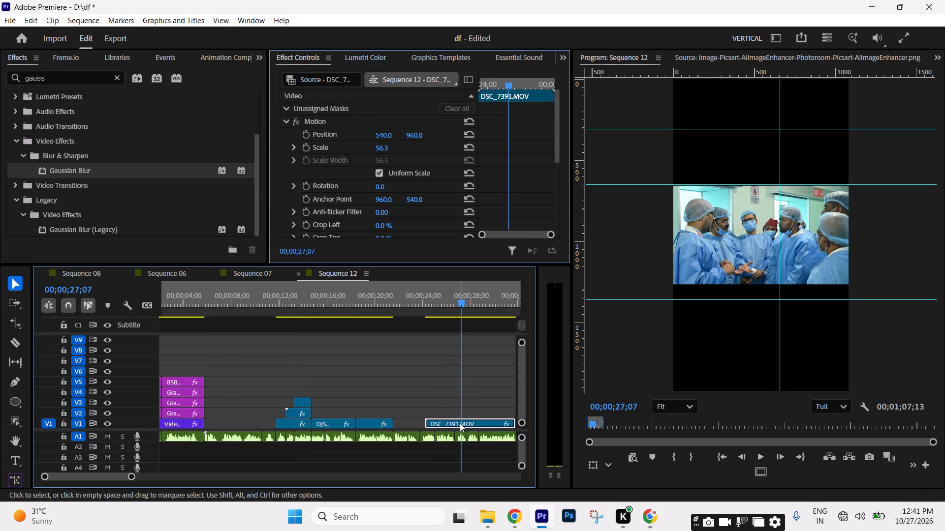
Move DSC_7391.MOV onto V4 right after the opening graphics at 00;00;05;22 and trim its end to the next V1 clip's start.
drag(460, 423, 242, 393)
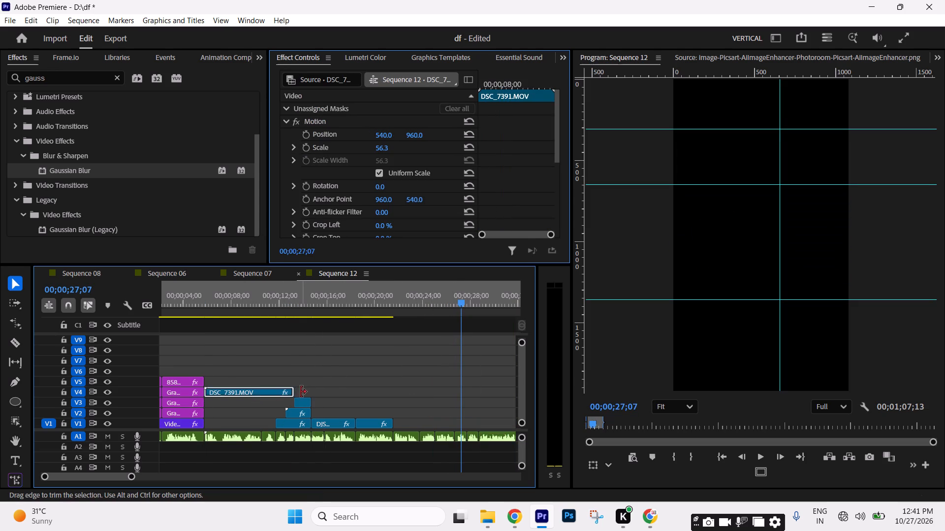
drag(301, 392, 282, 393)
drag(234, 294, 253, 302)
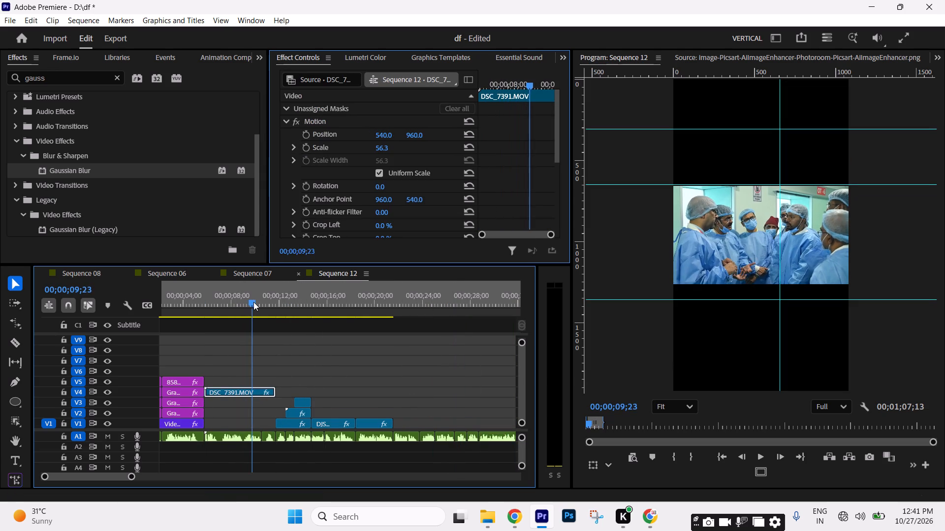
drag(253, 302, 239, 304)
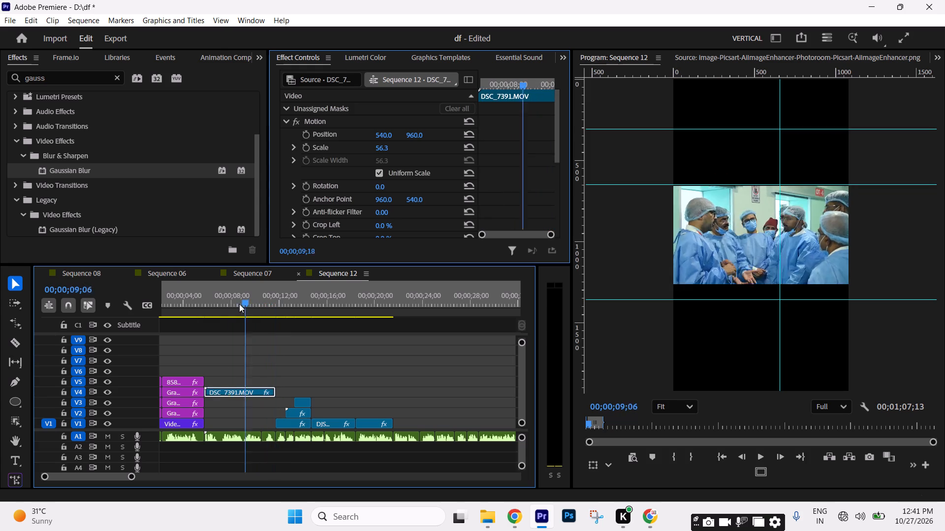
drag(239, 304, 338, 302)
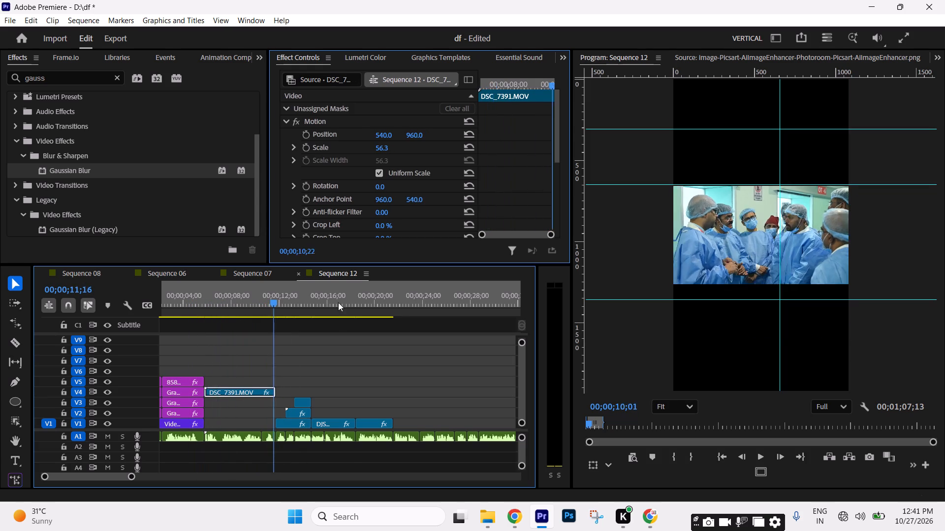
Drop the trimmed DSC_7391.MOV from V4 down to V1, filling the gap between the opening graphics and the next clip.
drag(338, 302, 398, 312)
key(space)
click(385, 362)
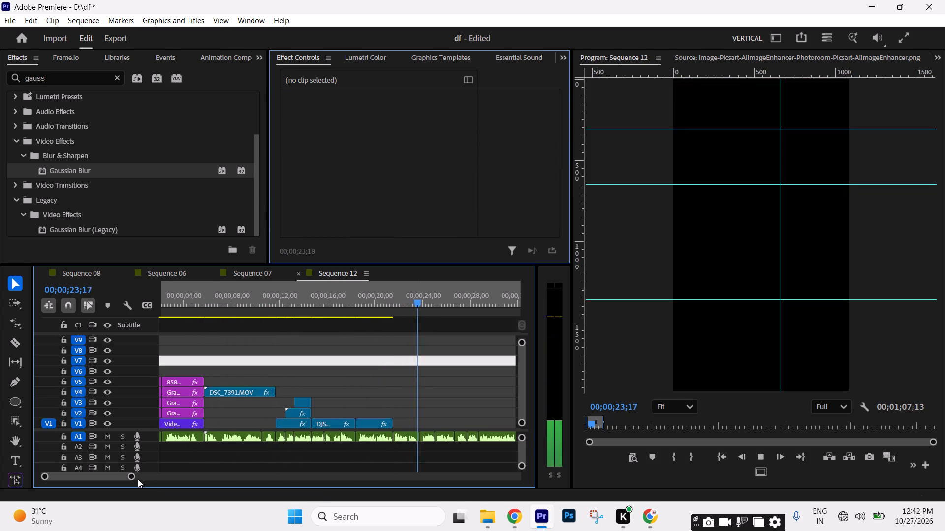
drag(133, 477, 144, 477)
key(space)
click(215, 390)
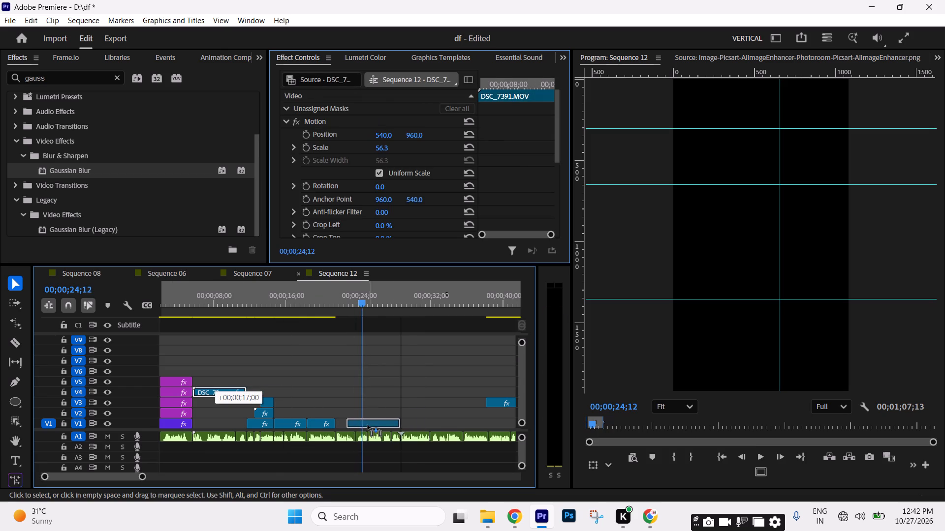
click(213, 307)
drag(220, 395, 215, 428)
click(248, 392)
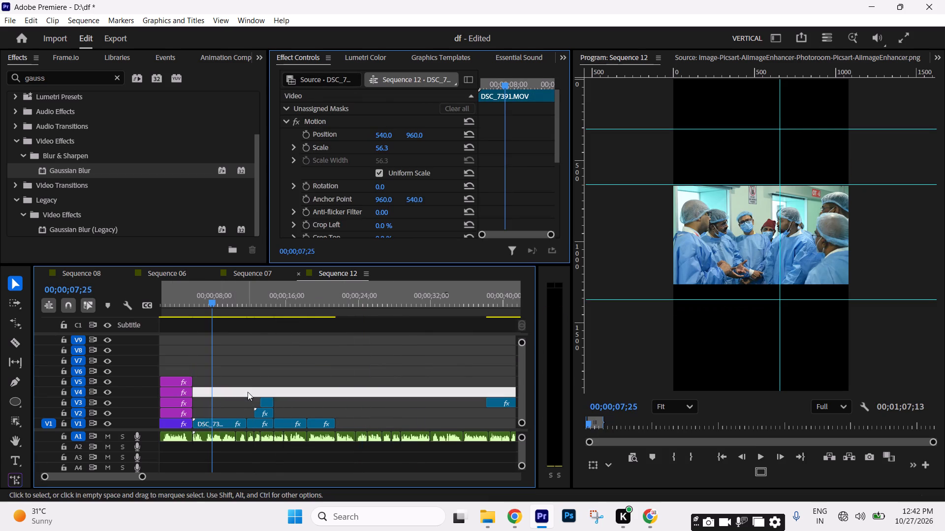
Listen to the voice-over across the empty stretch following the last V1 clip, from about 00;00;22 to 00;00;34.
key(space)
drag(231, 298, 312, 320)
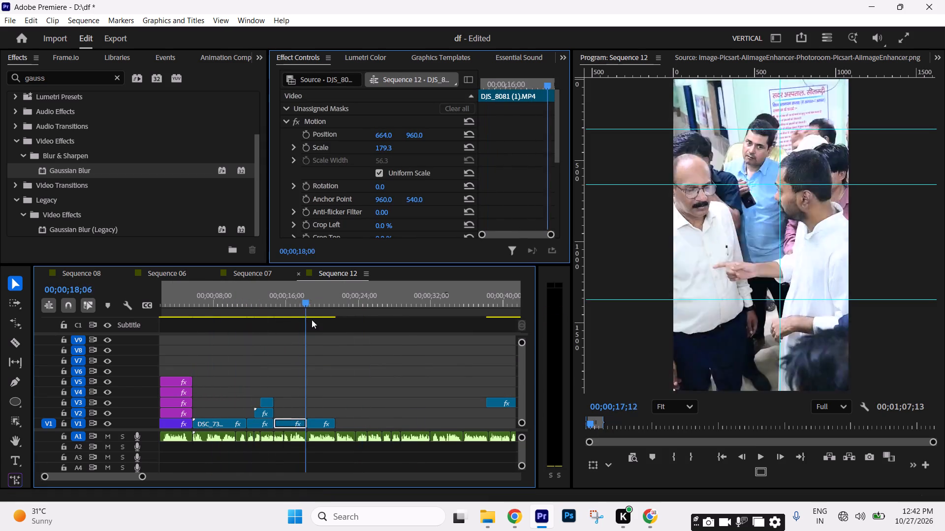
drag(312, 320, 328, 322)
click(434, 369)
key(minus)
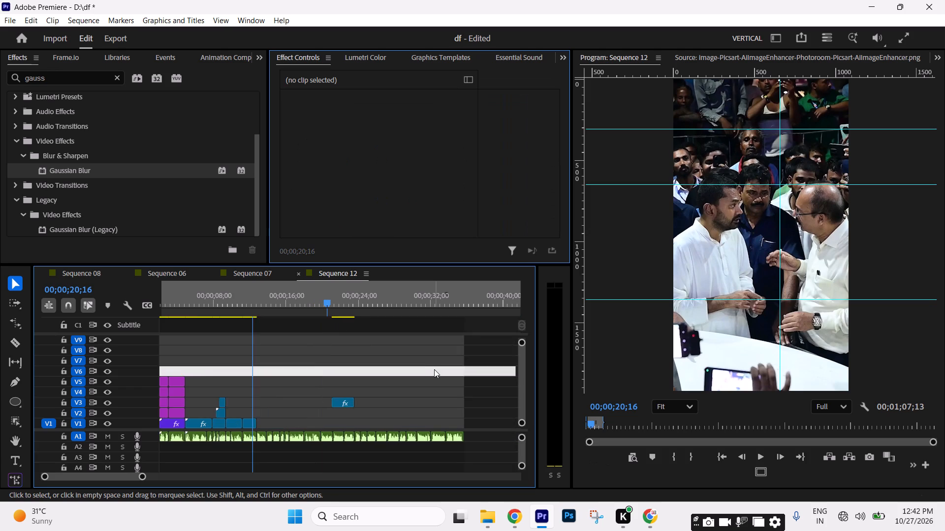
key(equal)
key(space)
click(358, 306)
key(space)
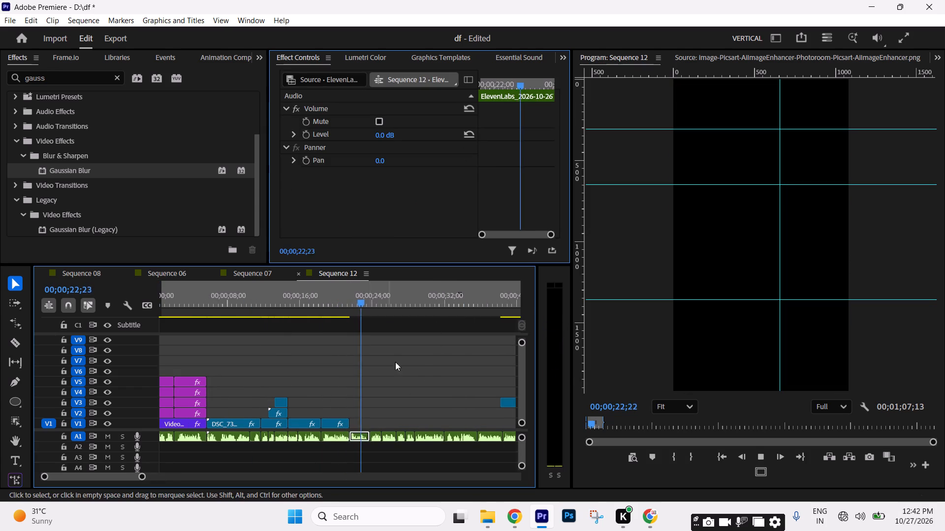
click(432, 374)
text(--==-=)
text(=-)
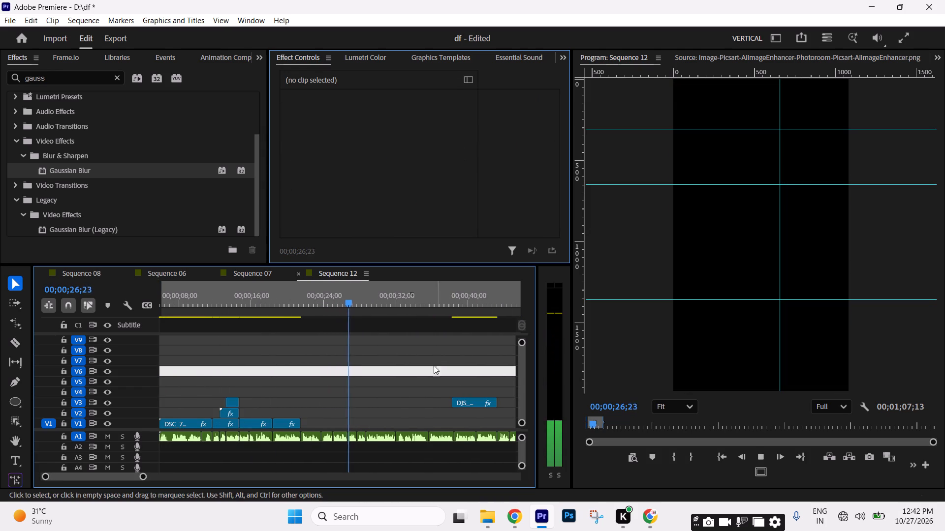
drag(141, 479, 147, 476)
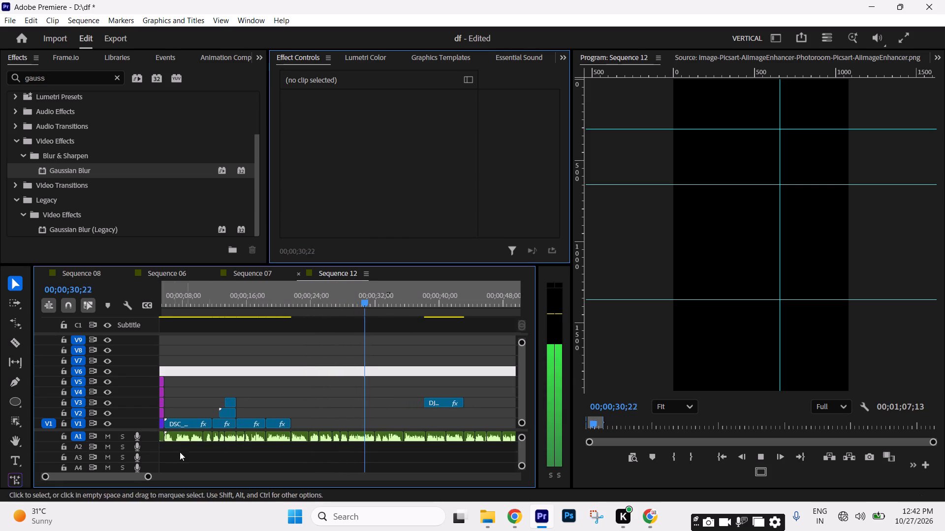
click(149, 474)
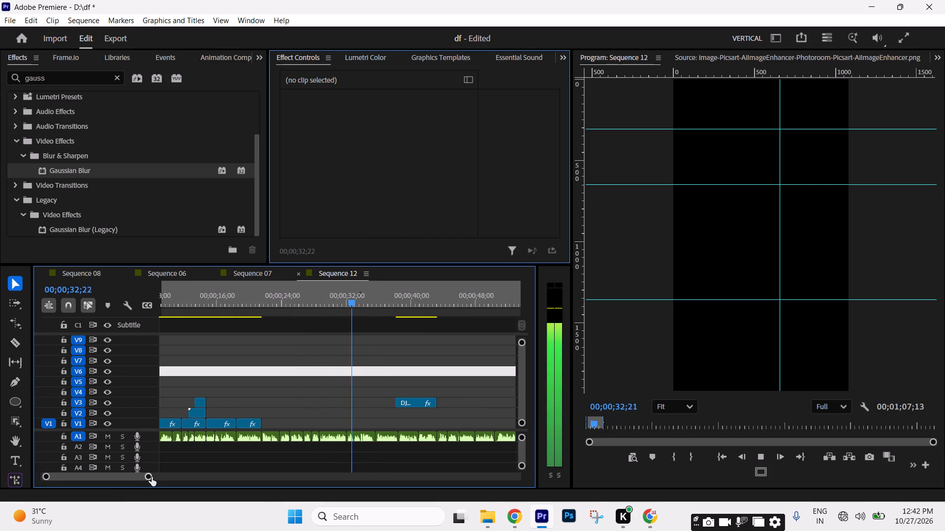
click(152, 477)
drag(145, 479, 158, 479)
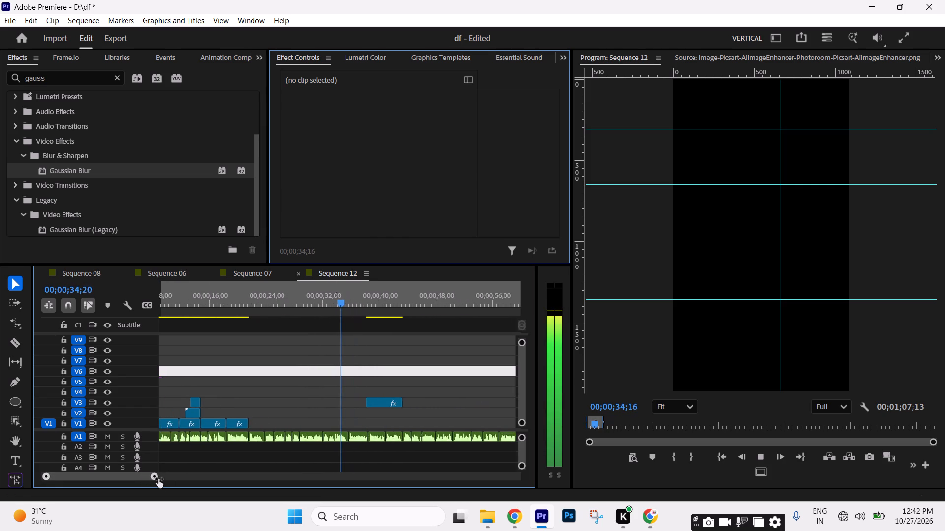
drag(158, 479, 222, 487)
key(space)
Replay the opening logo graphics from the start of the sequence.
drag(228, 306, 13, 329)
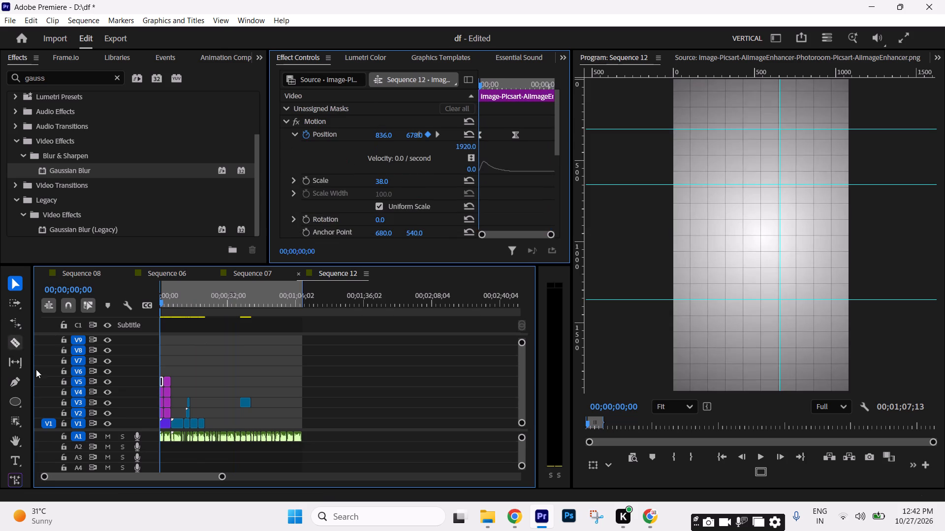
drag(224, 478, 109, 481)
key(space)
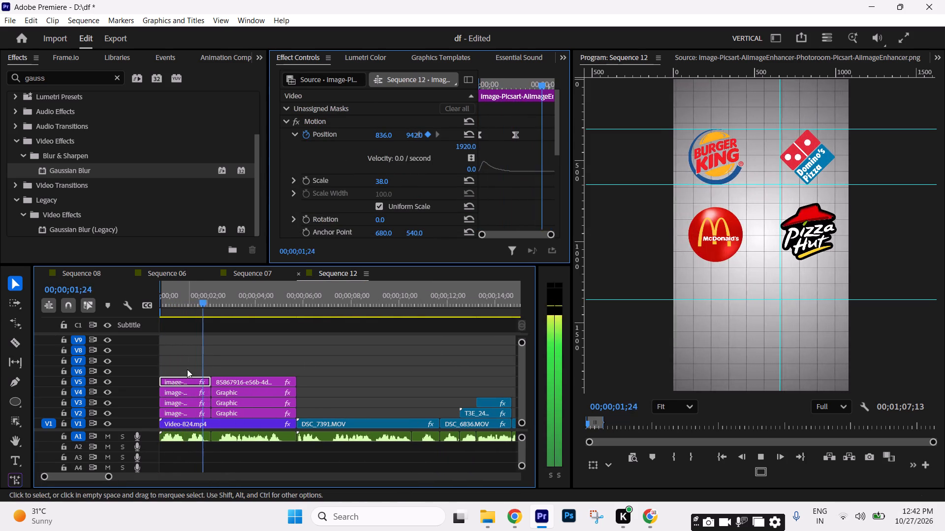
key(space)
Locate the voice-over cut at 00;00;25;01 in the empty stretch and mark an In point there.
drag(107, 474, 173, 474)
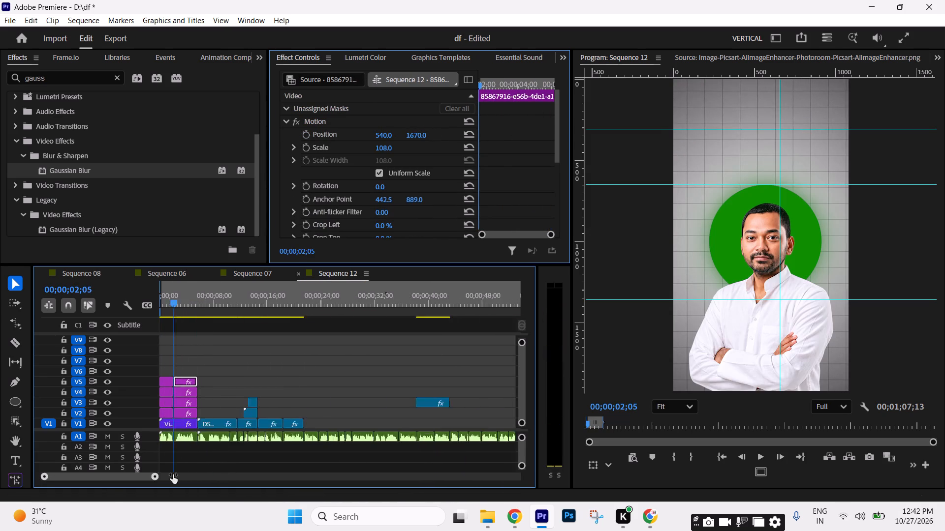
drag(173, 474, 199, 474)
drag(212, 316, 221, 319)
drag(219, 308, 229, 311)
key(equal)
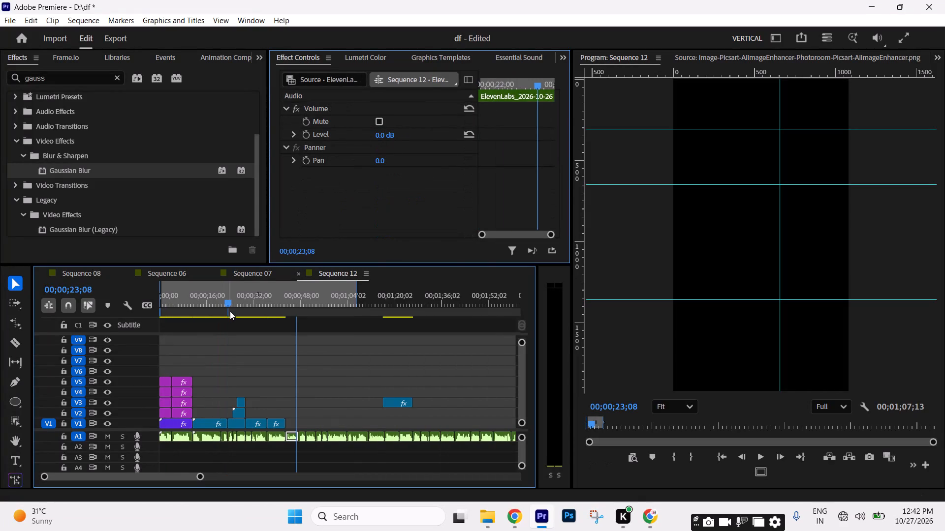
key(Down)
key(space)
key(minus)
text(-===-)
key(Up)
key(Down)
key(Up)
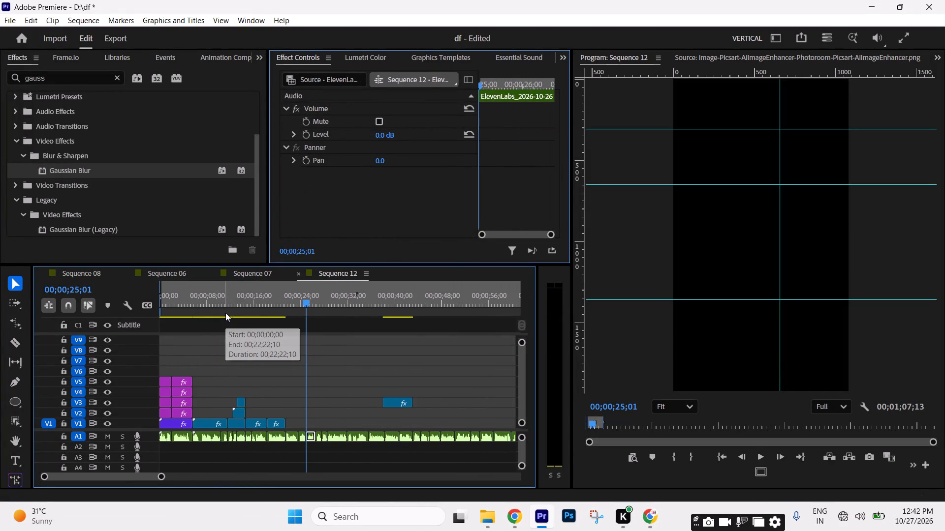
key(minus)
key(minus)
key(minus)
key(minus)
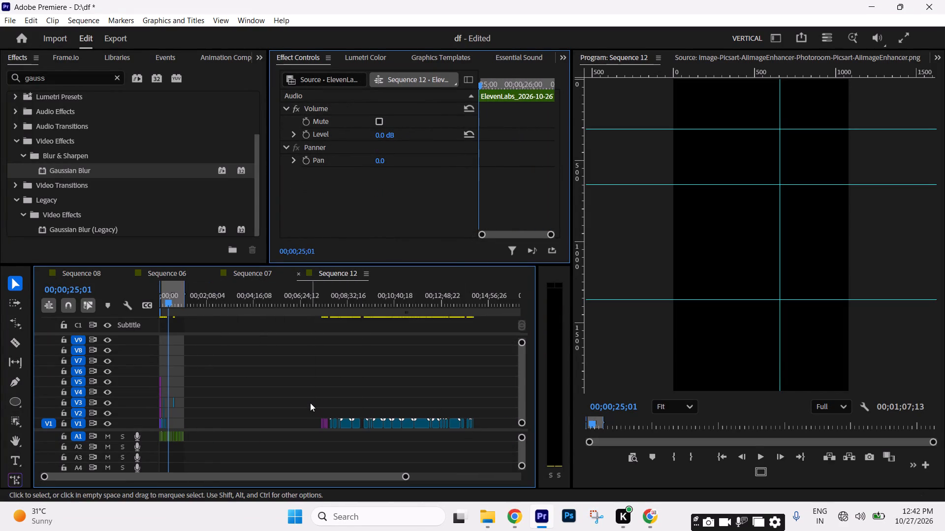
text(==)
key(equal)
key(equal)
key(equal)
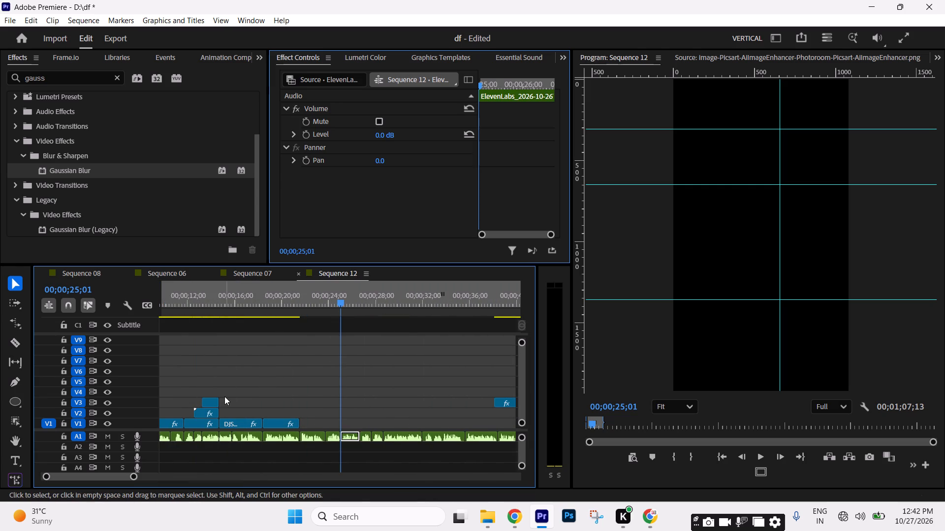
key(i)
Copy the four brand-logo image clips on V2 to V5 at the sequence start and paste them at 00;00;25;01.
key(minus)
key(minus)
drag(194, 310, 0, 369)
key(equal)
key(equal)
key(equal)
key(equal)
drag(198, 357, 178, 416)
key(ctrl+c)
text(--)
key(minus)
key(minus)
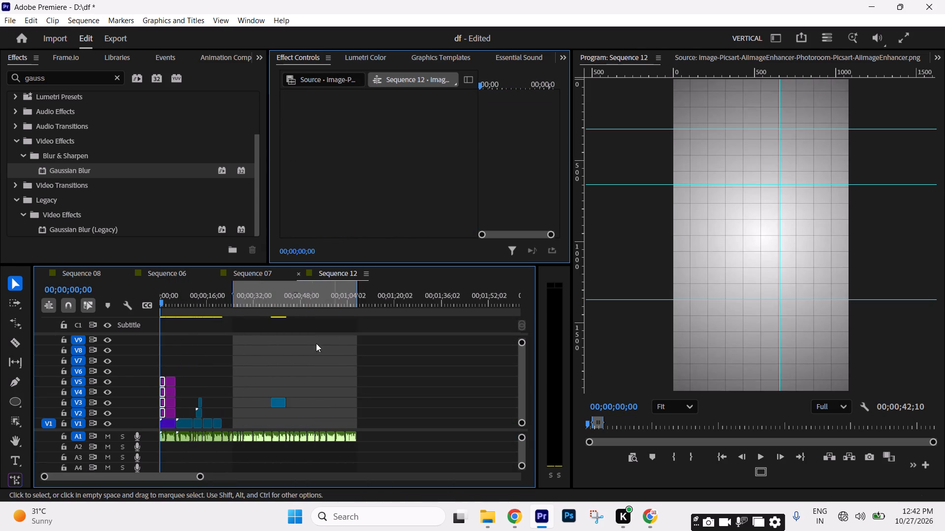
click(237, 302)
key(Up)
key(equal)
key(equal)
key(equal)
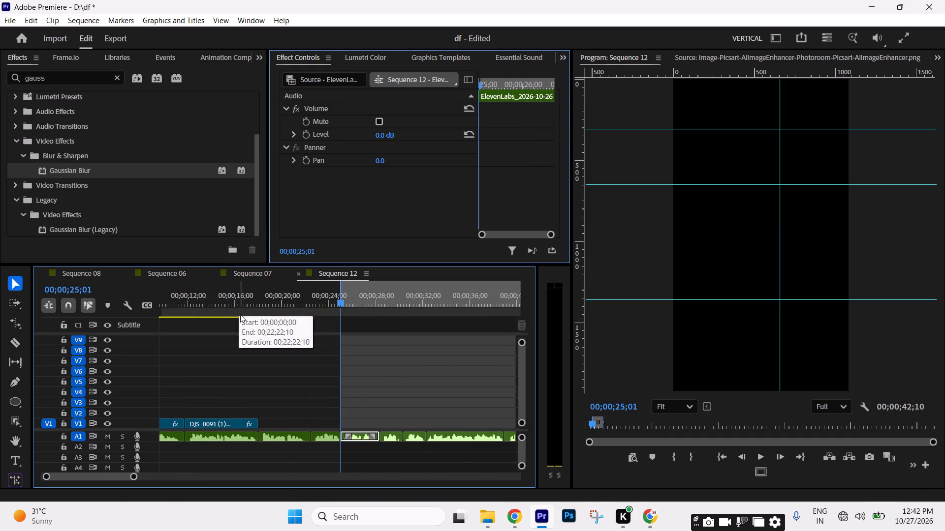
key(ctrl+v)
Play back the pasted brand-logo clips against the voice-over around 00;00;26;00.
key(minus)
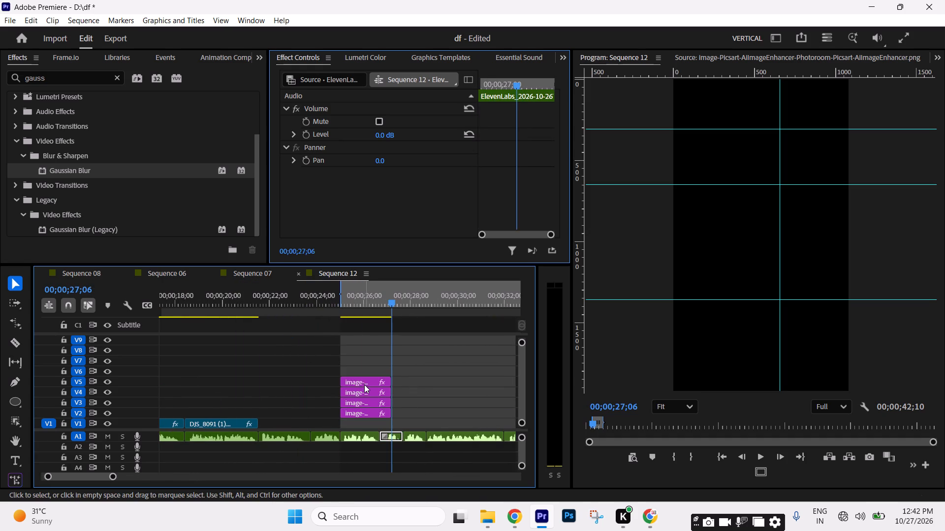
key(minus)
key(equal)
key(Up)
key(Up)
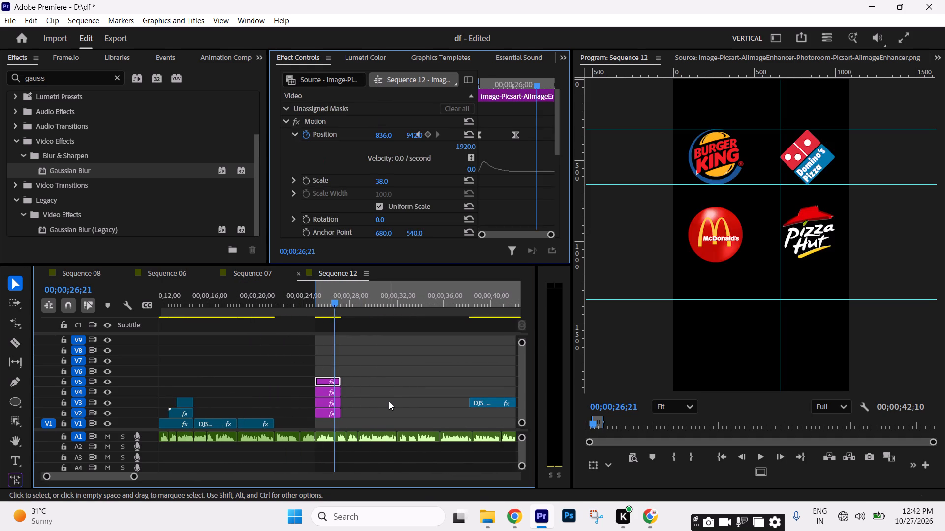
click(393, 399)
text(==)
key(space)
text(-=)
key(space)
drag(325, 358, 338, 385)
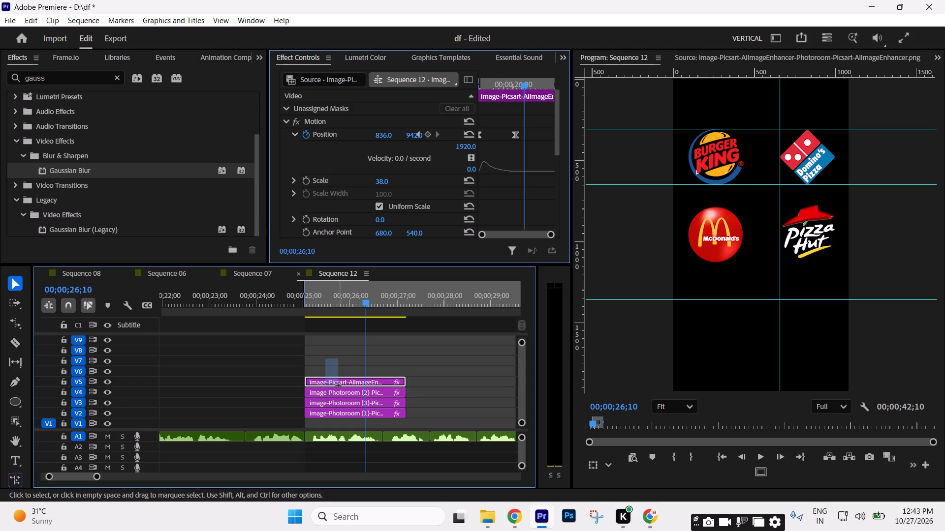
drag(338, 385, 338, 387)
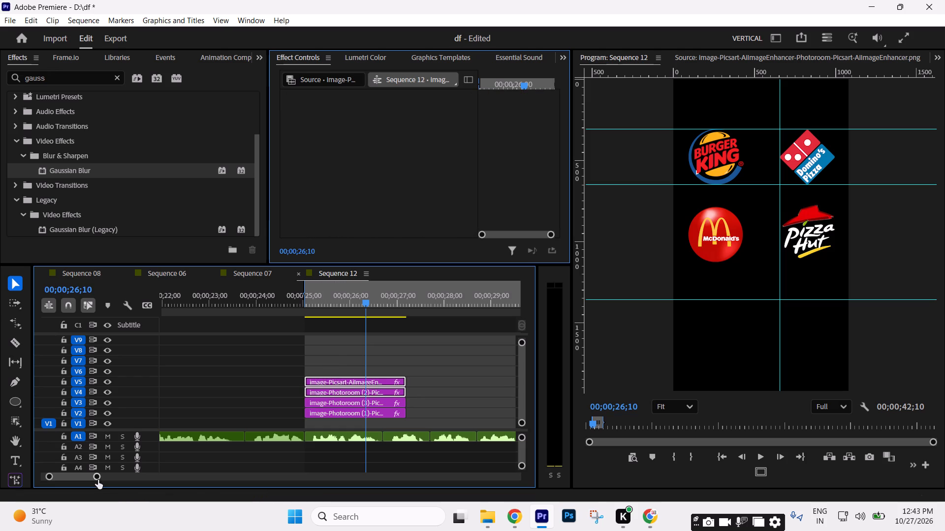
Scan the stored images and footage further along Sequence 12, between about 00;07;30 and 00;14;00, for usable material.
drag(97, 479, 379, 476)
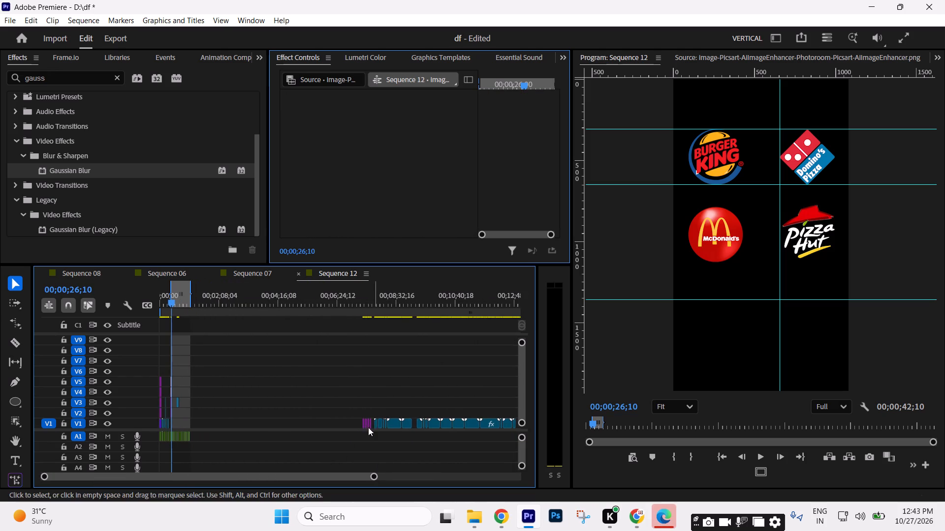
drag(361, 309, 374, 315)
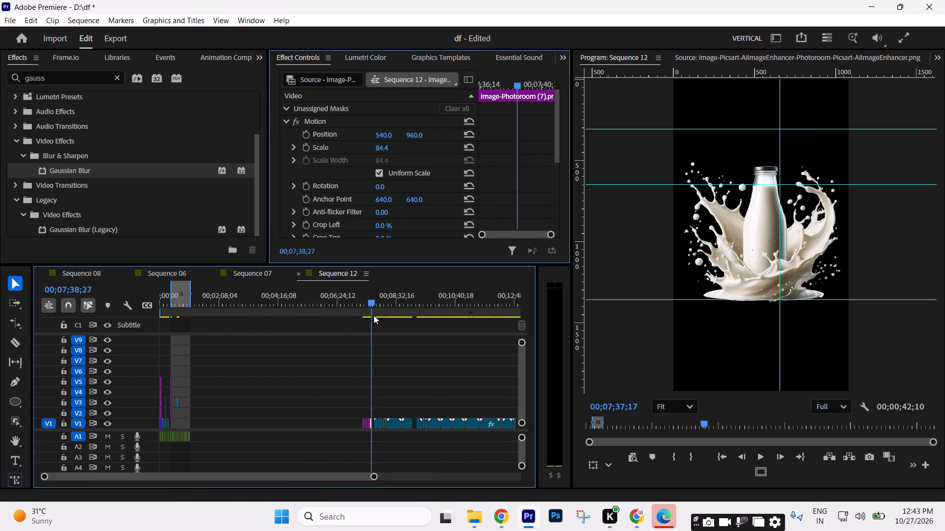
drag(374, 315, 373, 317)
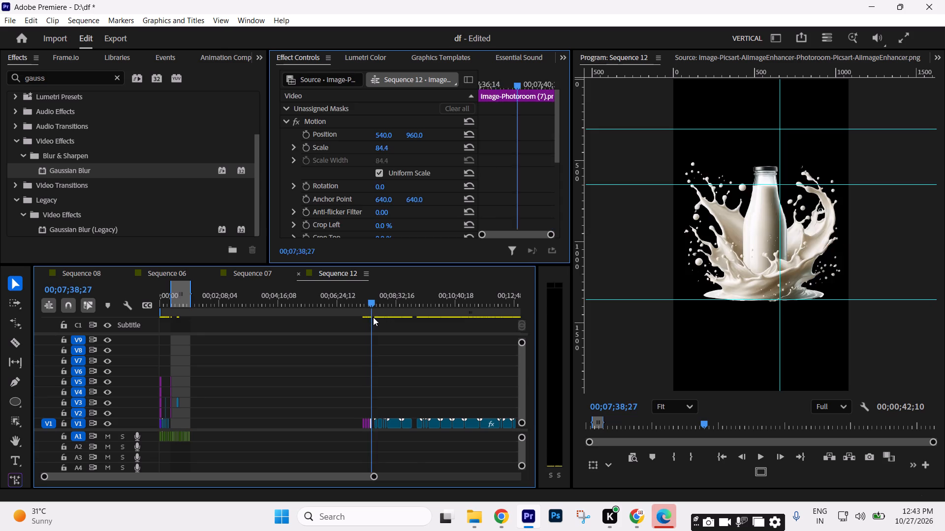
drag(373, 317, 503, 331)
key(minus)
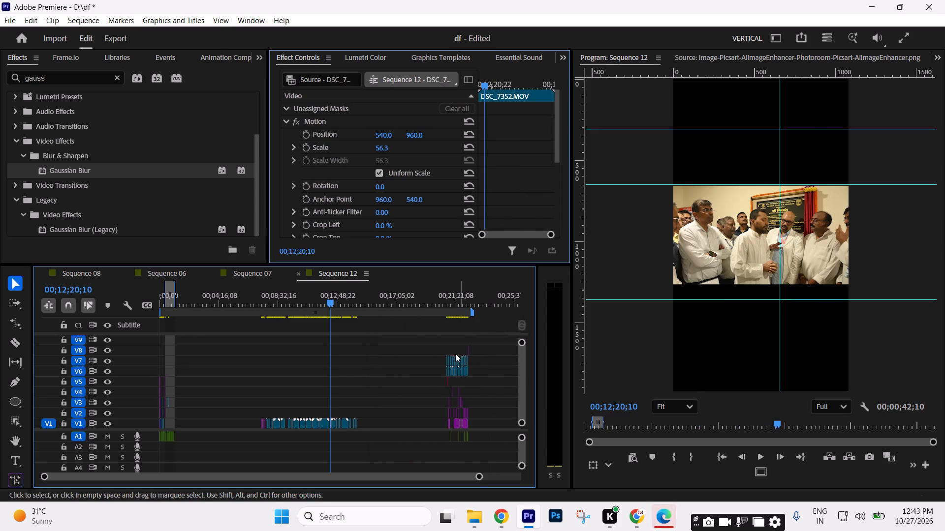
drag(342, 306, 360, 313)
key(equal)
key(equal)
key(equal)
key(equal)
drag(341, 293, 266, 301)
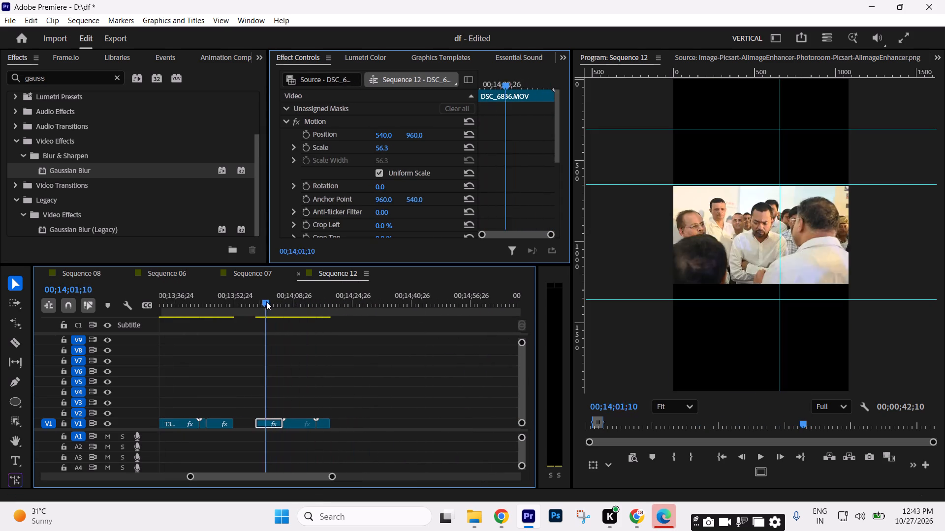
drag(266, 301, 220, 309)
text(--)
drag(300, 299, 274, 299)
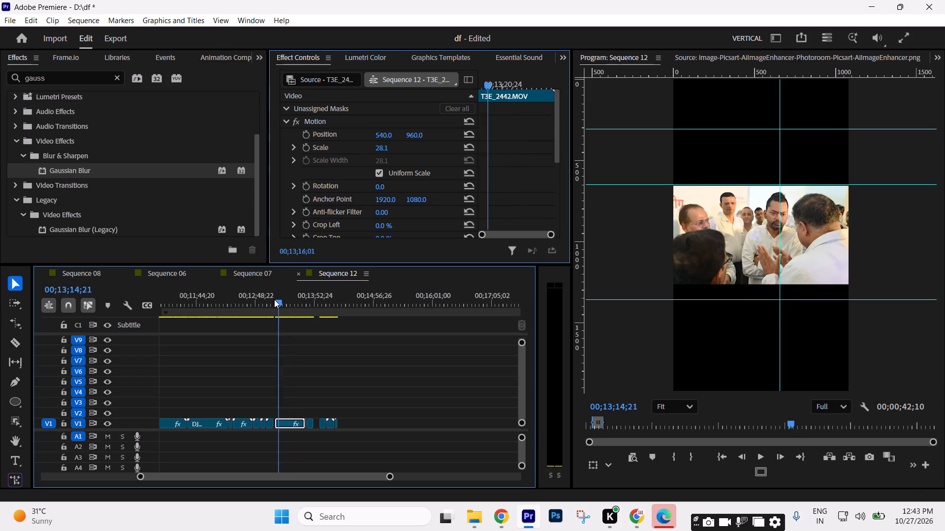
drag(274, 299, 179, 313)
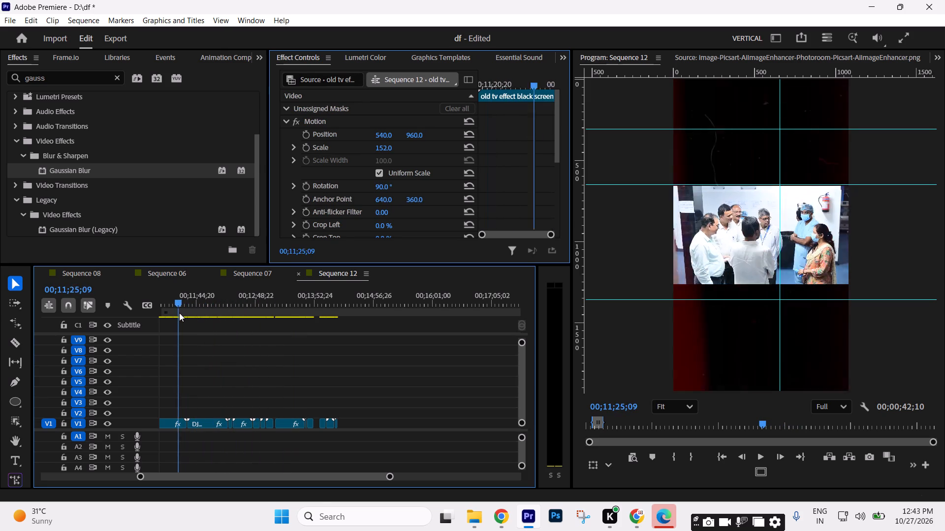
drag(179, 313, 176, 313)
key(minus)
drag(258, 297, 201, 307)
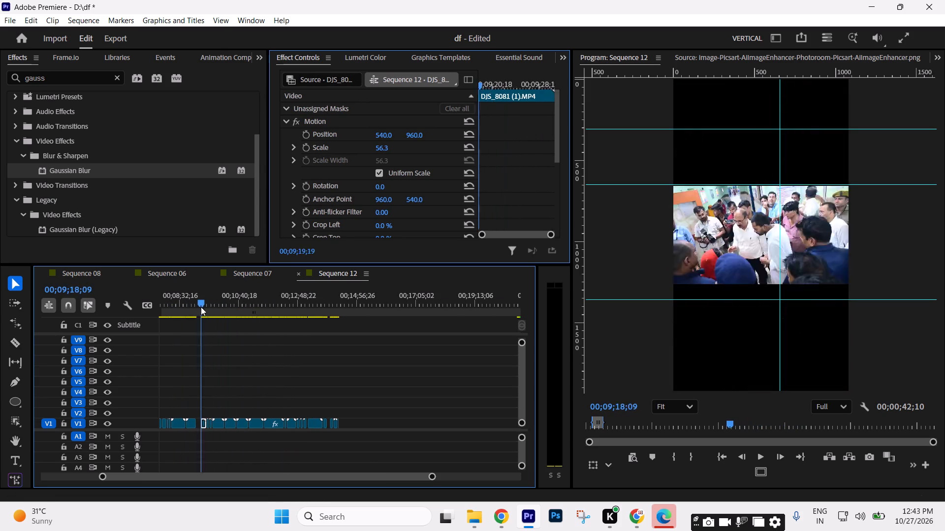
drag(201, 307, 173, 312)
key(minus)
click(252, 306)
text(==)
key(equal)
drag(286, 304, 334, 317)
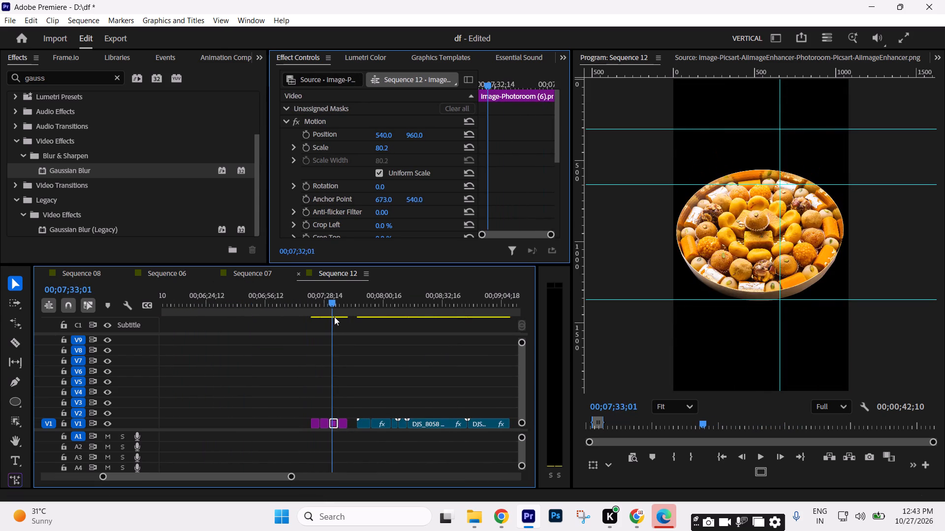
drag(334, 317, 342, 319)
Return to the pasted brand logos and play the voice-over from just before 00;00;25;01 to about 00;00;28;18.
key(minus)
key(minus)
key(minus)
key(minus)
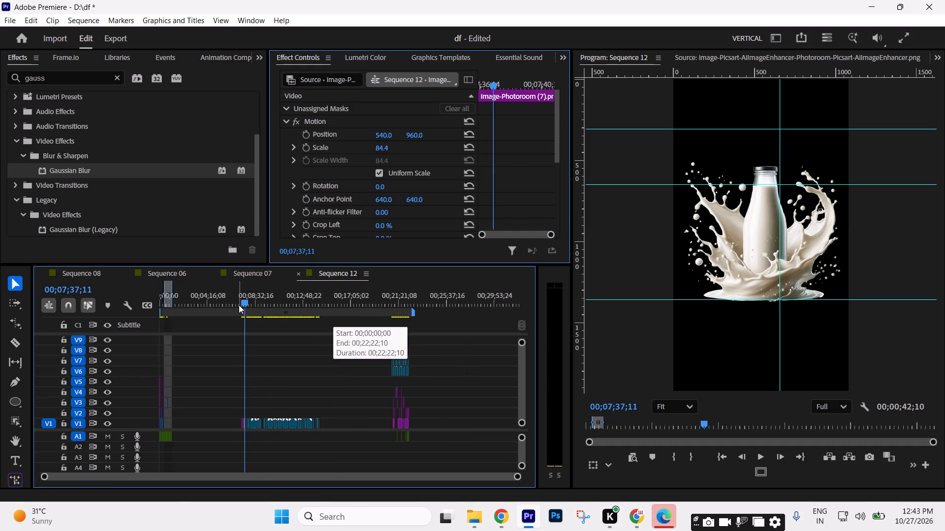
drag(239, 305, 87, 329)
key(equal)
key(equal)
key(equal)
key(equal)
text(==)
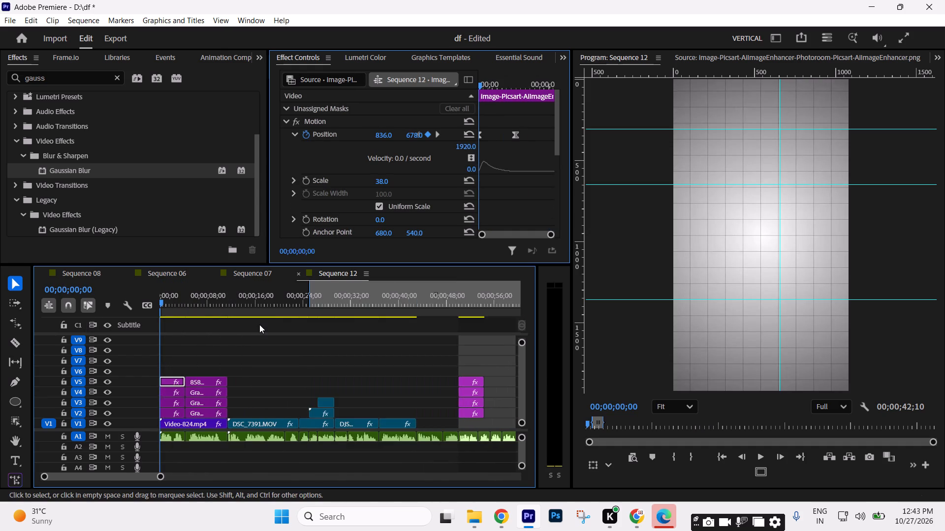
key(minus)
drag(286, 305, 315, 312)
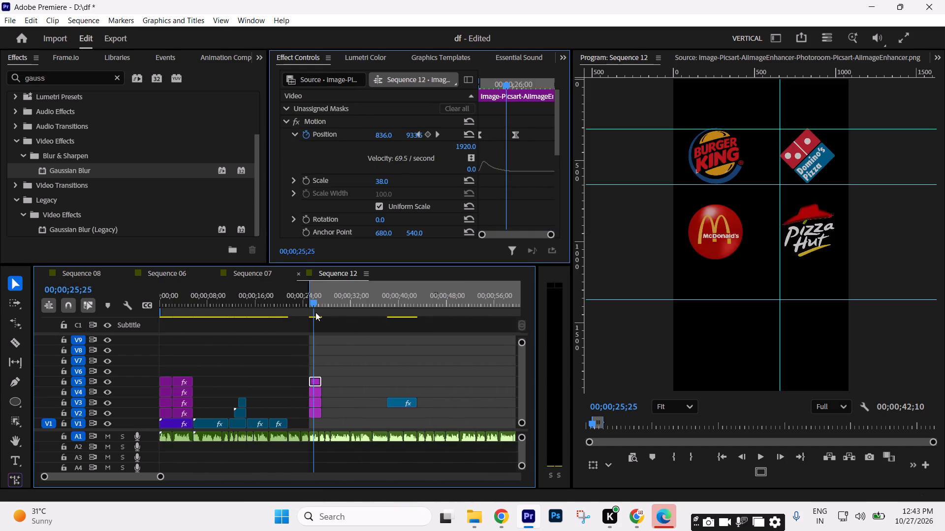
drag(315, 312, 319, 313)
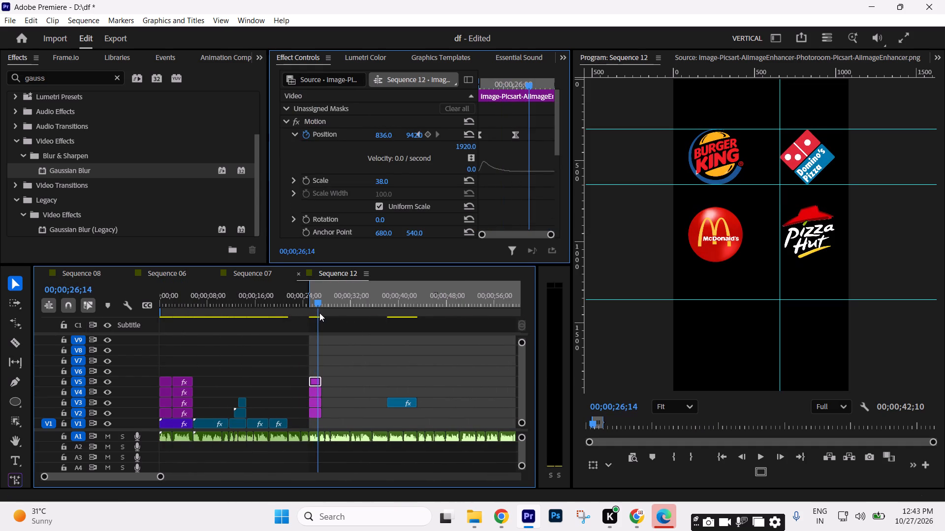
drag(319, 313, 307, 315)
key(space)
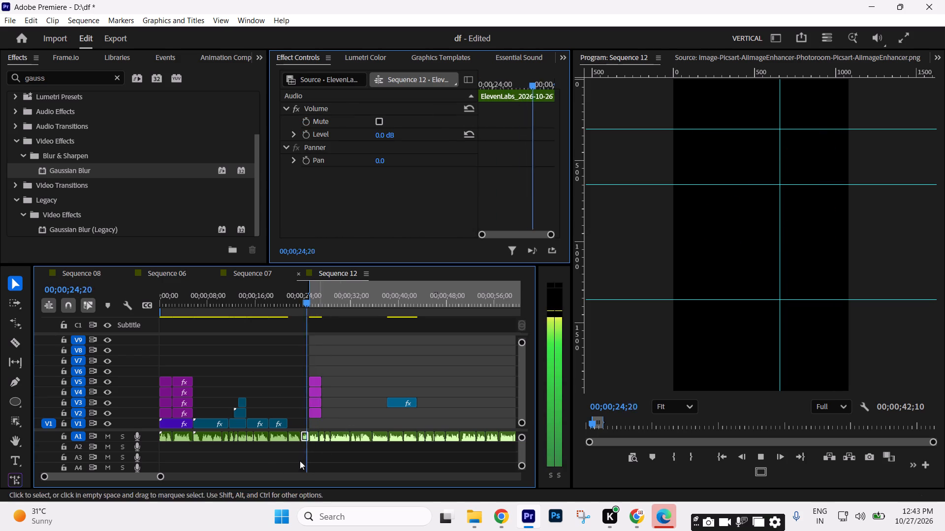
drag(159, 476, 136, 476)
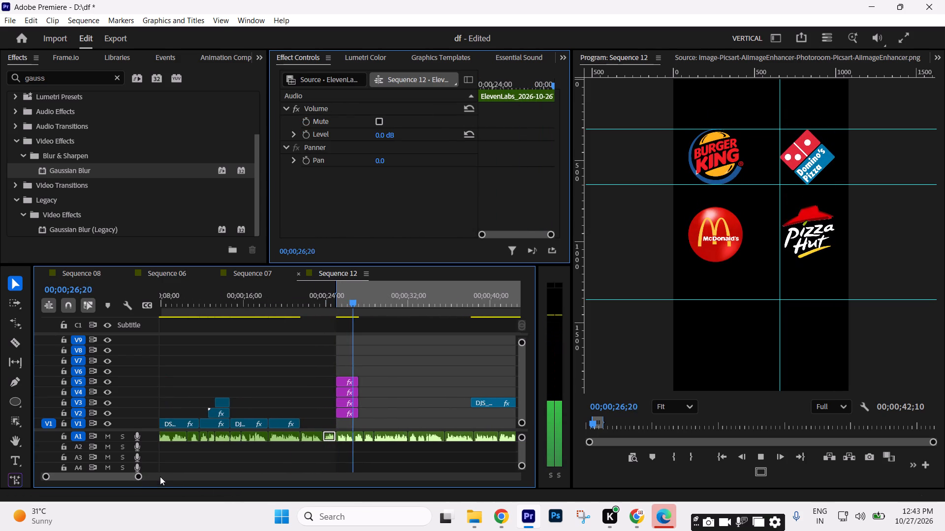
drag(140, 477, 132, 477)
key(space)
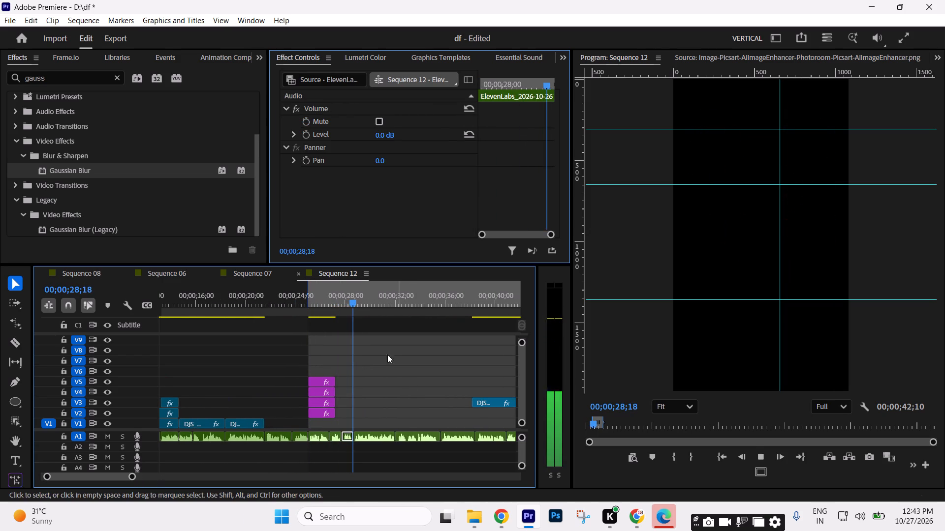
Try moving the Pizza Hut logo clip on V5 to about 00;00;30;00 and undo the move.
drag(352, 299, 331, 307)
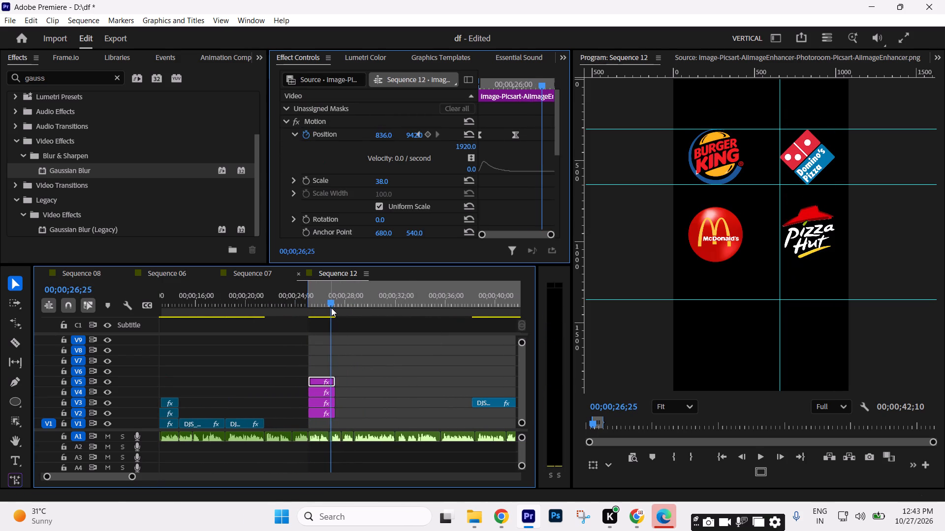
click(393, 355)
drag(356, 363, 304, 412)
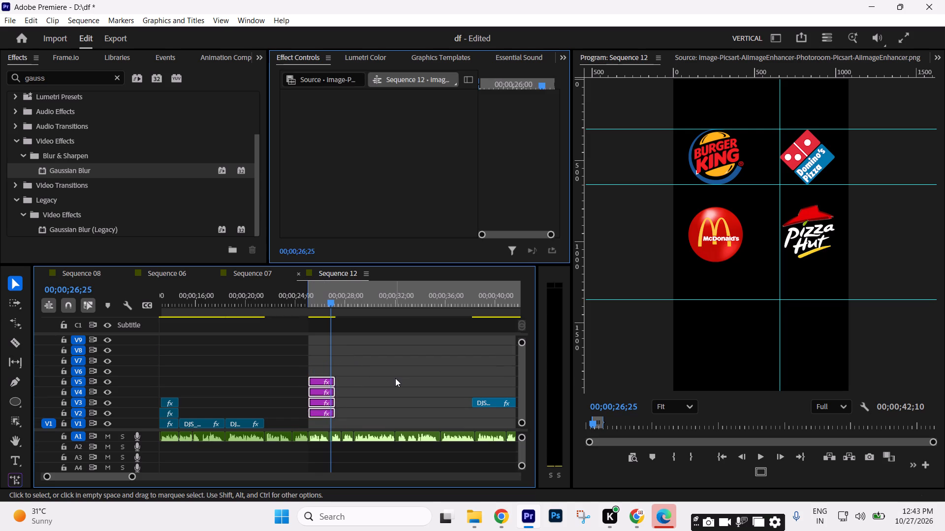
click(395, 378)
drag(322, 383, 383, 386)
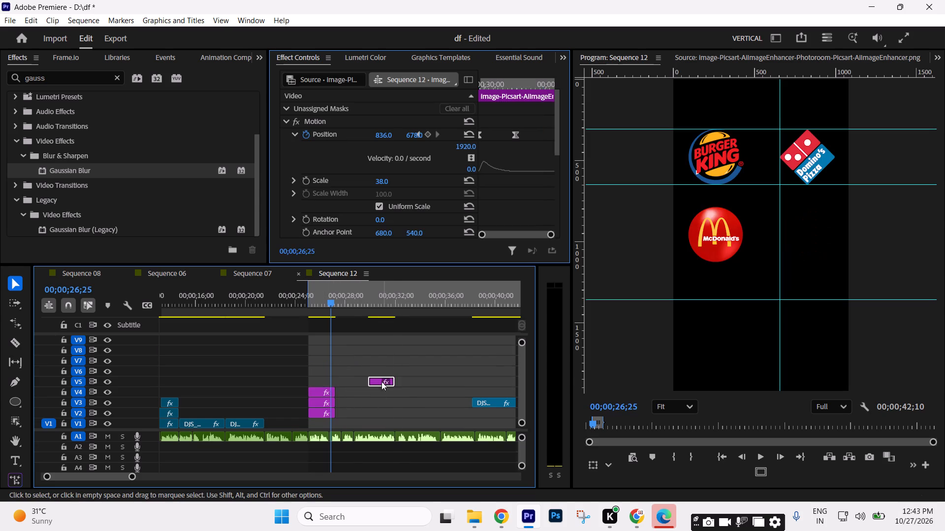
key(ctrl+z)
Move the Burger King logo clip on V2 out of the stack to start at about 00;00;30;00.
drag(319, 413, 379, 416)
key(space)
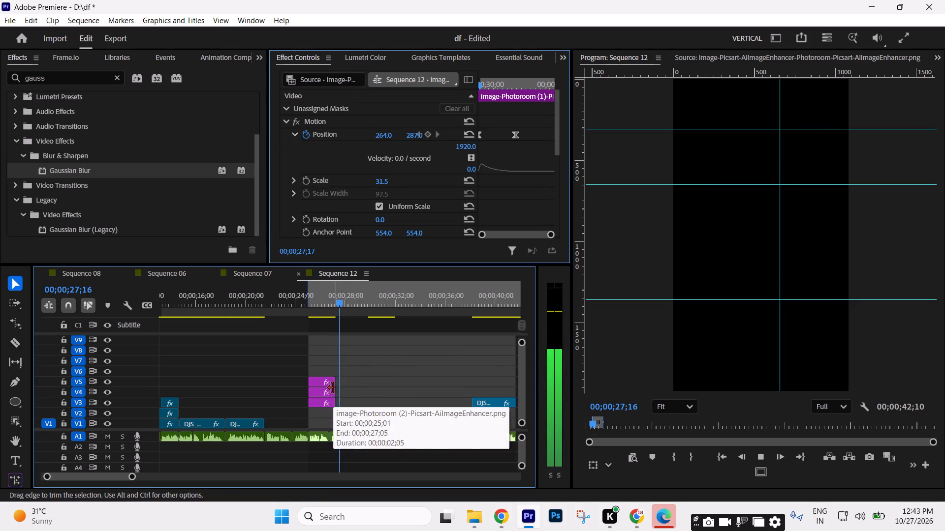
key(space)
click(324, 308)
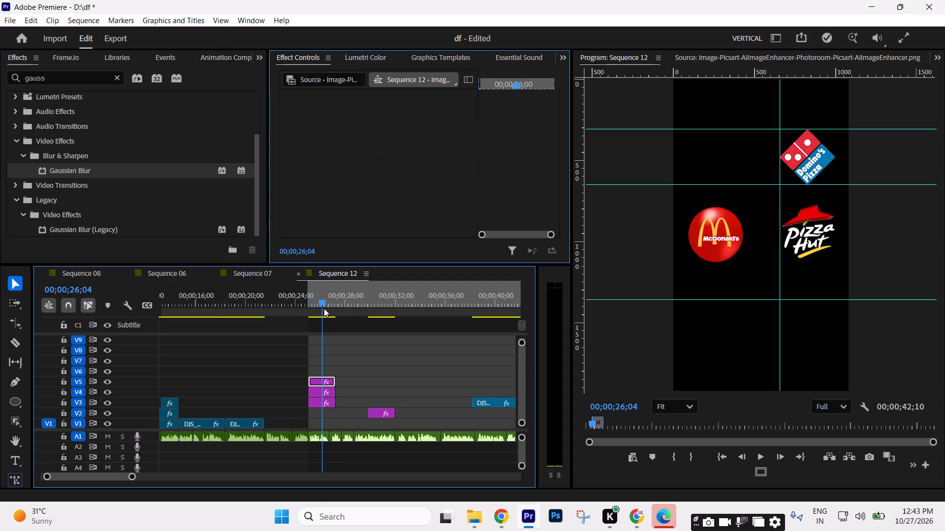
Move the Pizza Hut logo clip from V5 down to V2, starting at about 00;00;26;20.
drag(318, 384, 339, 431)
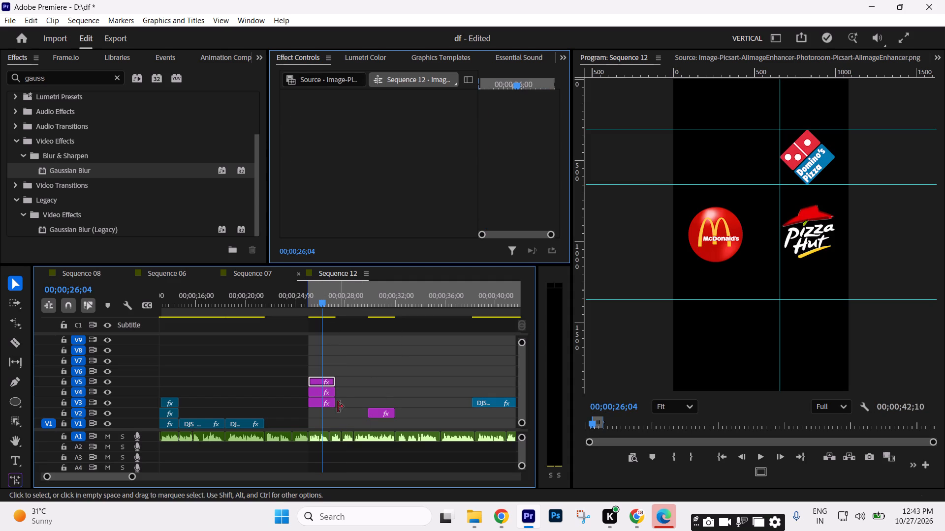
drag(321, 381, 417, 379)
click(353, 354)
drag(314, 381, 344, 431)
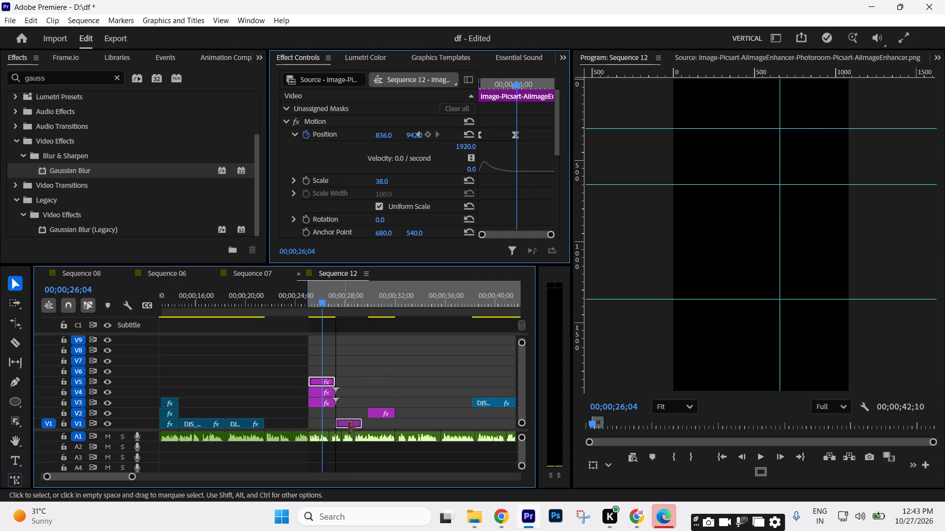
drag(352, 420, 352, 412)
drag(346, 411, 343, 412)
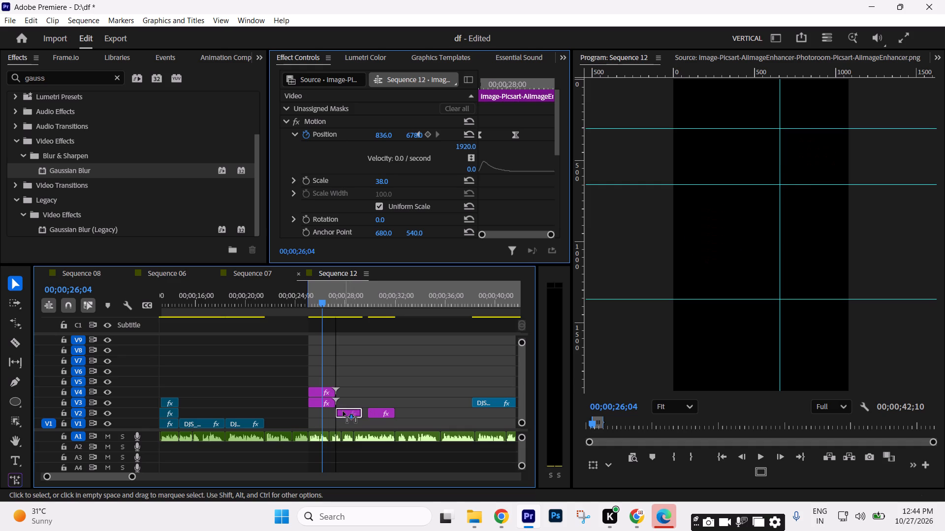
drag(343, 412, 341, 412)
Play back the logo clips against the voice-over from just before 00;00;25;01 to check the Pizza Hut timing.
drag(336, 366, 318, 398)
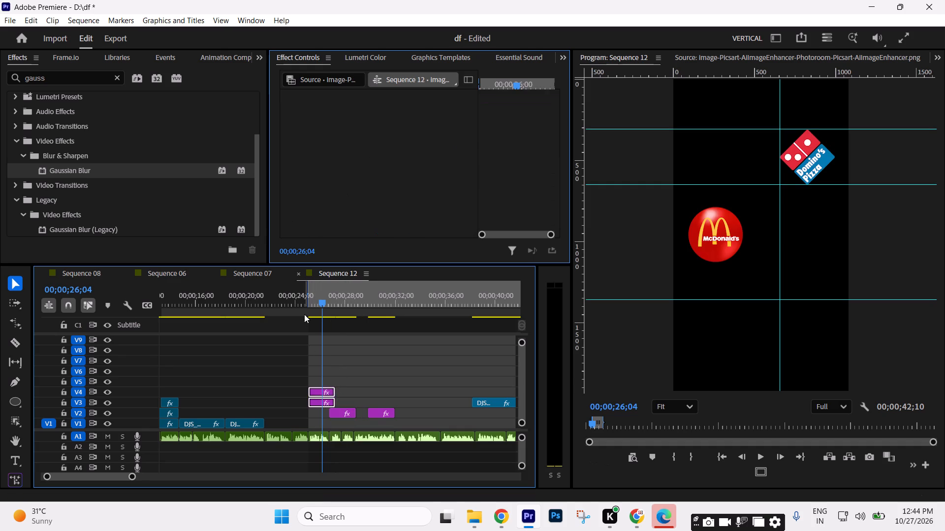
click(305, 308)
key(space)
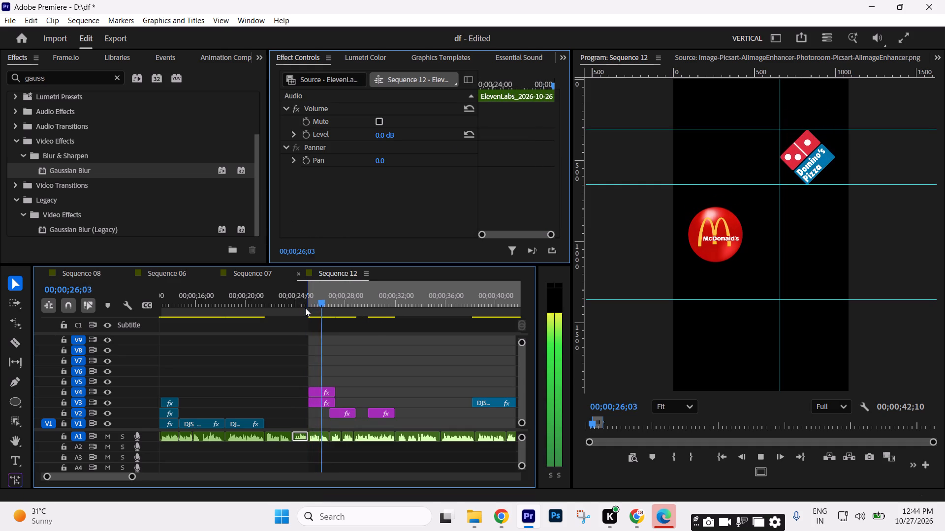
key(space)
key(space)
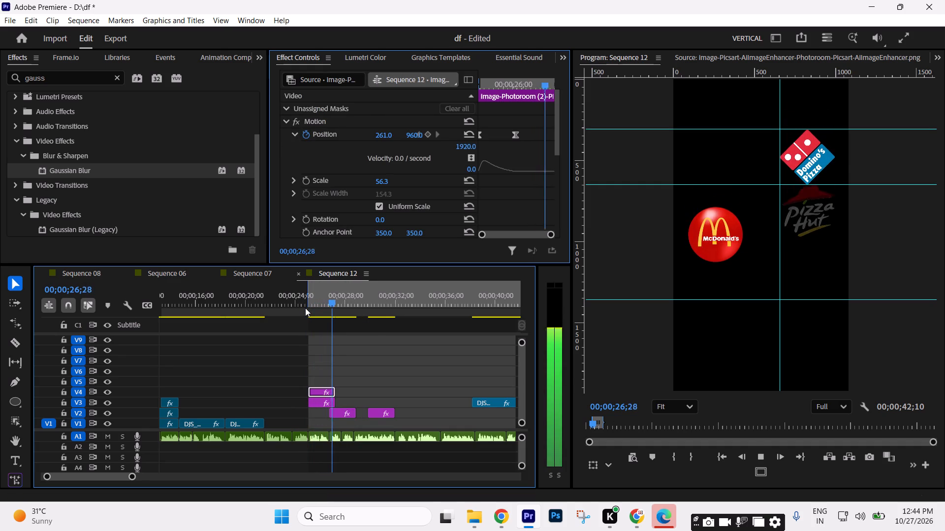
key(space)
key(space)
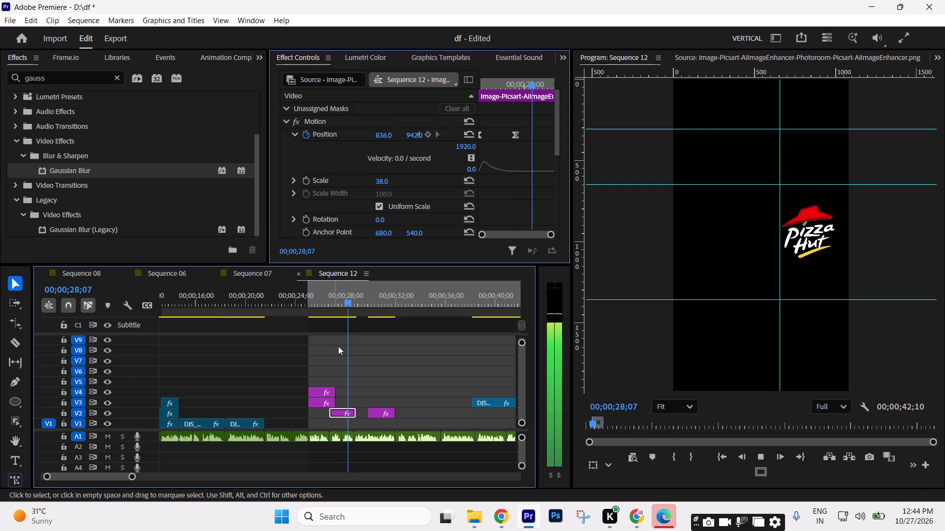
key(space)
Raise the Burger King logo clip to V4 and extend the Pizza Hut clip on V2 to the Burger King clip's end.
drag(381, 413, 381, 389)
drag(355, 415, 387, 416)
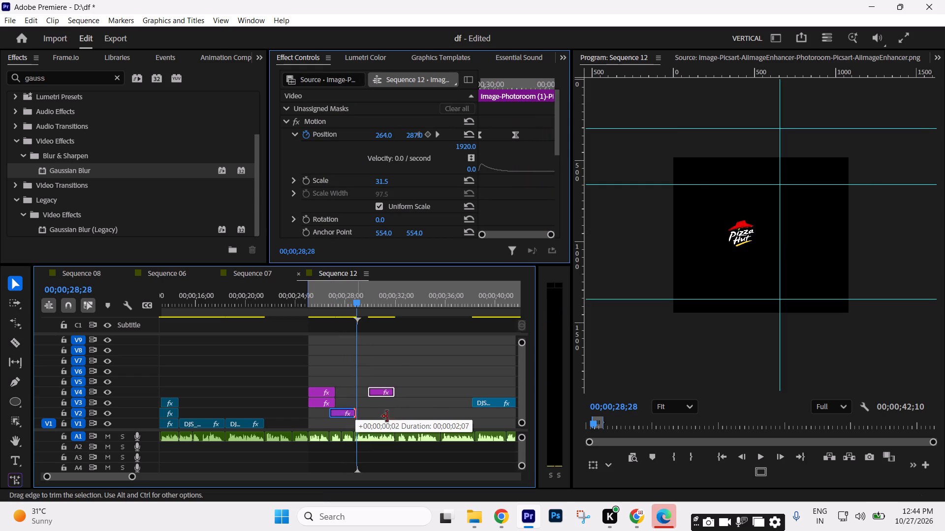
drag(387, 416, 398, 416)
Review the timing of the staggered logo clips against the voice-over from 00;00;25;01 to about 00;00;32;00.
key(space)
click(432, 406)
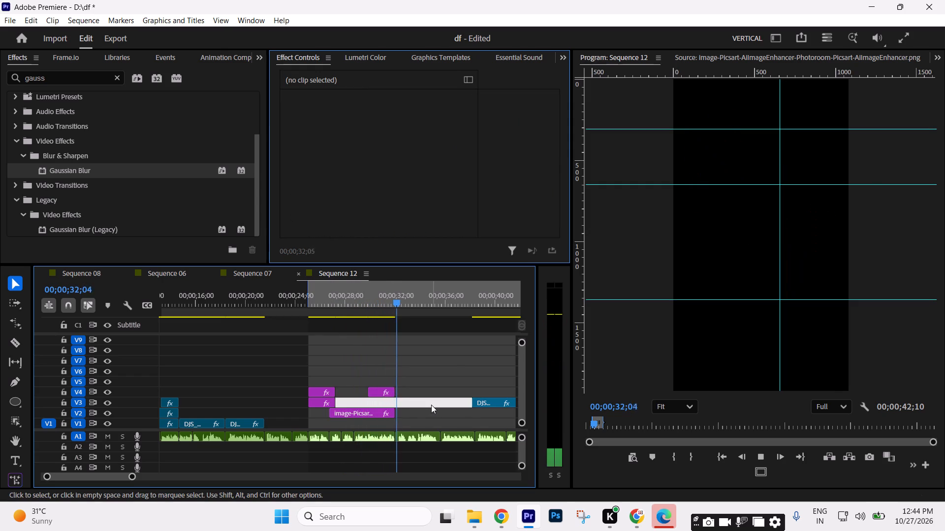
key(space)
drag(304, 299, 310, 299)
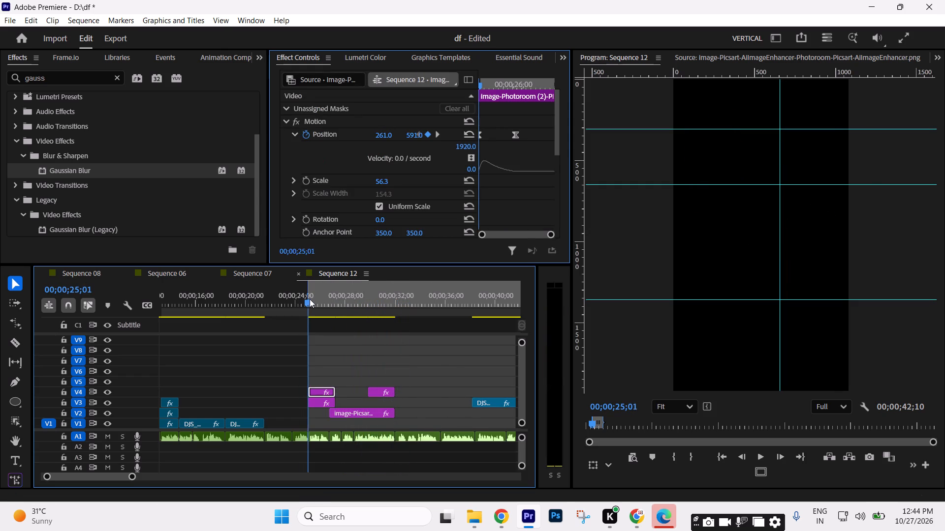
key(space)
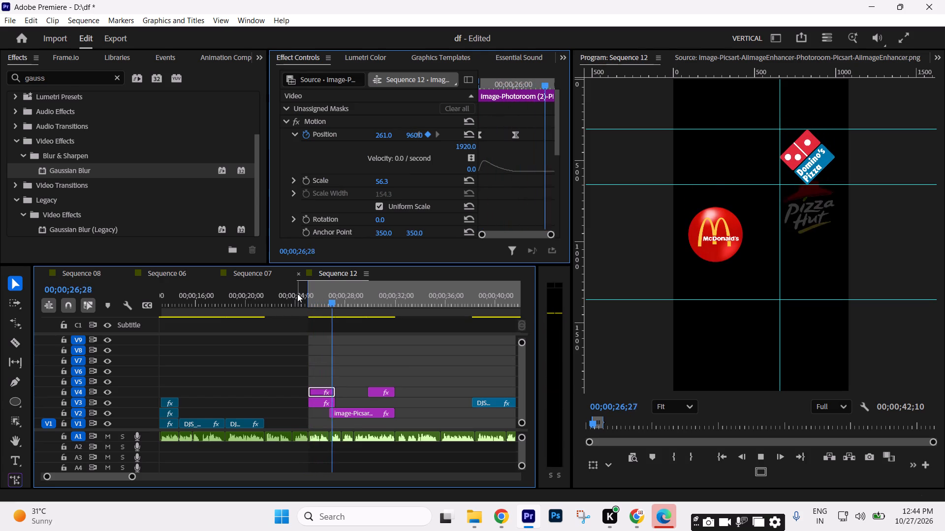
key(space)
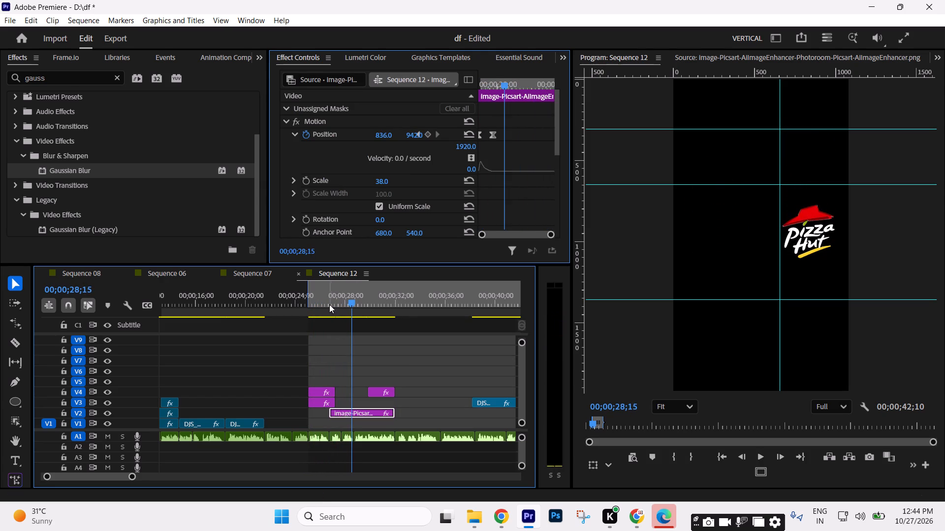
drag(328, 304, 387, 311)
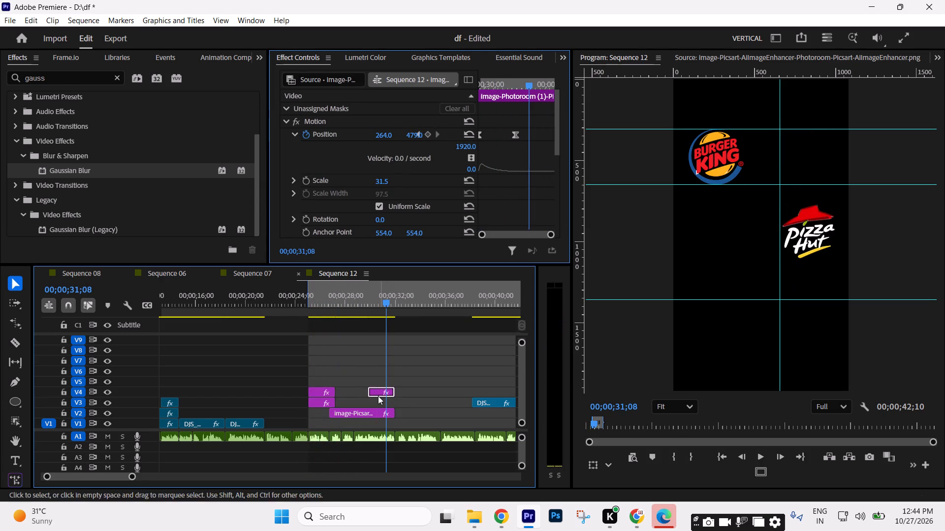
Move the Domino's and McDonald's logo clips together from V3 and V4 to V5 and V6, starting at about 00;00;37;00.
drag(326, 371, 309, 405)
drag(319, 398, 467, 385)
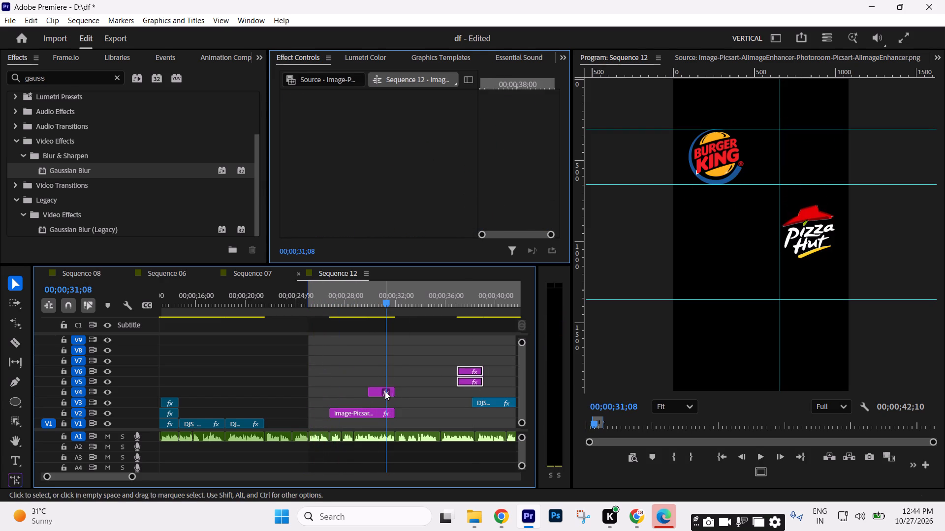
Move the Burger King logo clip to V3 starting at about 00;00;27;20, extend it to the Pizza Hut clip's end and play it back.
drag(384, 391, 357, 405)
drag(348, 402, 353, 402)
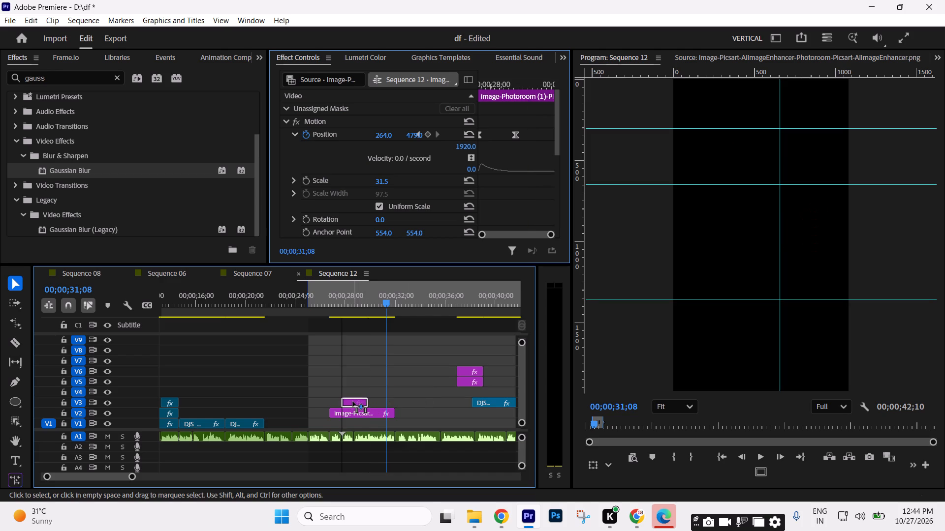
drag(353, 402, 353, 402)
drag(371, 402, 396, 402)
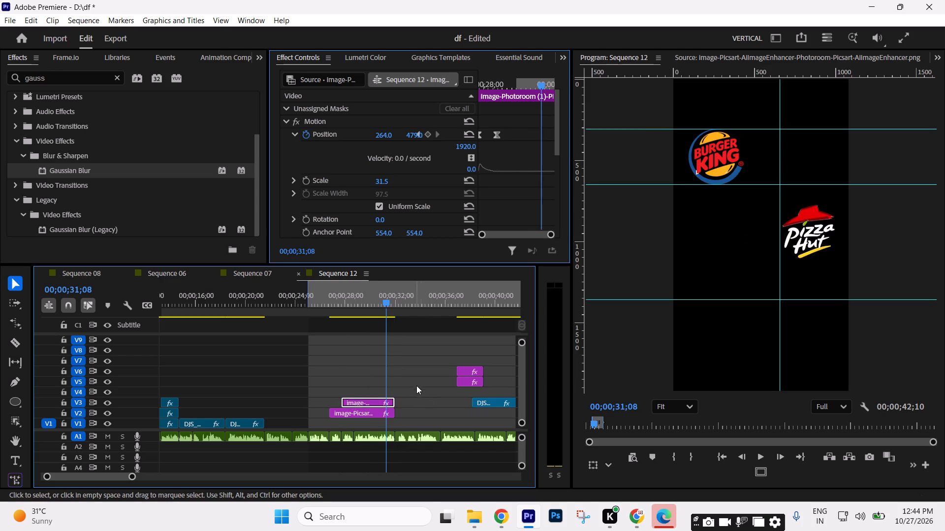
key(space)
click(352, 302)
key(space)
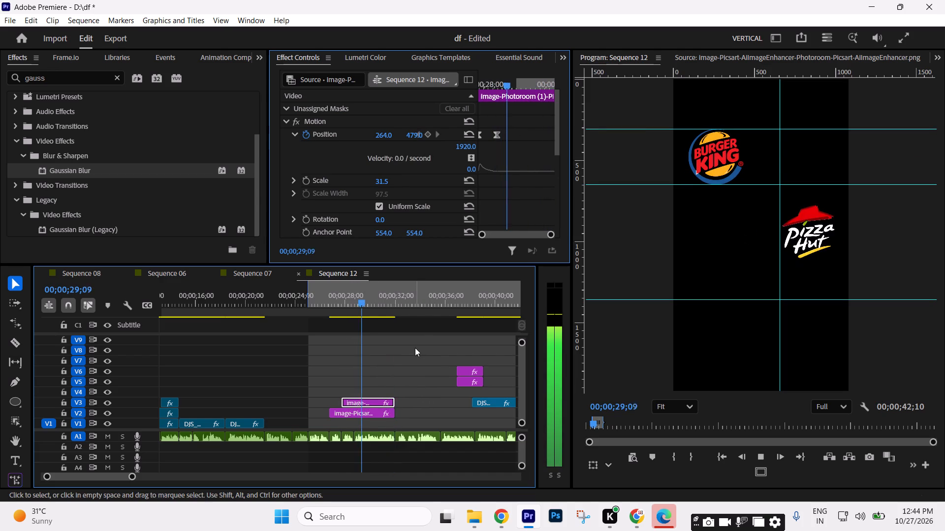
key(space)
Move the McDonald's logo clip to V4 starting at about 00;00;28;20 and extend it to the other logos' end.
drag(464, 302, 469, 305)
drag(469, 370, 373, 393)
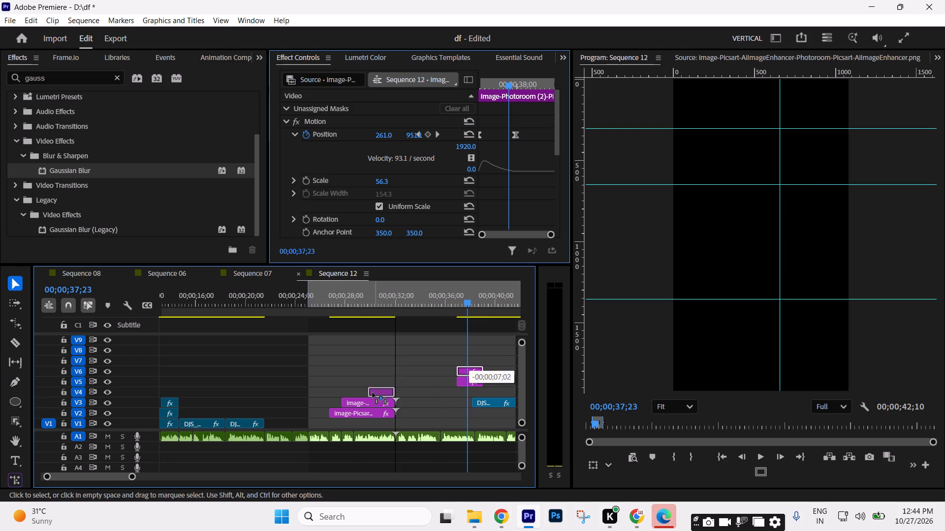
drag(373, 393, 364, 393)
drag(364, 295, 358, 296)
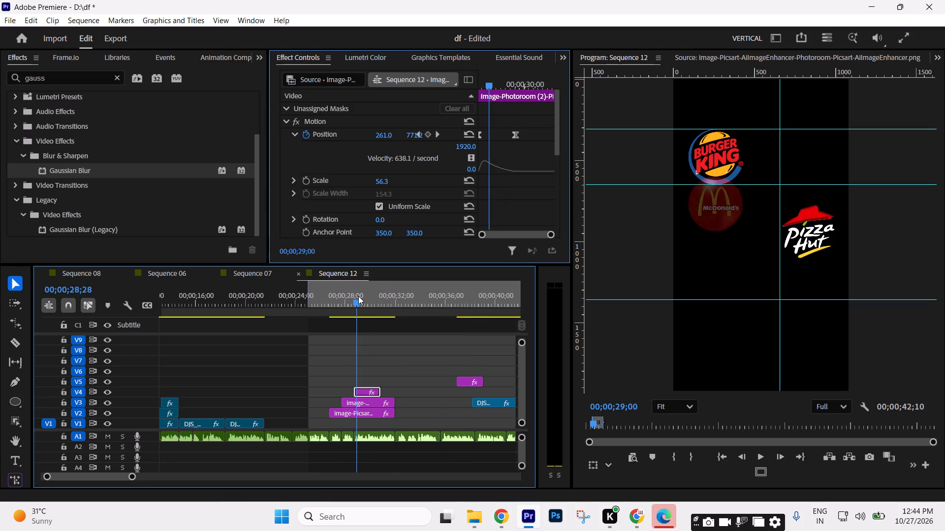
drag(358, 296, 357, 295)
key(space)
key(space)
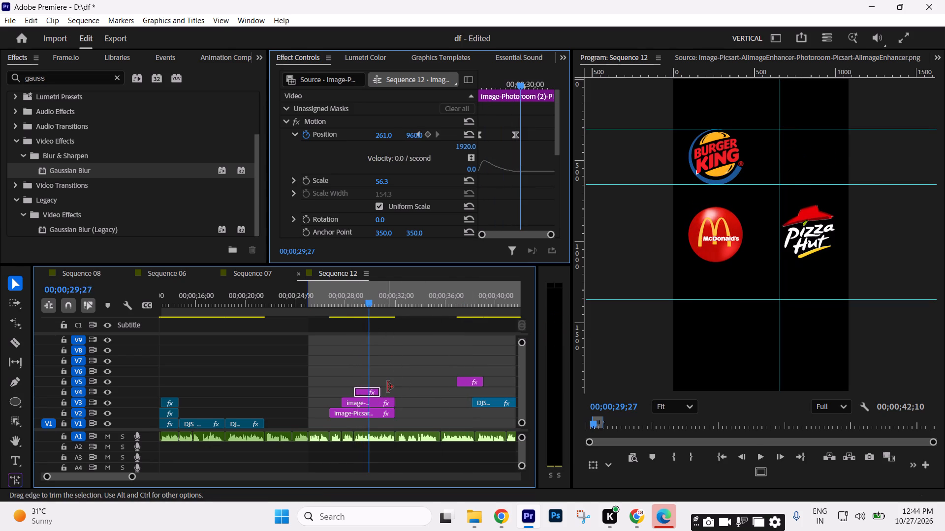
drag(387, 387, 399, 387)
key(space)
key(space)
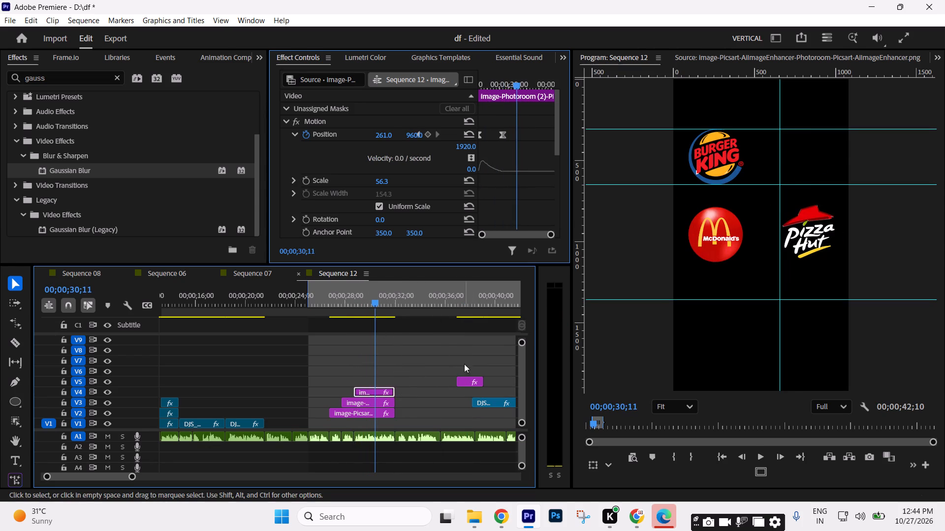
Move the Domino's logo clip on V5 back to start at about 00;00;29;14 and extend it to the other logos' end.
drag(456, 302, 460, 302)
drag(468, 383, 379, 384)
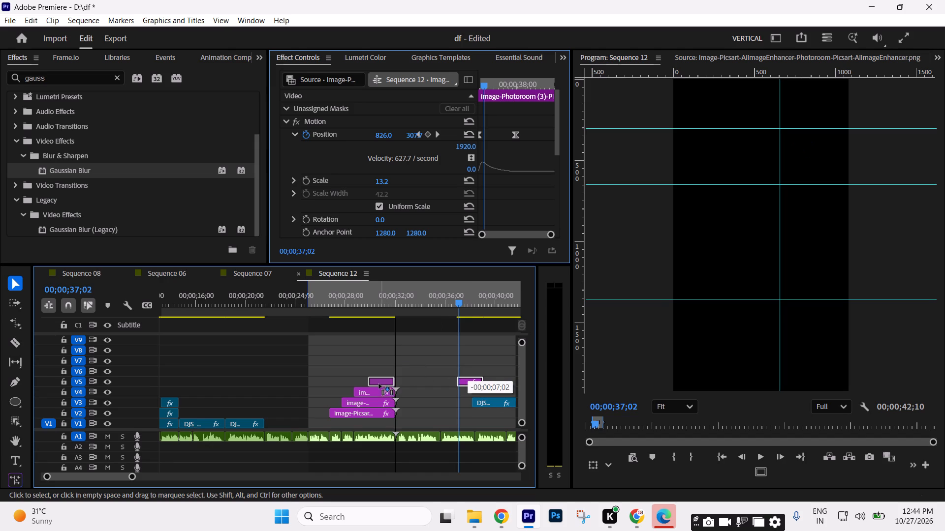
drag(379, 384, 376, 384)
click(362, 307)
key(space)
key(space)
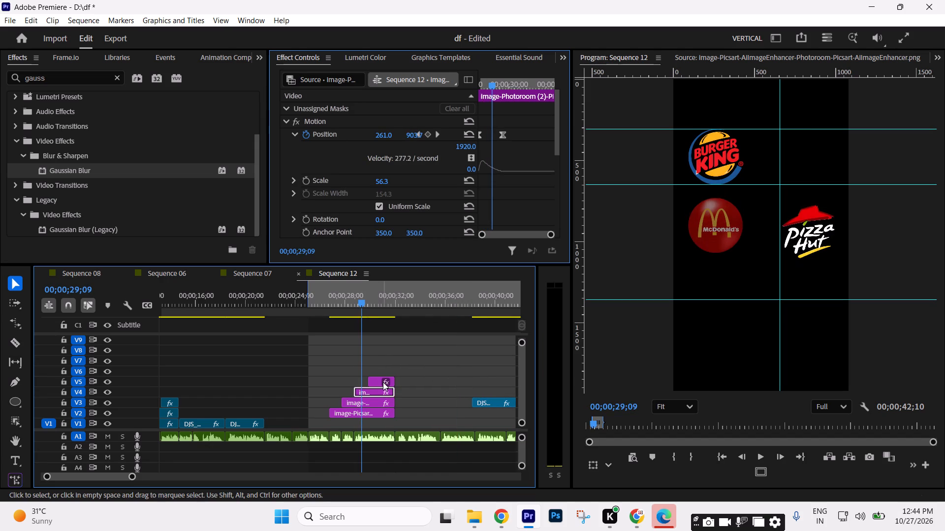
click(383, 382)
key(space)
key(space)
drag(382, 382, 377, 382)
click(399, 381)
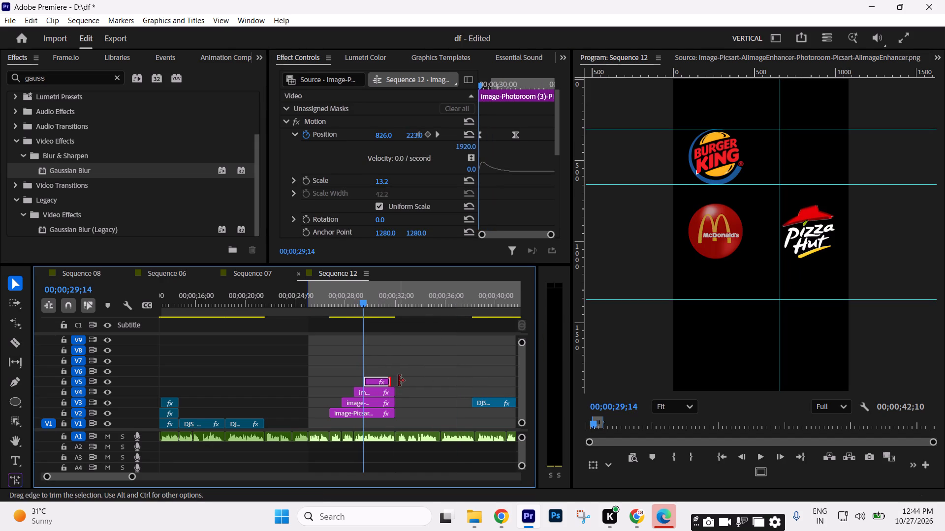
click(430, 365)
Play back the staggered logos against the voice-over, including from about 00;00;25;15, and save the project.
key(space)
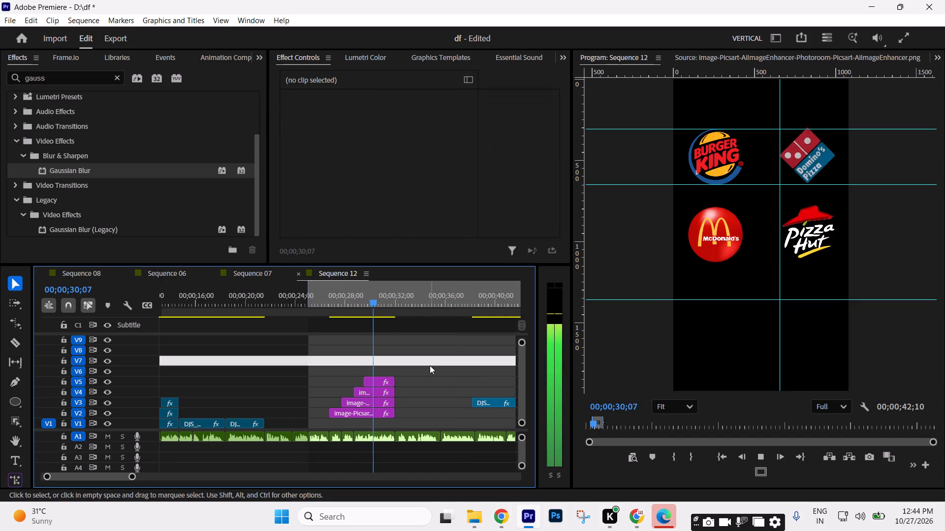
key(space)
drag(332, 305, 316, 308)
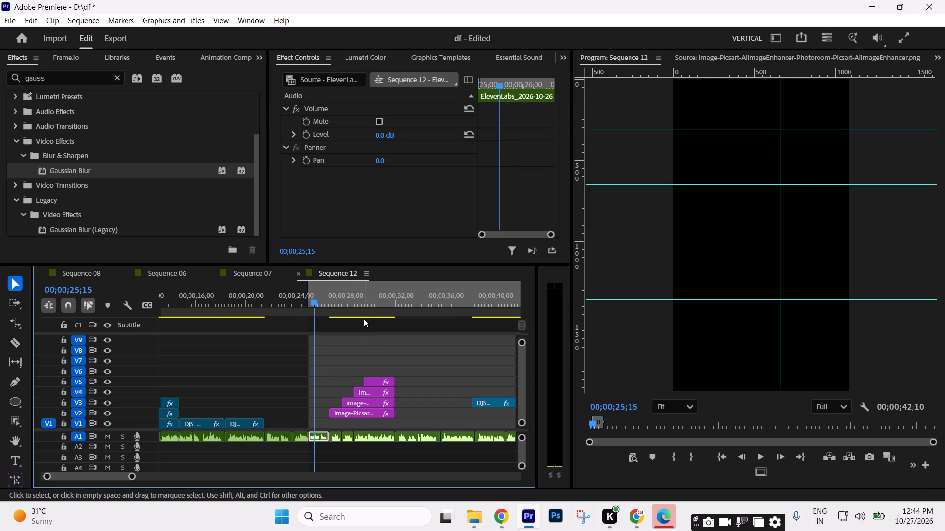
key(space)
key(space)
key(ctrl+s)
Copy the Video-824.mp4 grid background from the sequence's start to V1 beneath the logo stack, aligned with the Pizza Hut clip's start.
key(minus)
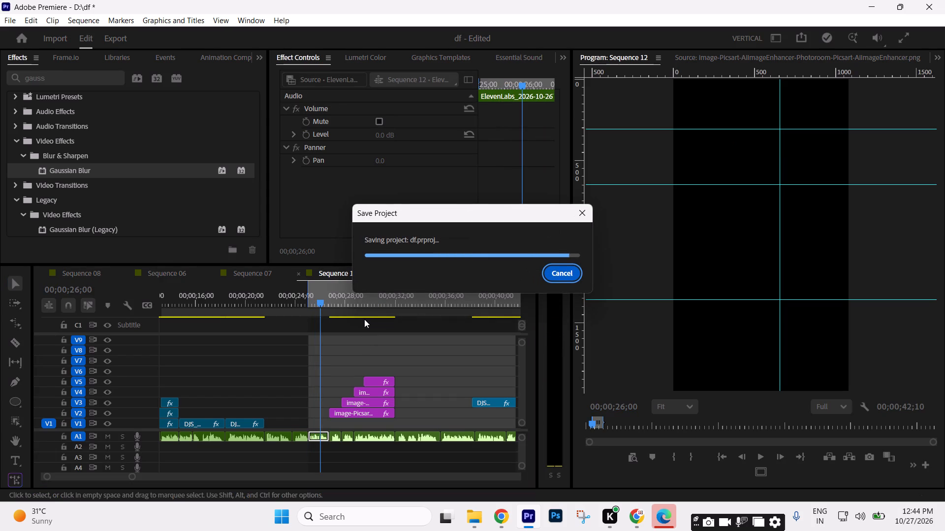
click(369, 344)
text(--)
key(minus)
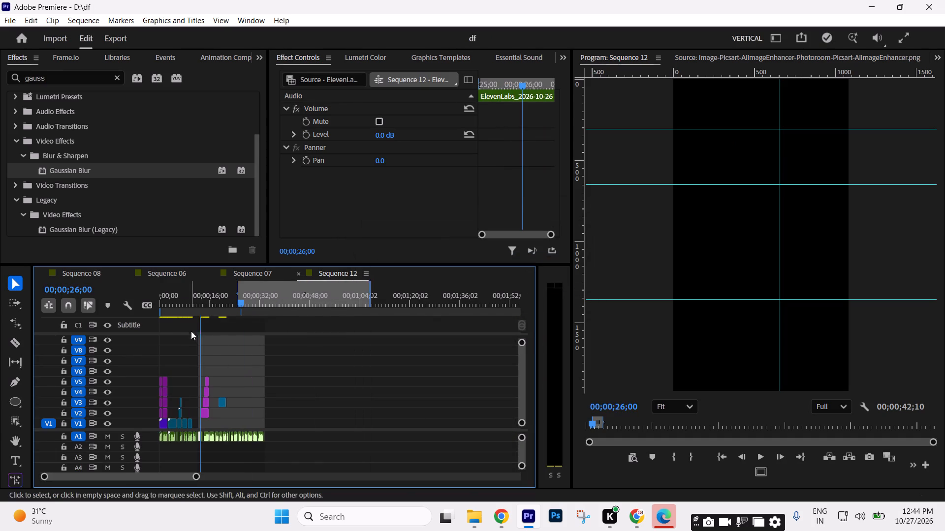
drag(193, 299, 107, 329)
key(equal)
key(equal)
key(equal)
key(minus)
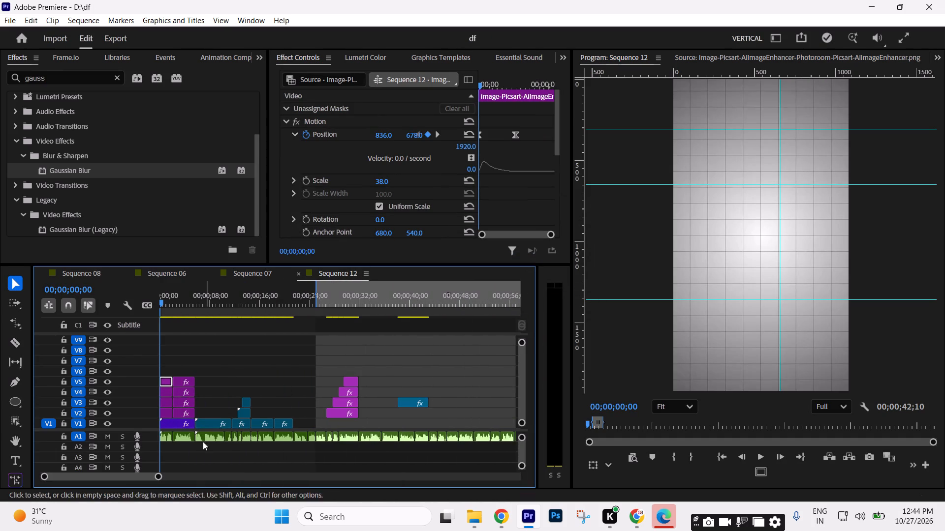
drag(172, 427, 329, 433)
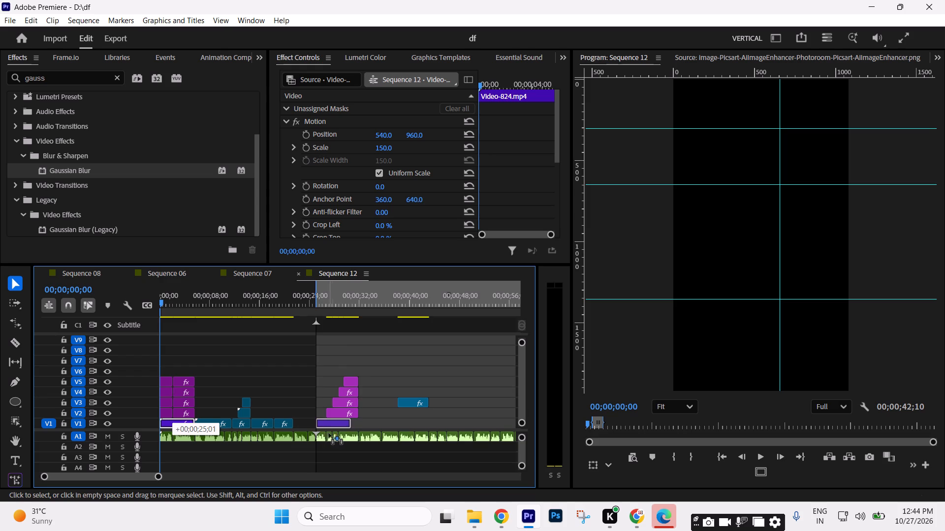
drag(329, 433, 340, 433)
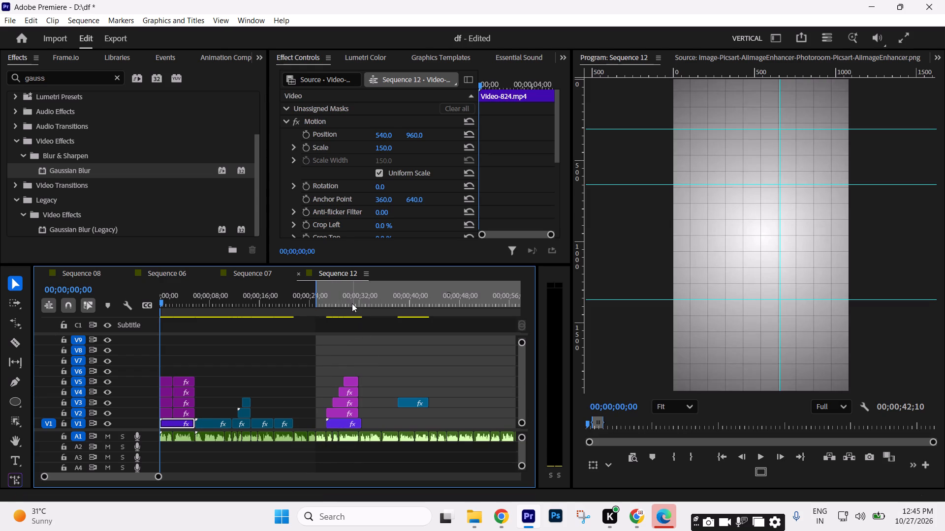
Trim the copied Video-824.mp4 background's end to match the logo clips' end and save the project.
click(351, 302)
key(space)
drag(158, 476, 133, 479)
click(355, 420)
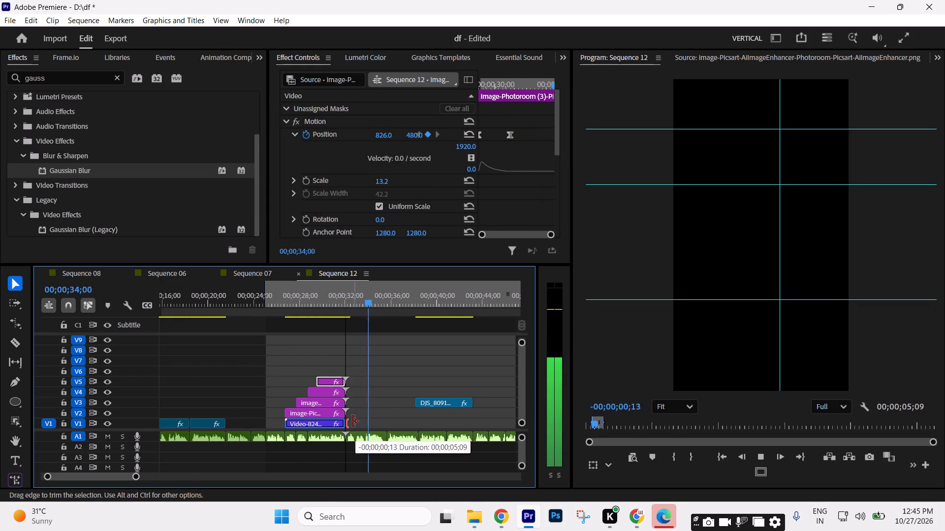
drag(310, 311, 293, 313)
click(357, 347)
key(ctrl+s)
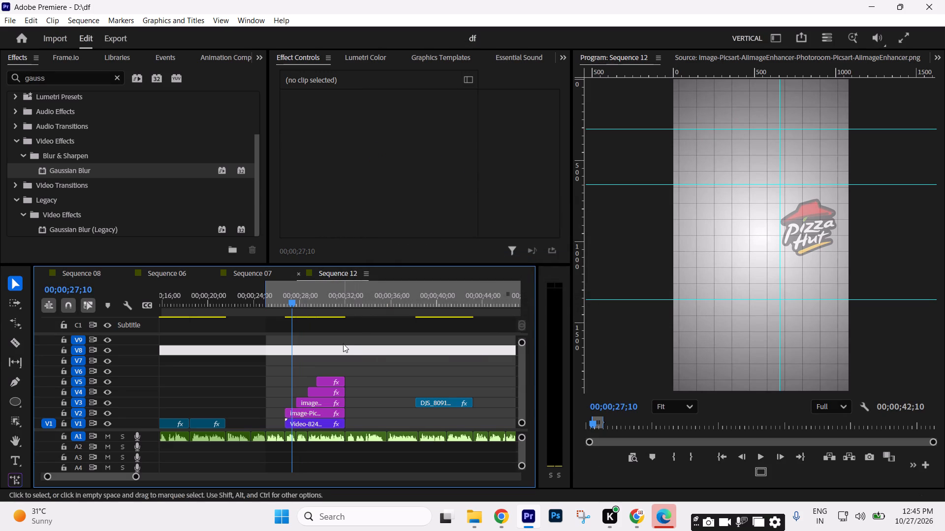
Play back the logos over the grid background from about 00;00;26;06 and save the project.
click(315, 346)
click(280, 308)
key(space)
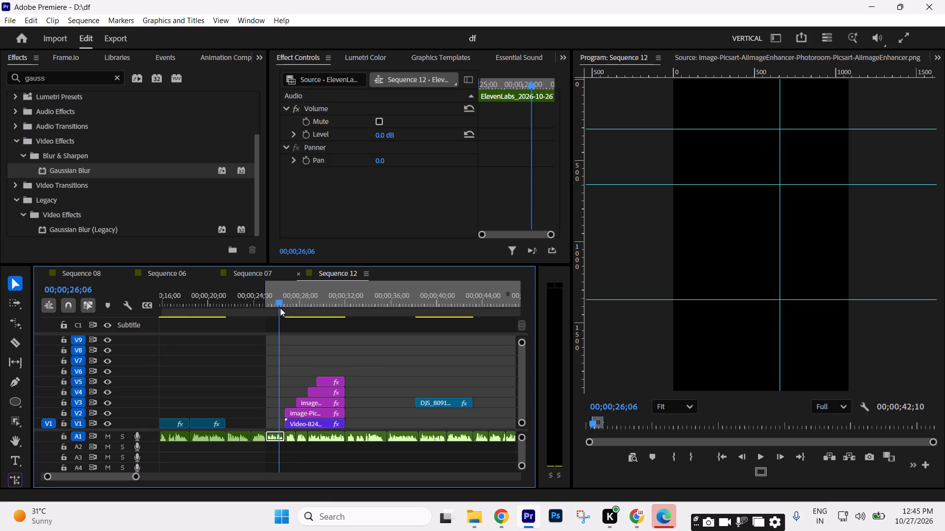
key(space)
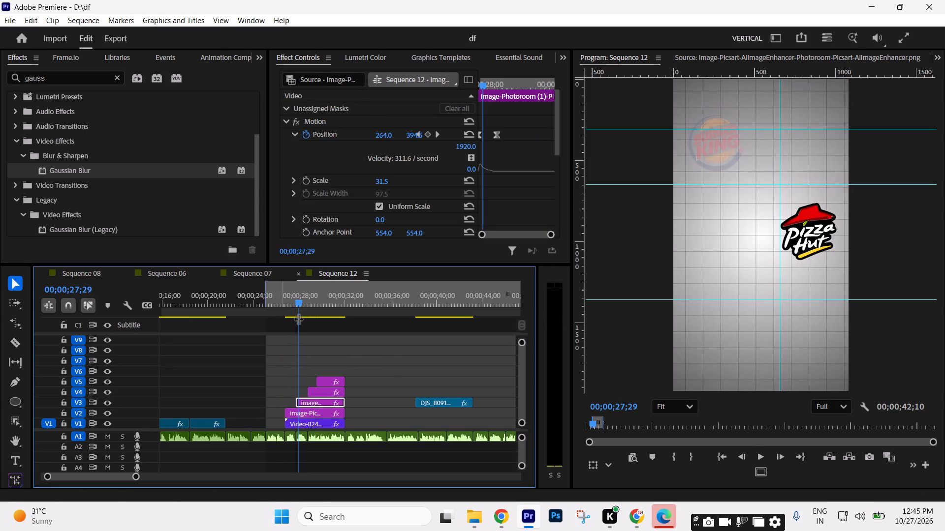
click(390, 364)
key(ctrl+s)
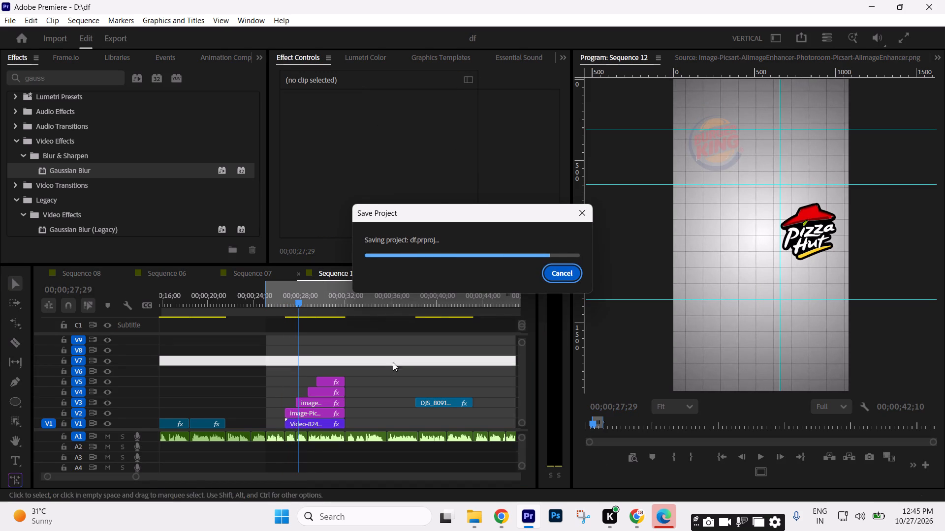
Import the KFC logo image from the Nis folder and place it on V6 after the stacked logo clips.
drag(255, 57, 283, 147)
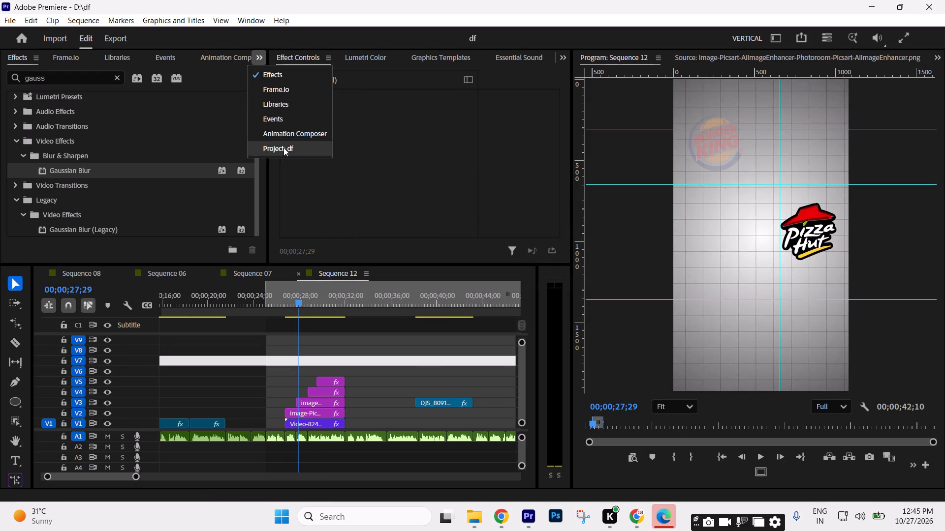
drag(283, 147, 283, 148)
scroll(184, 218, down, 9)
double_click(132, 220)
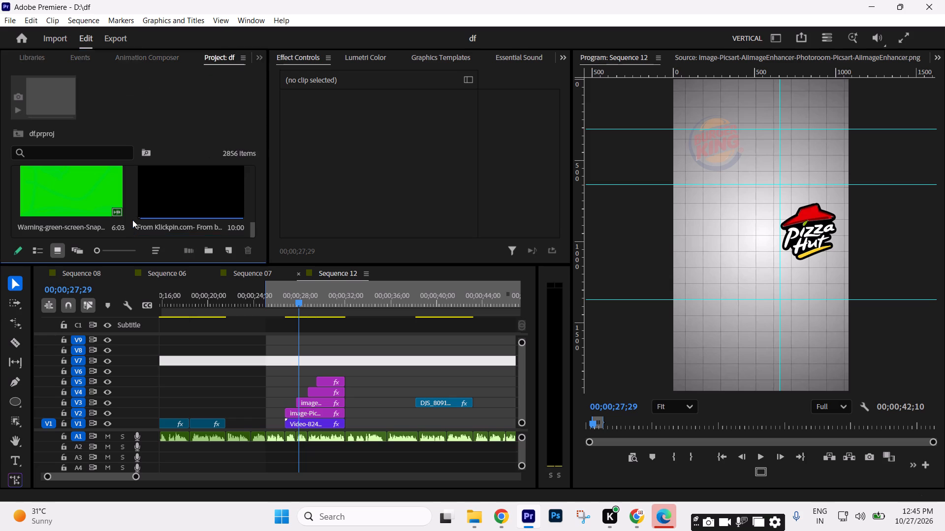
scroll(521, 238, down, 2)
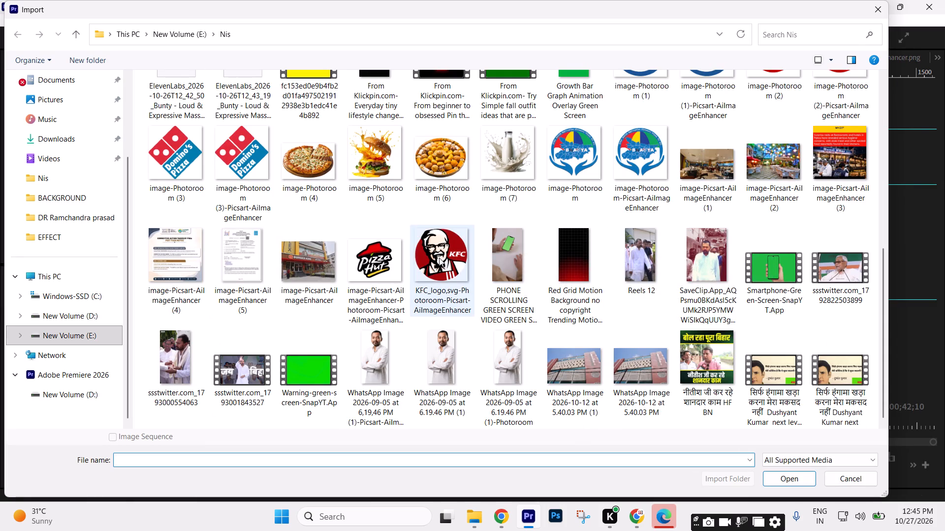
click(439, 258)
click(788, 478)
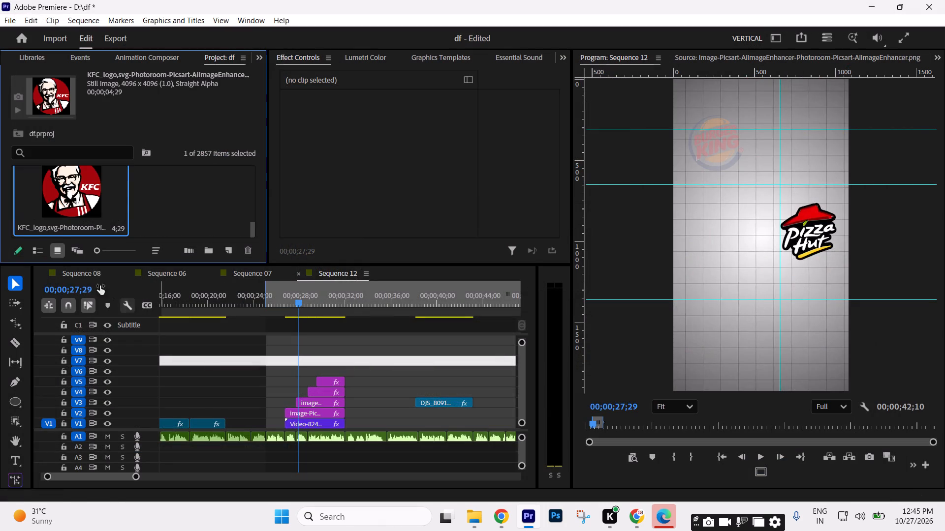
drag(80, 204, 360, 373)
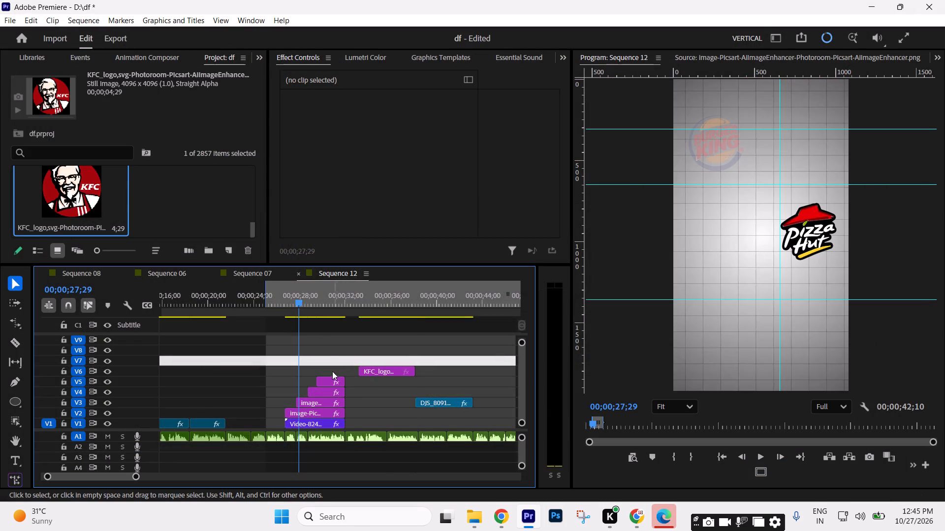
Raise the four stacked logo clips together by one track, to V3 through V6.
drag(330, 359, 302, 413)
shift+drag(302, 413, 302, 409)
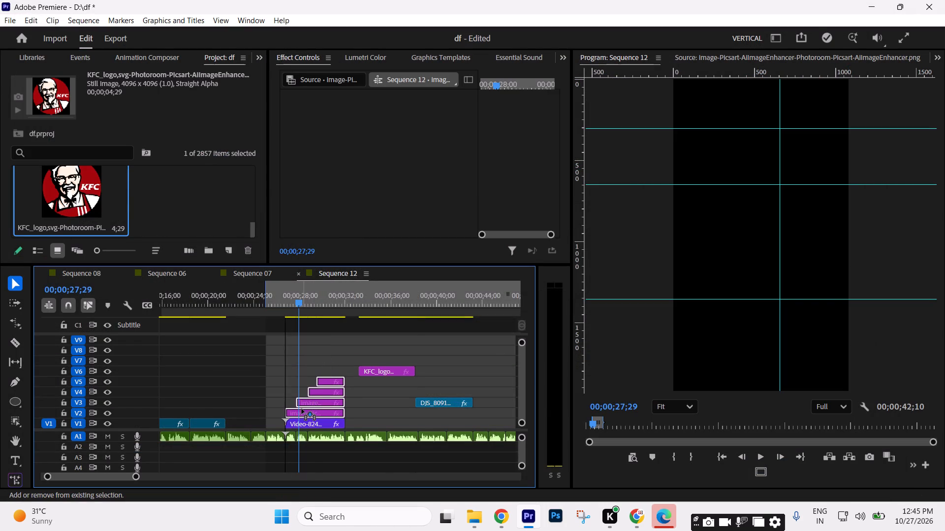
shift+drag(302, 409, 302, 405)
Move the KFC logo to V2 at the Pizza Hut clip's start, extend it to the stack's end and play it back.
drag(386, 368, 319, 411)
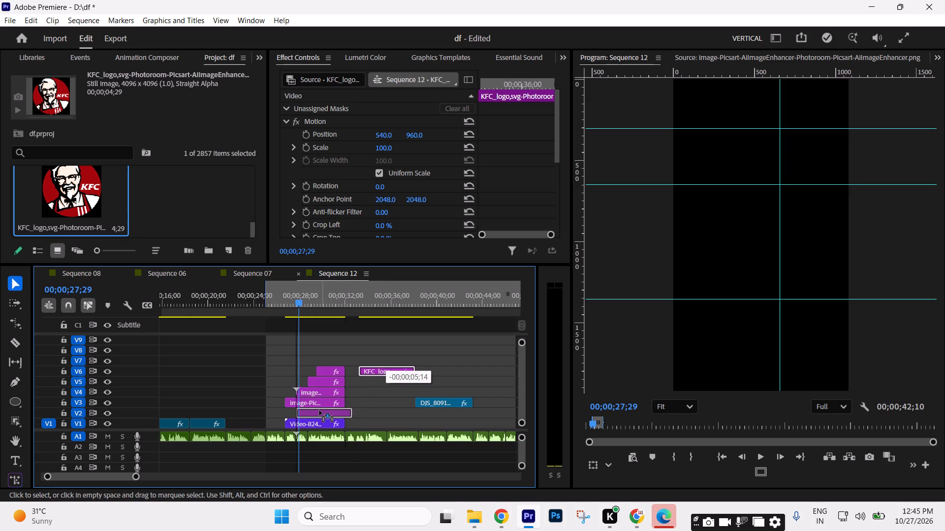
drag(319, 411, 314, 410)
click(290, 307)
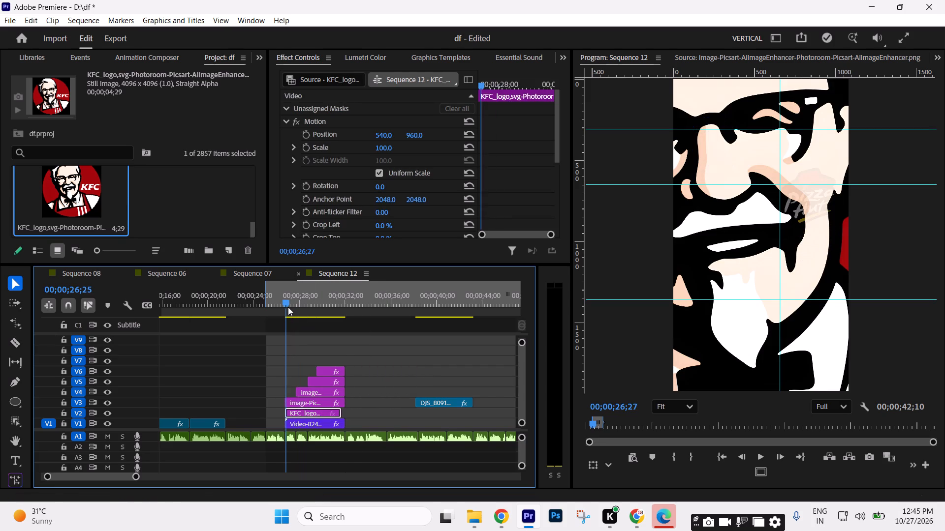
drag(346, 414, 352, 413)
click(370, 388)
key(space)
click(401, 355)
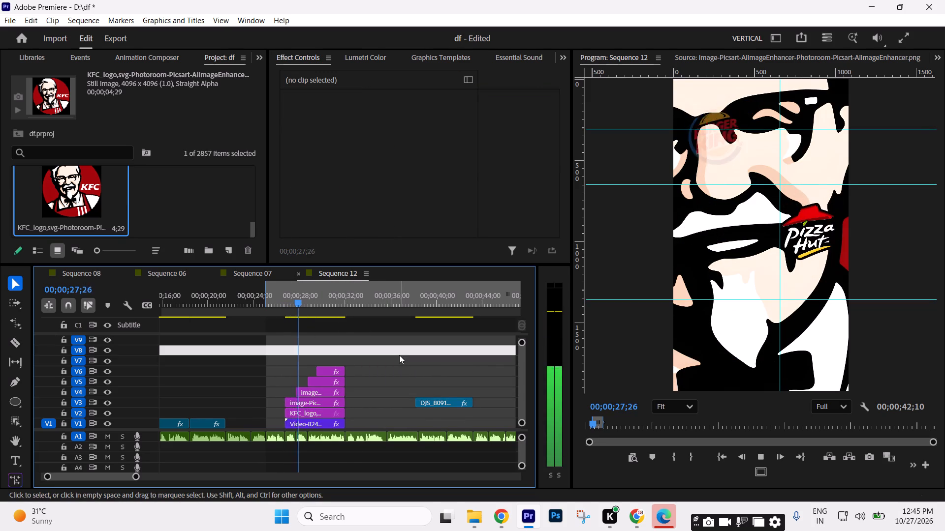
key(equal)
key(space)
Shift the KFC logo clip on V2 earlier to start at 00;00;25;01 and extend it to the logo stack's end.
drag(325, 415, 288, 417)
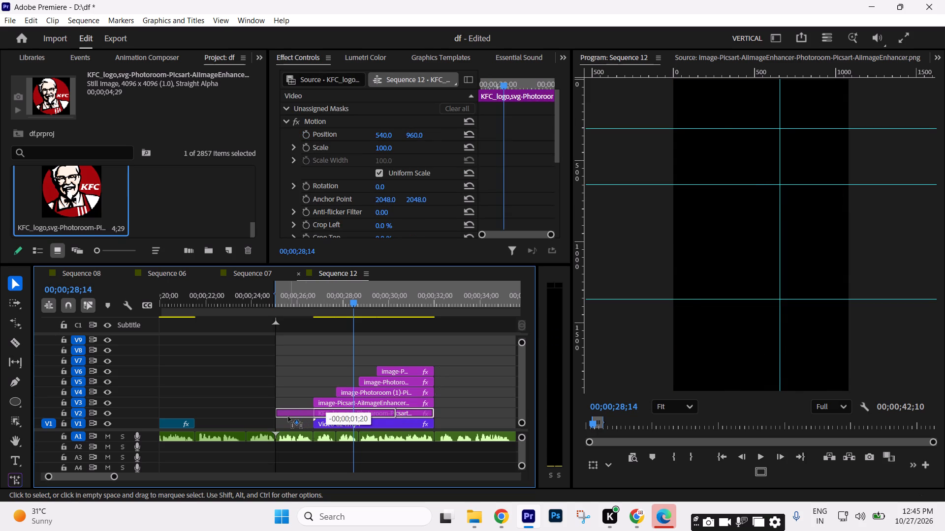
drag(288, 417, 288, 417)
drag(395, 409, 437, 412)
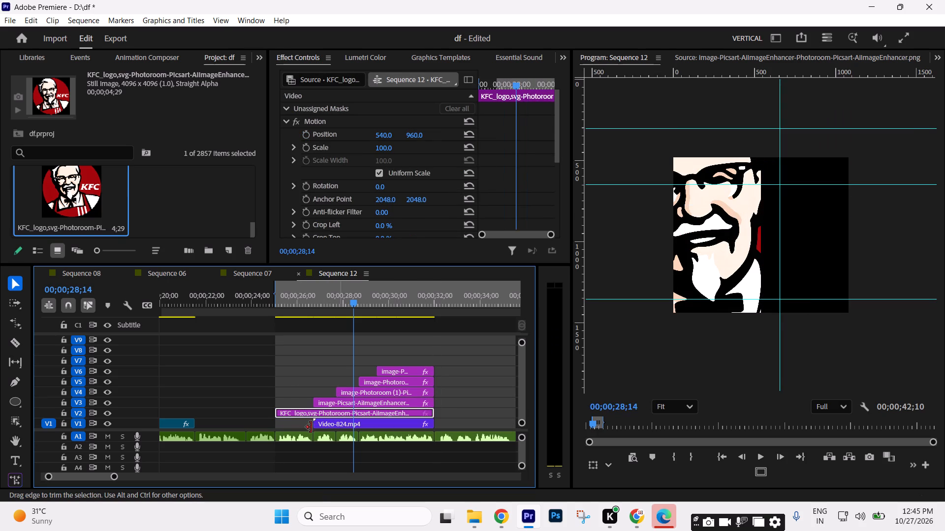
Shift the Video-824.mp4 background on V1 to the KFC clip's start and extend it to the logo stack's end.
drag(315, 424, 277, 423)
drag(371, 426, 364, 425)
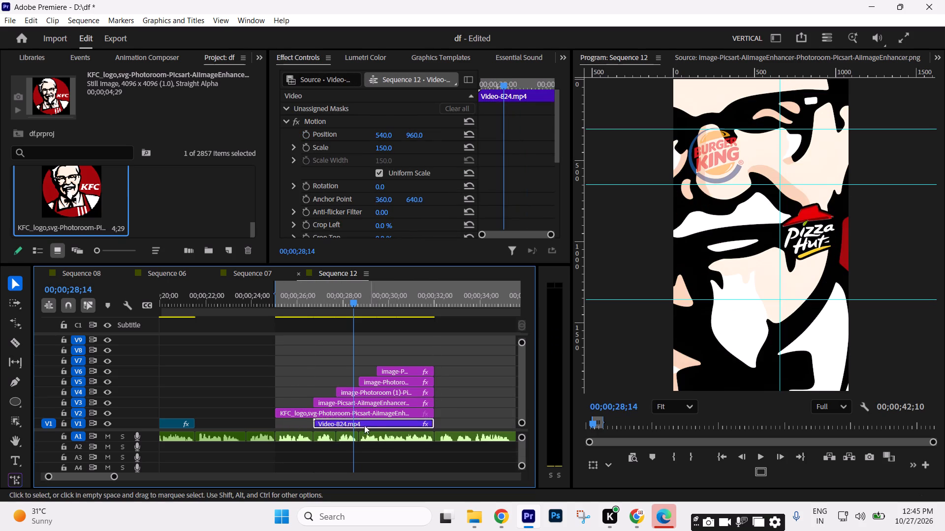
drag(364, 425, 336, 423)
drag(398, 427, 436, 421)
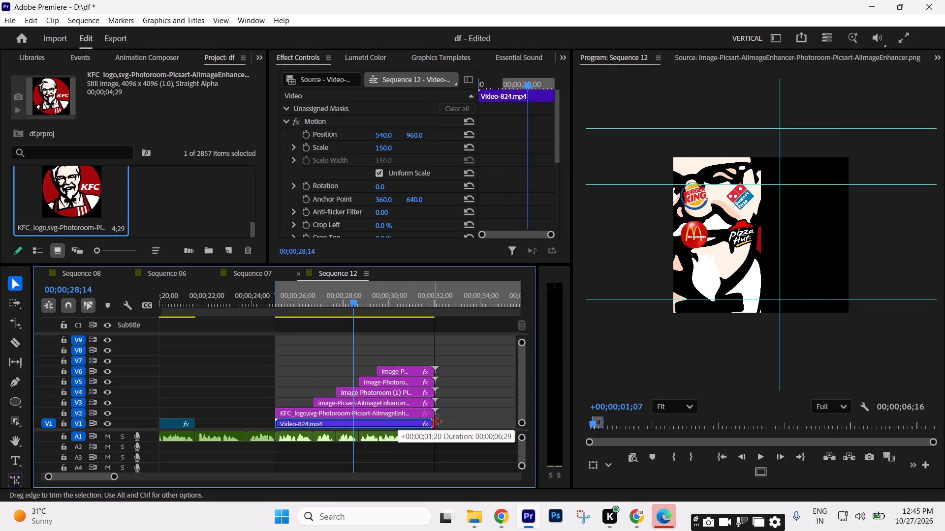
Finish extending the Video-824.mp4 background on V1 to the logo stack's end and briefly play it back.
drag(436, 421, 437, 421)
click(464, 374)
key(space)
key(space)
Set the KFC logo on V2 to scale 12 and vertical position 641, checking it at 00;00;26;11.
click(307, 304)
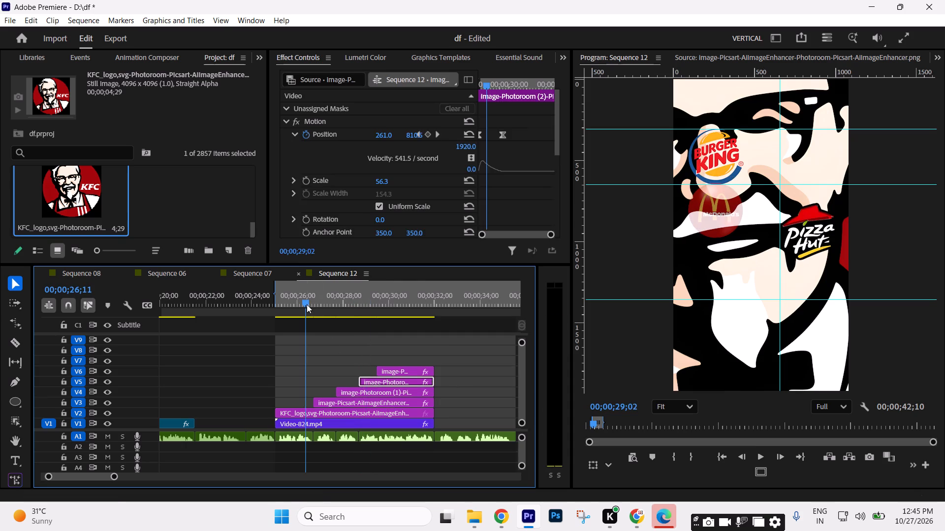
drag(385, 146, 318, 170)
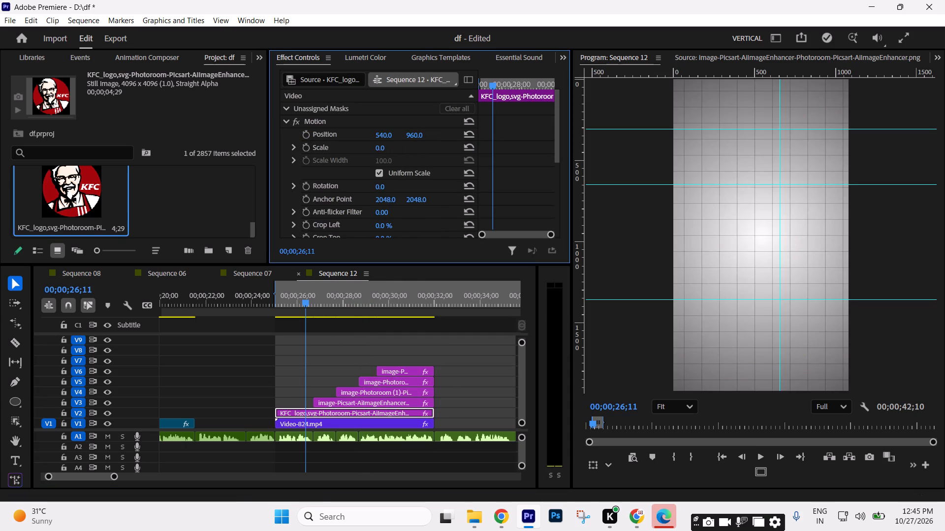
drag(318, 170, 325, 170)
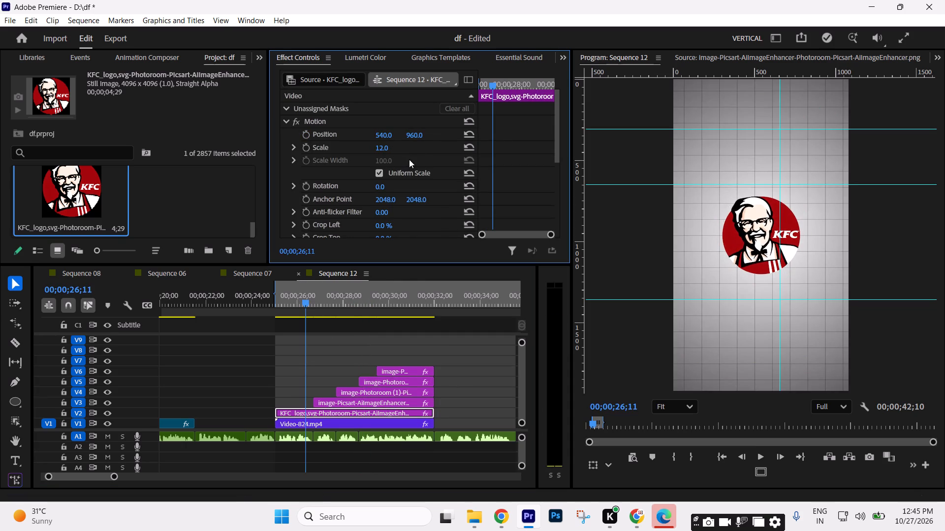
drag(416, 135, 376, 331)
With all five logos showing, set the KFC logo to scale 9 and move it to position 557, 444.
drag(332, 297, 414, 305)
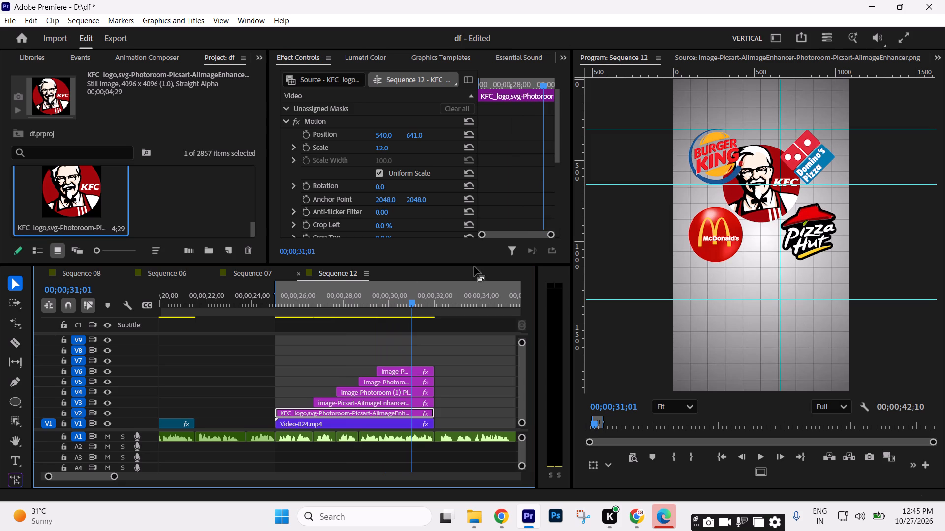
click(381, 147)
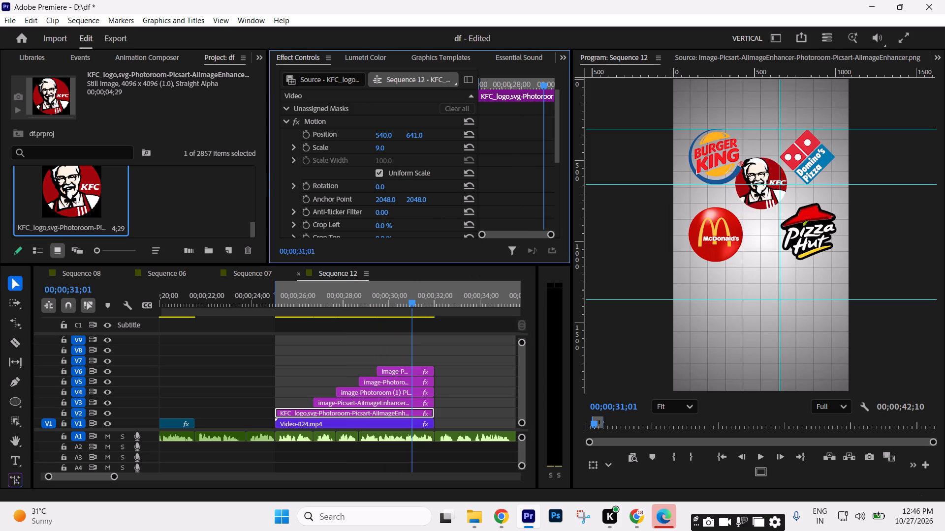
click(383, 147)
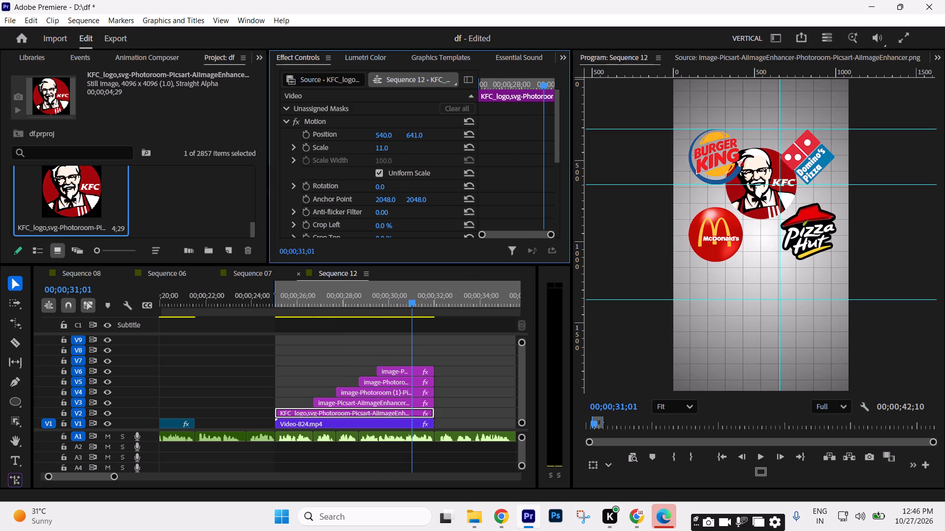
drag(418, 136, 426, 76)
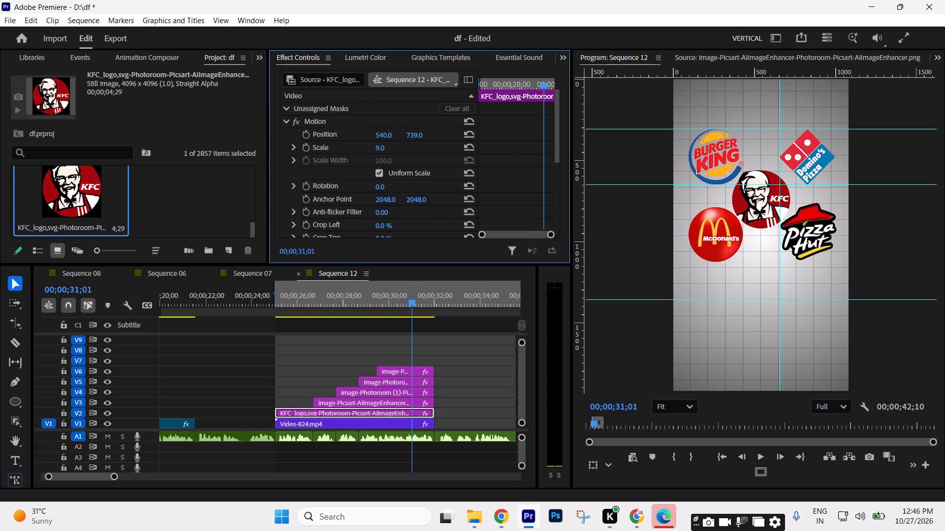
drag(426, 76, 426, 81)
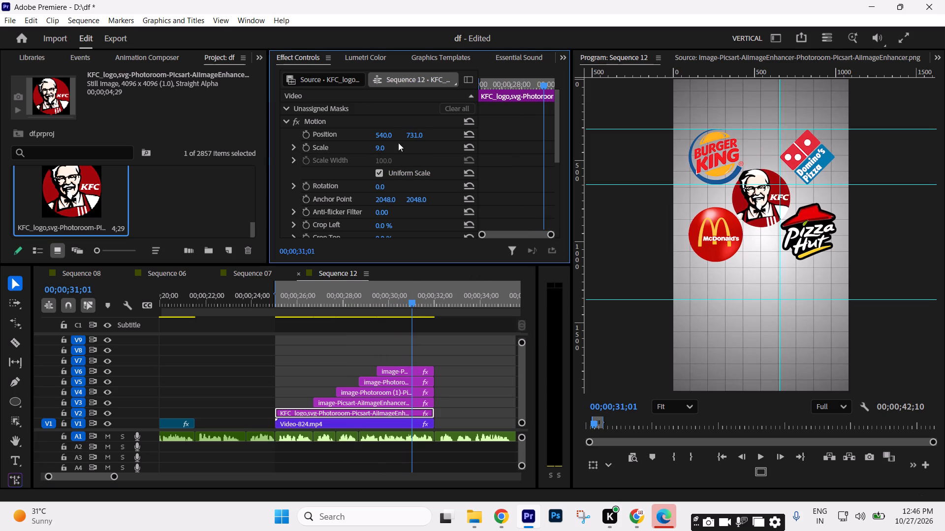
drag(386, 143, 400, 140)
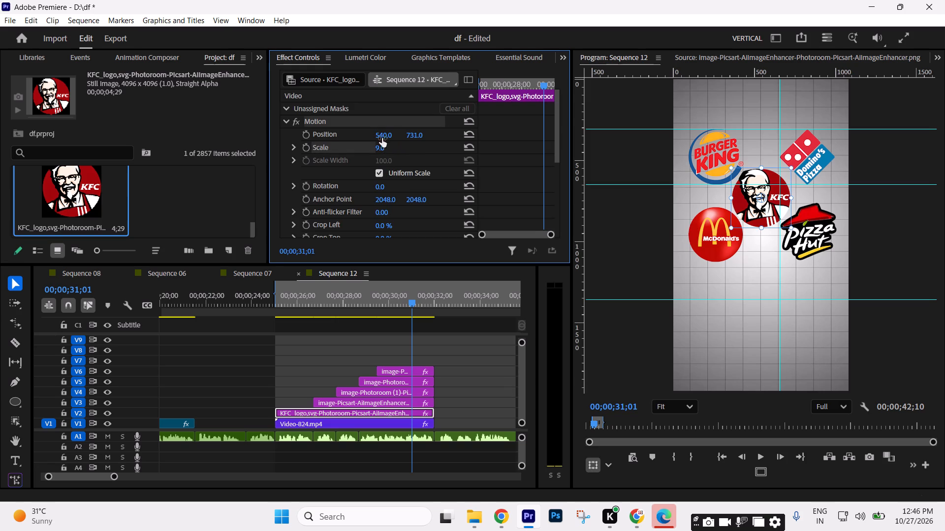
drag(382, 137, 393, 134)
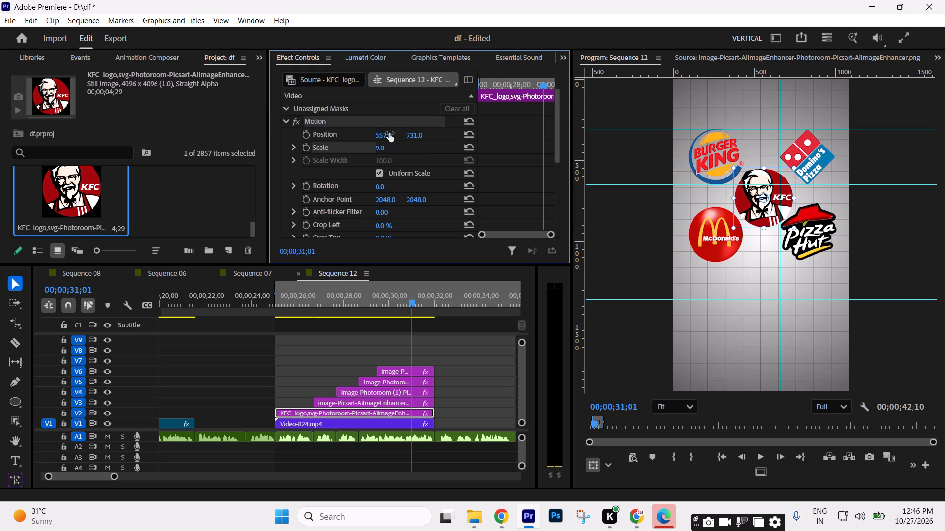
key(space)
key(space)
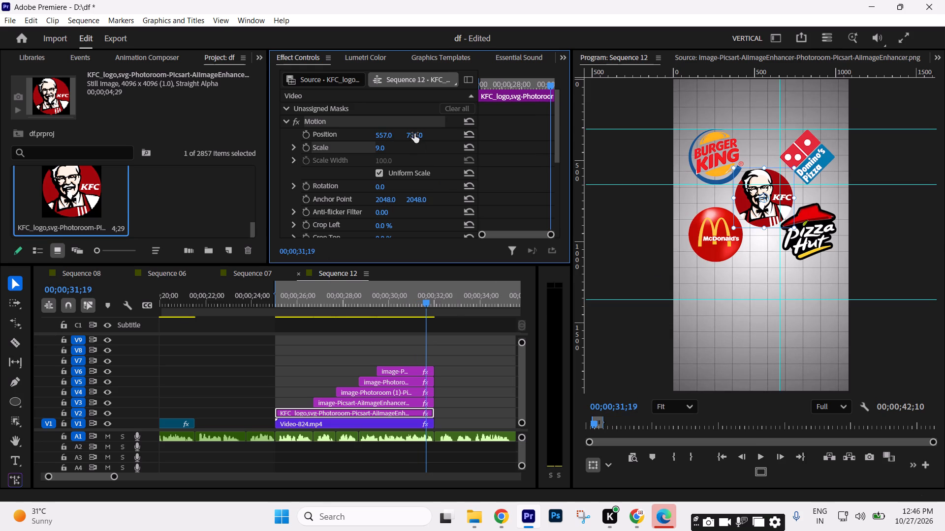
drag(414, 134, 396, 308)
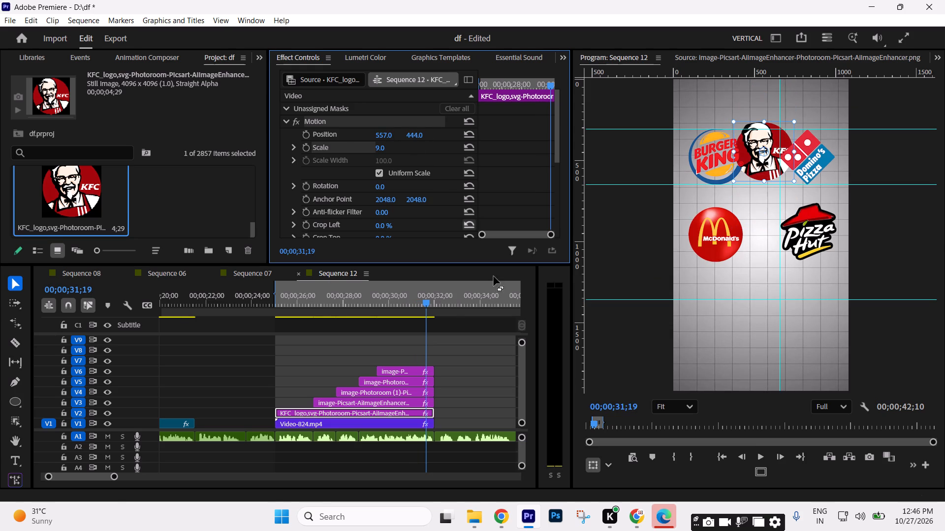
Nest the Pizza Hut logo clip on V3 and the Burger King clip on V4 separately, accepting the default names.
click(335, 401)
right_click(335, 401)
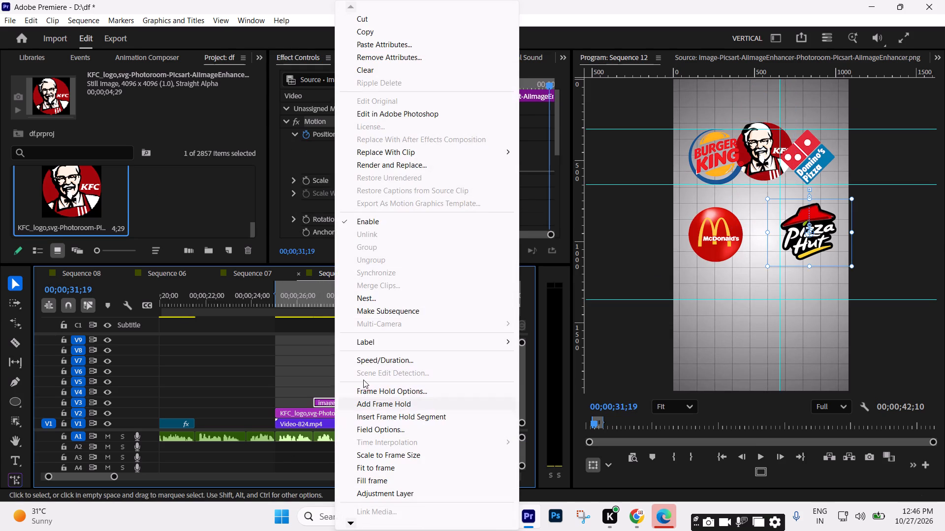
click(375, 297)
key(Return)
click(376, 391)
right_click(376, 391)
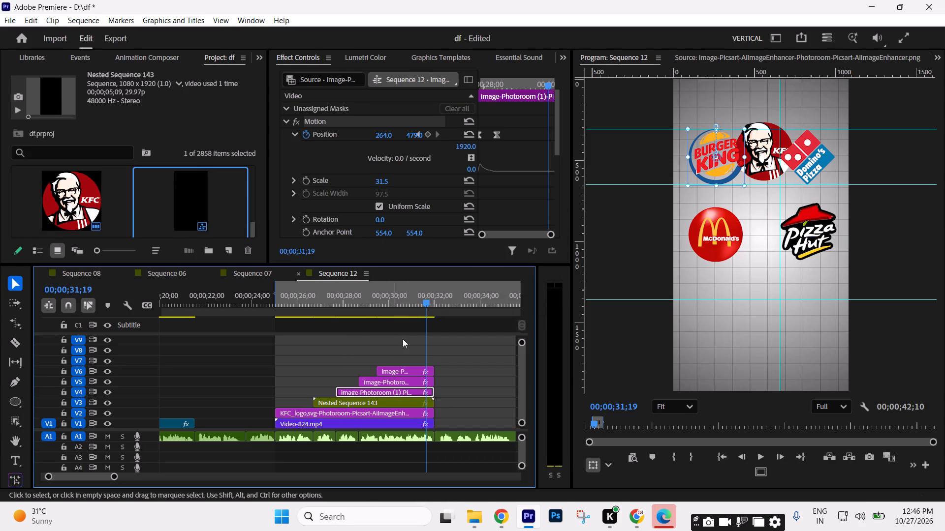
right_click(406, 390)
click(441, 303)
key(Return)
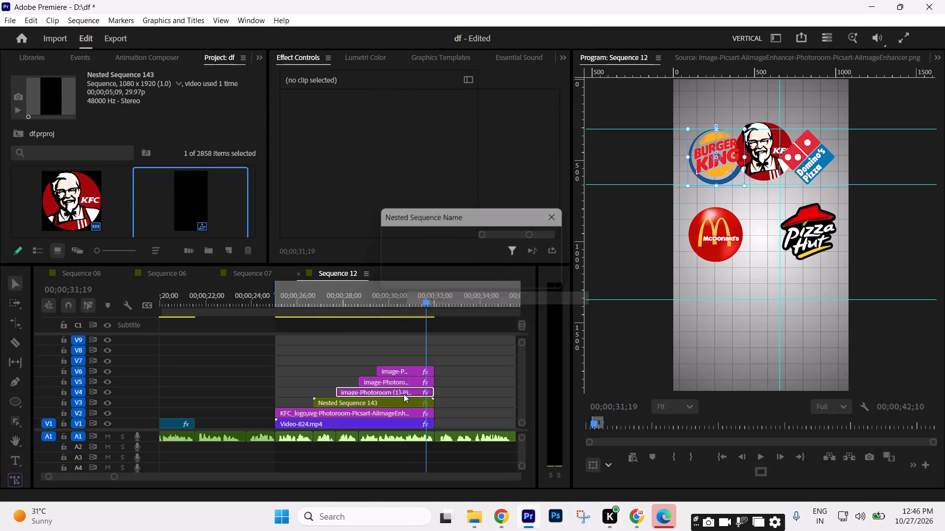
Nest the McDonald's logo clip on V5 and the Domino's clip on V6 separately, accepting the default names.
click(402, 384)
right_click(402, 384)
click(438, 298)
key(Return)
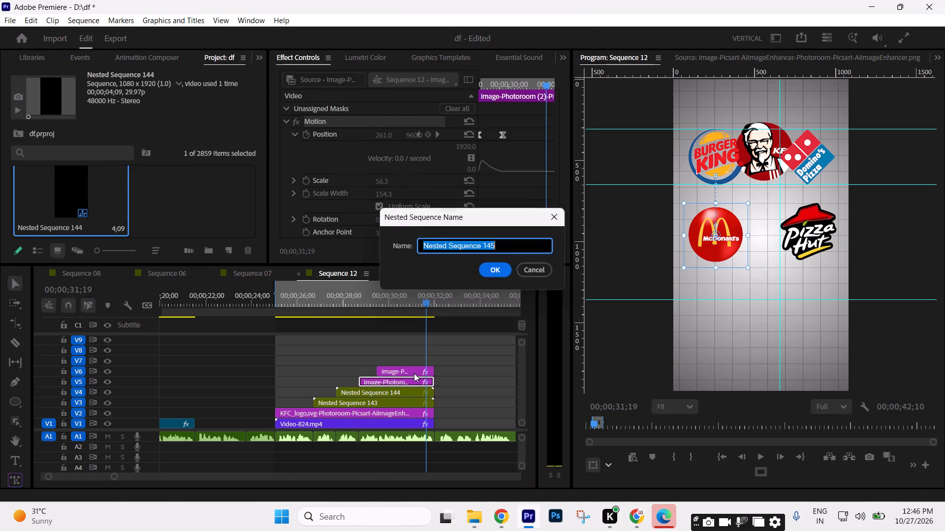
click(406, 371)
right_click(406, 371)
right_click(407, 370)
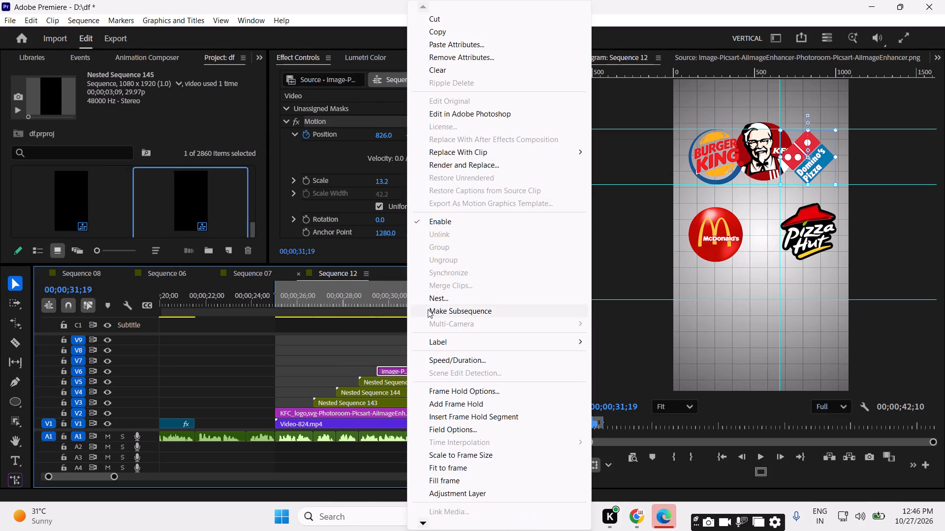
click(433, 297)
key(Return)
Move the KFC logo on V2 to position 242, 472, in the frame's upper-left area.
click(297, 306)
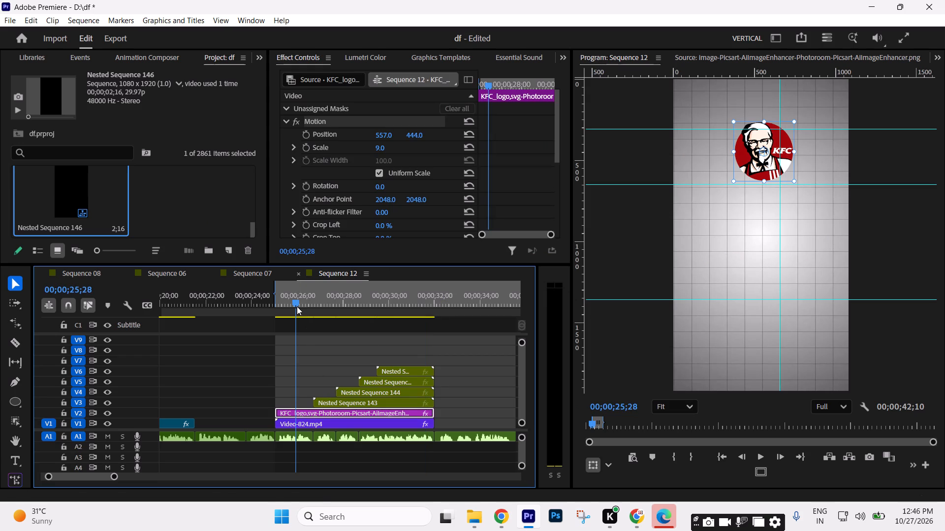
click(301, 412)
drag(389, 132, 196, 148)
drag(418, 133, 419, 116)
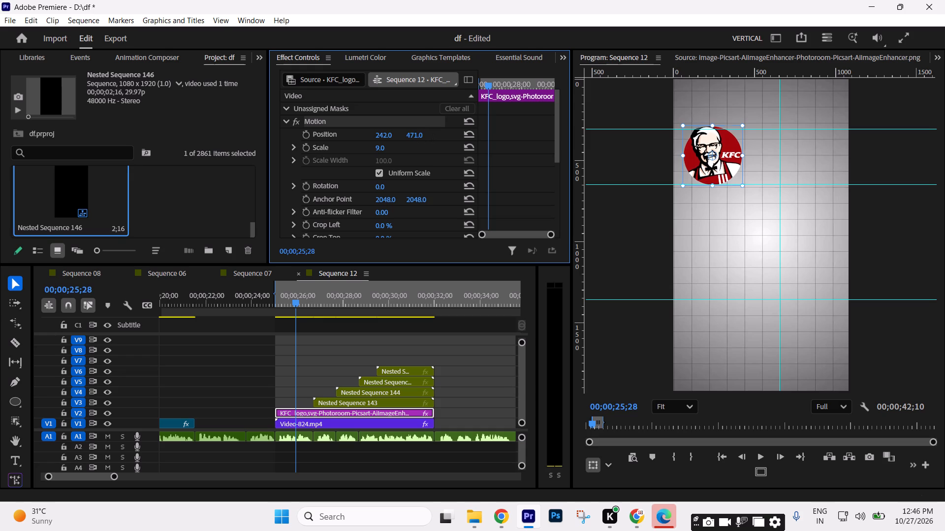
drag(419, 116, 419, 116)
click(380, 146)
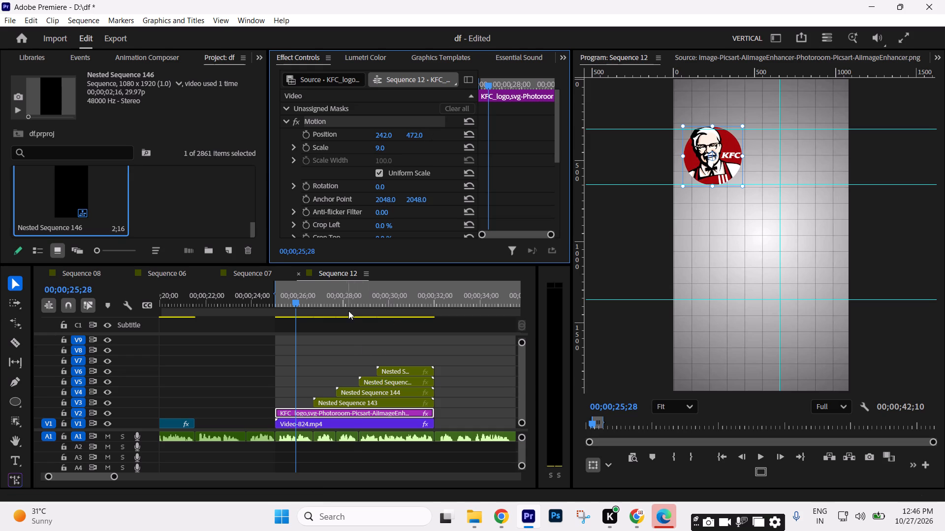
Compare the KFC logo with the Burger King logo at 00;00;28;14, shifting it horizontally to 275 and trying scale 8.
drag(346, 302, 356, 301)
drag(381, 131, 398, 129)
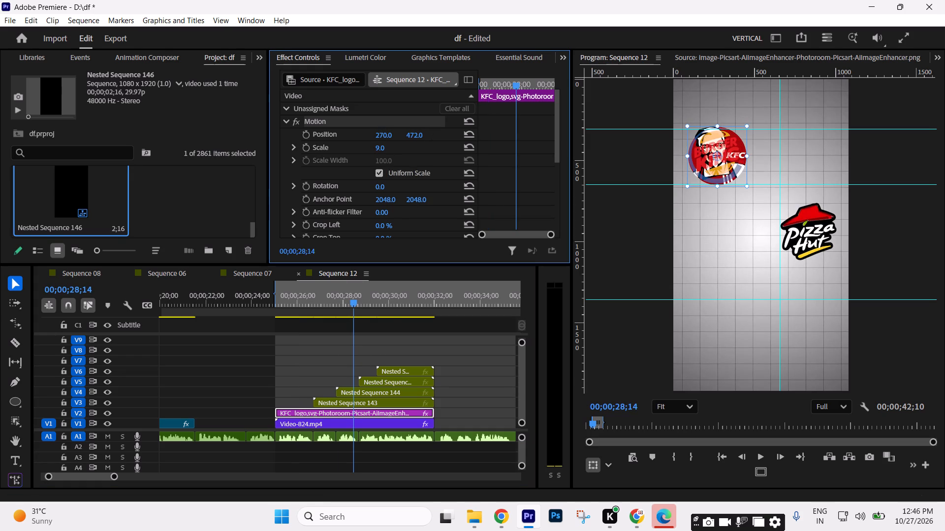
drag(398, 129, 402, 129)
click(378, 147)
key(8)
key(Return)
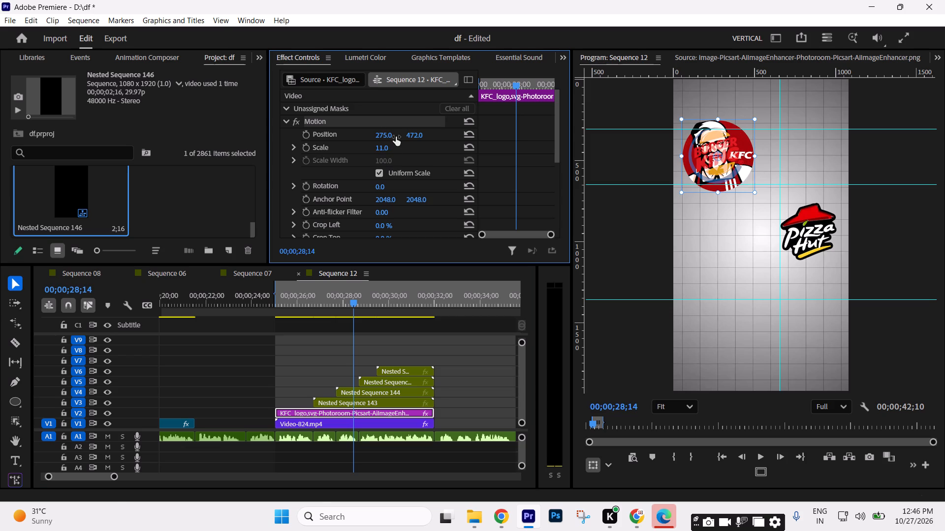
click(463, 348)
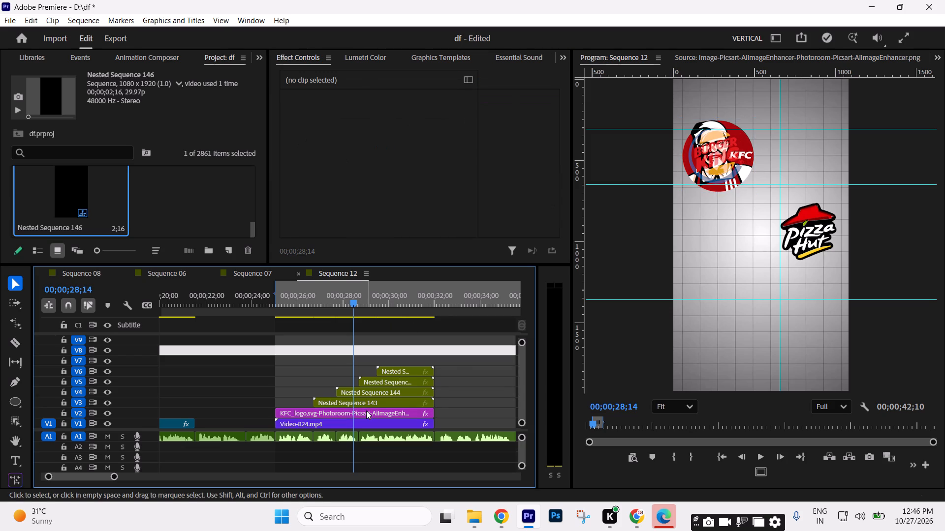
Fit the KFC logo over the Burger King logo's spot with horizontal position 263 and scale 9.
click(366, 411)
click(384, 146)
key(8)
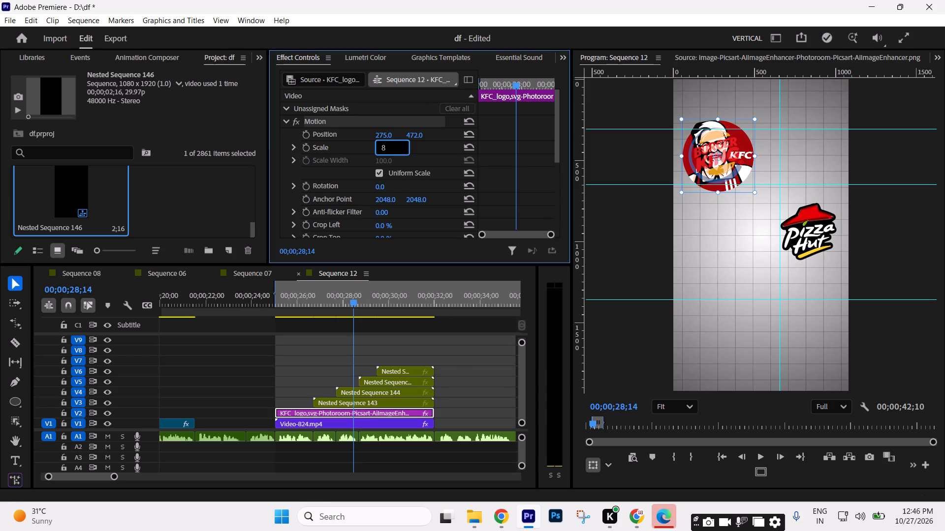
key(Return)
drag(381, 134, 372, 136)
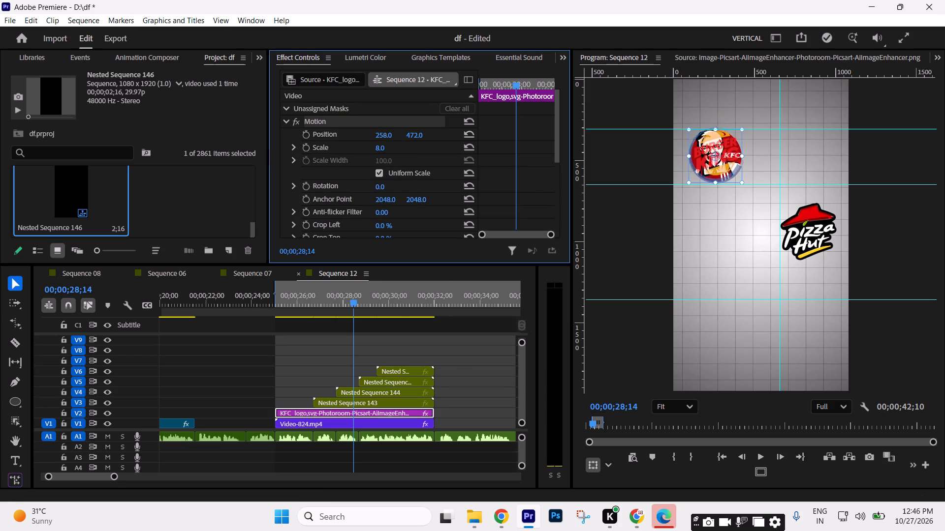
drag(372, 136, 375, 135)
click(385, 146)
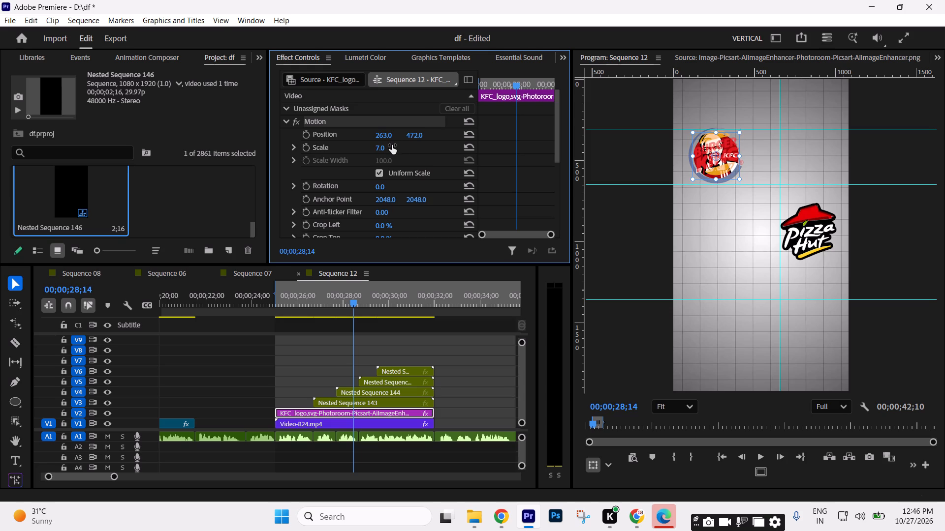
click(392, 145)
key(9)
key(Return)
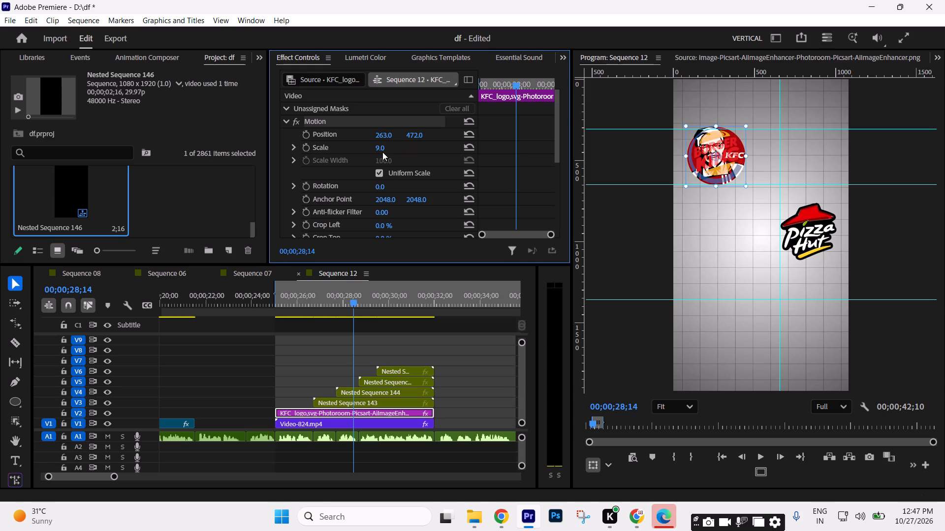
drag(481, 377, 476, 376)
Turn on Position keyframing for the KFC logo at its clip start, 00;00;25;01.
click(290, 413)
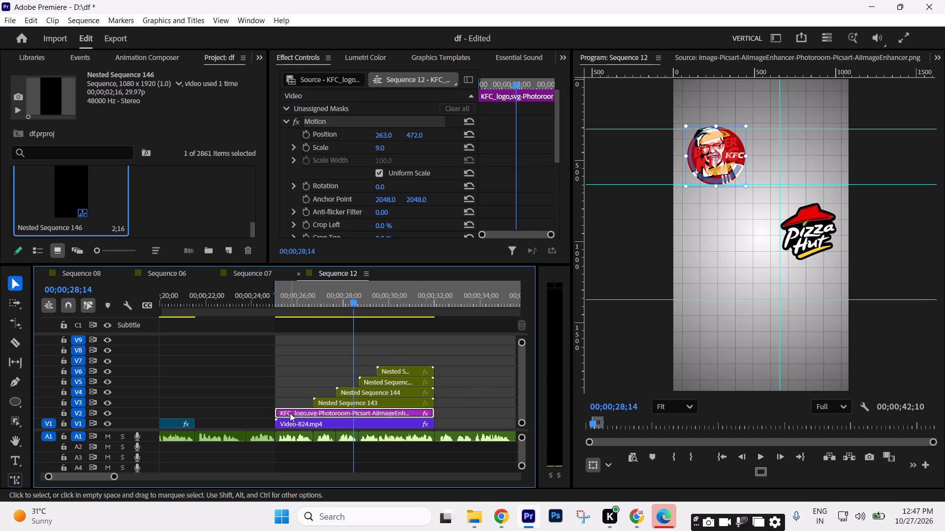
key(Up)
key(Up)
key(Up)
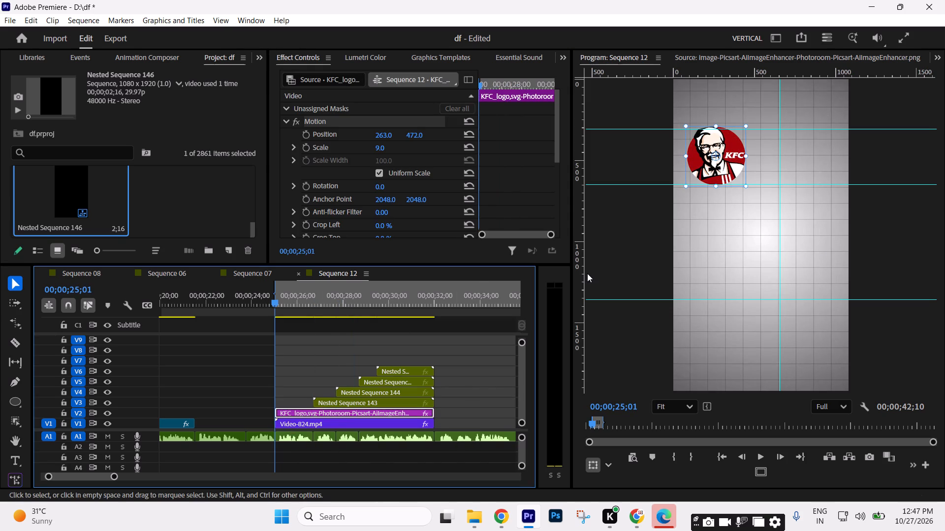
click(307, 132)
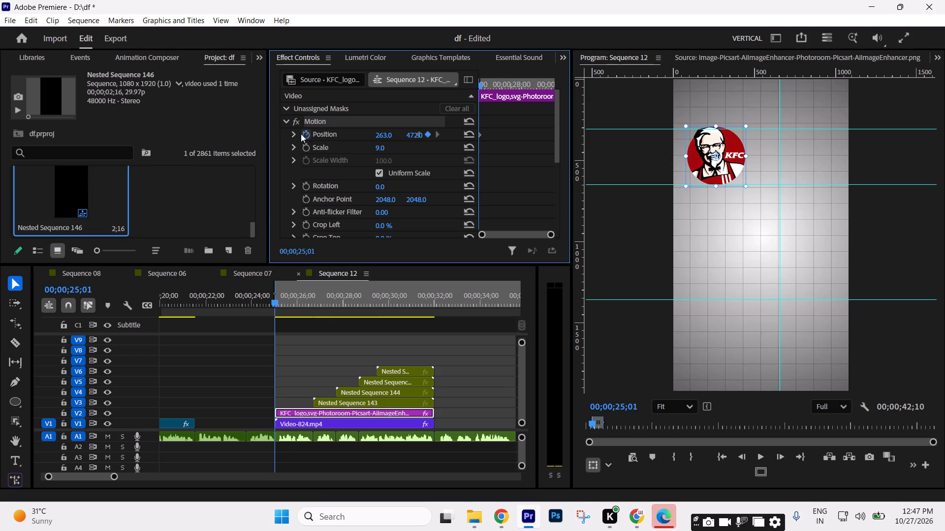
Add a second Position keyframe for the KFC logo at 00;00;25;24 with the vertical position set to 249.
key(Right)
key(Right)
key(Right)
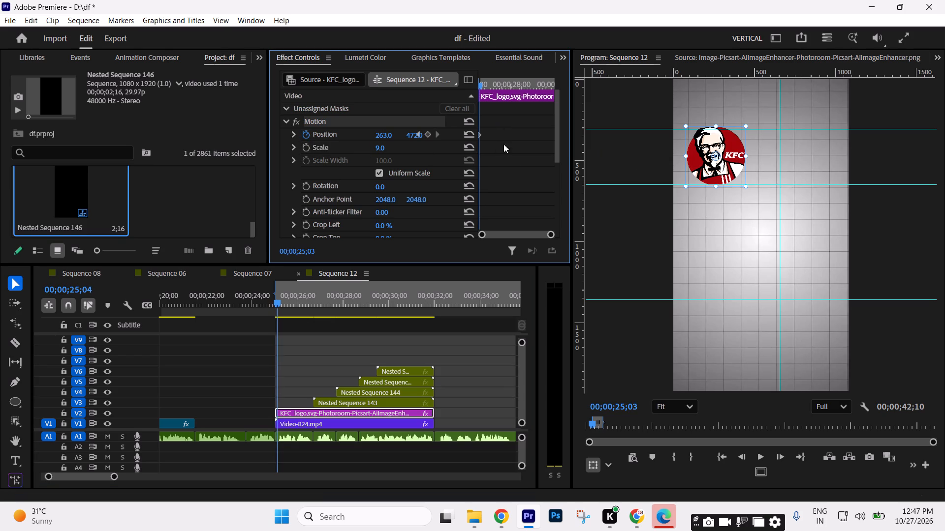
key(Right)
key(Right)
key(Right)
key(Right)
key(Right)
key(Right)
key(Right)
key(Right)
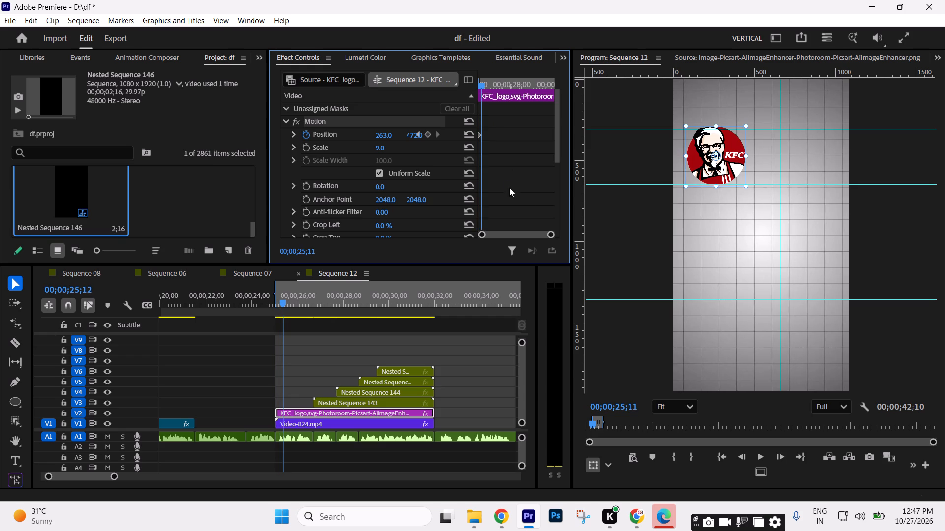
key(Right)
key(Right)
drag(550, 235, 536, 236)
key(Right)
key(Right)
key(Right)
key(Right)
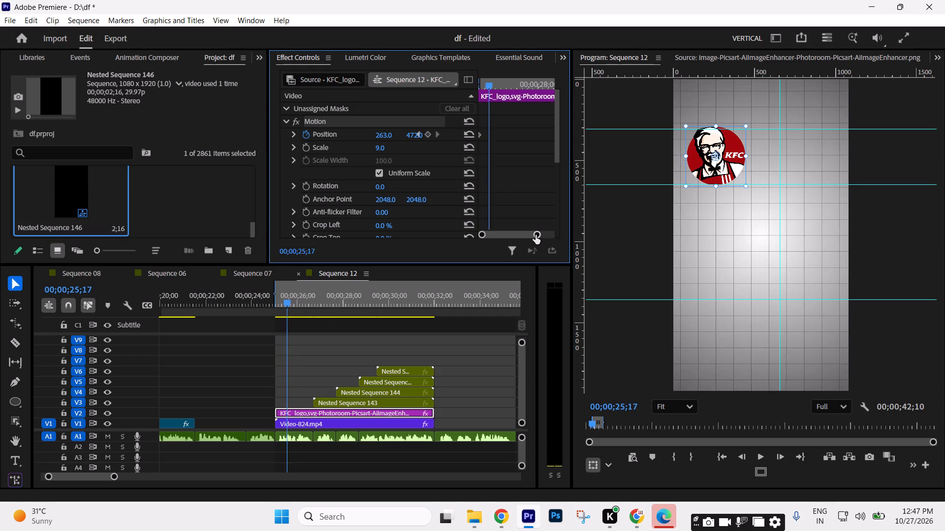
key(Right)
key(Right)
key(Right)
key(Right)
key(Right)
key(Right)
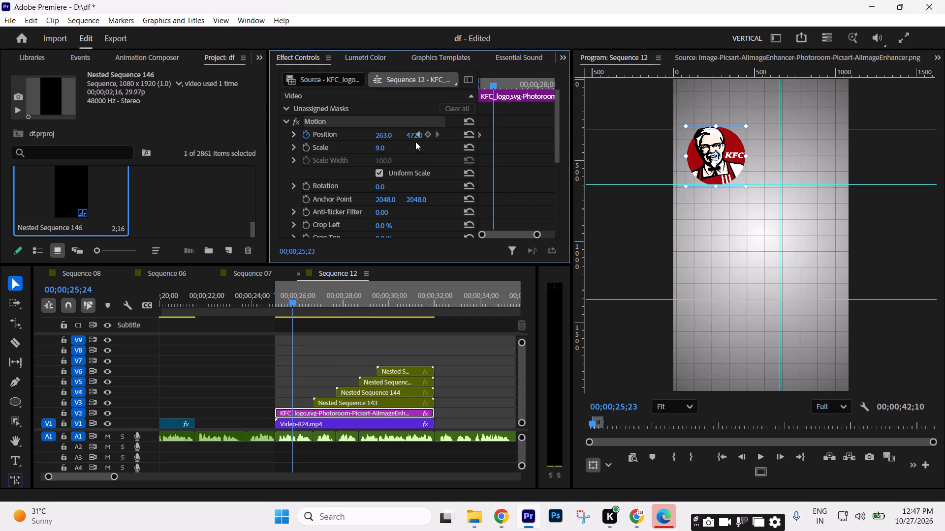
drag(412, 135, 308, 296)
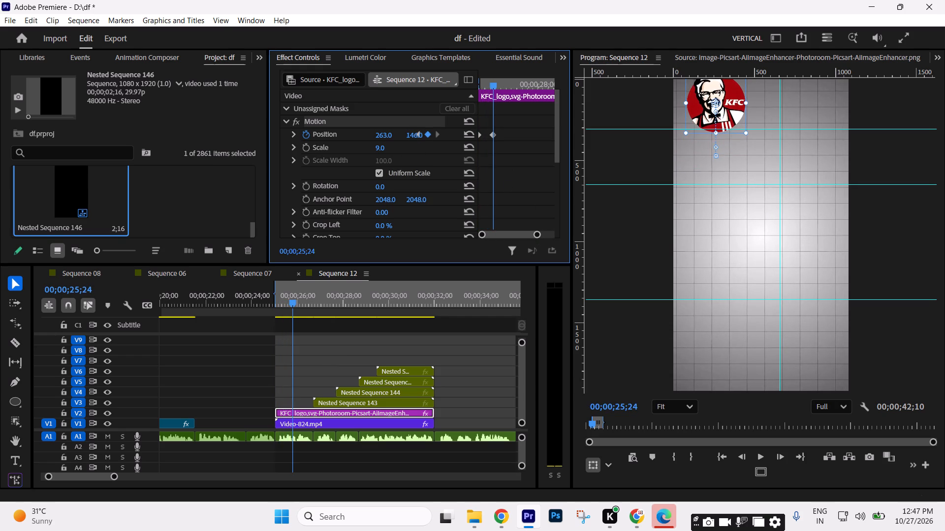
drag(308, 296, 326, 233)
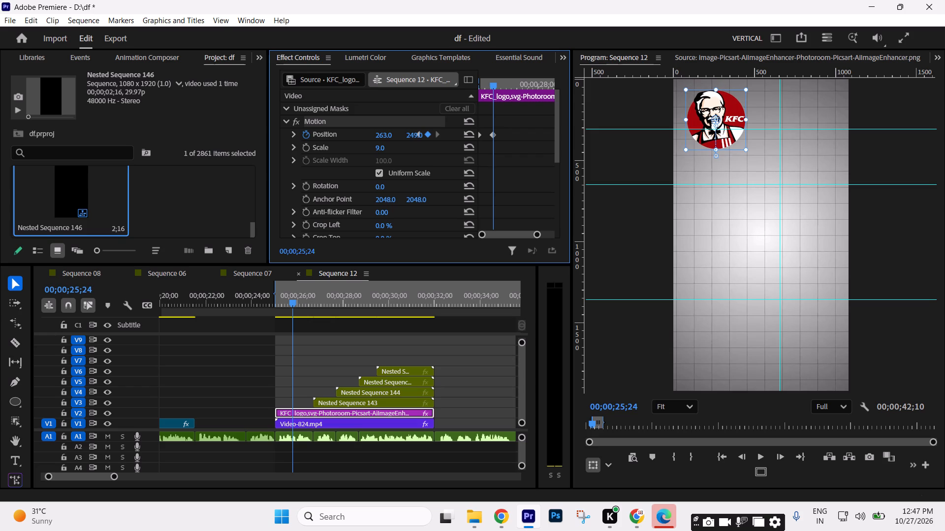
drag(326, 233, 326, 232)
Swap the KFC logo's two Position keyframes so it starts at vertical 249 and reaches 472 at 00;00;25;24.
drag(481, 134, 505, 139)
drag(493, 136, 471, 136)
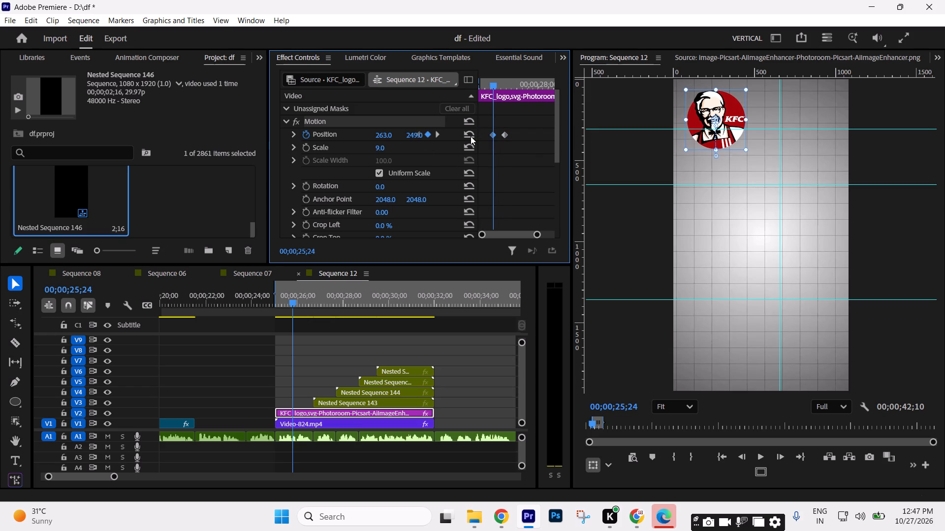
drag(471, 136, 446, 136)
drag(491, 133, 460, 133)
drag(504, 133, 495, 133)
drag(538, 232, 524, 233)
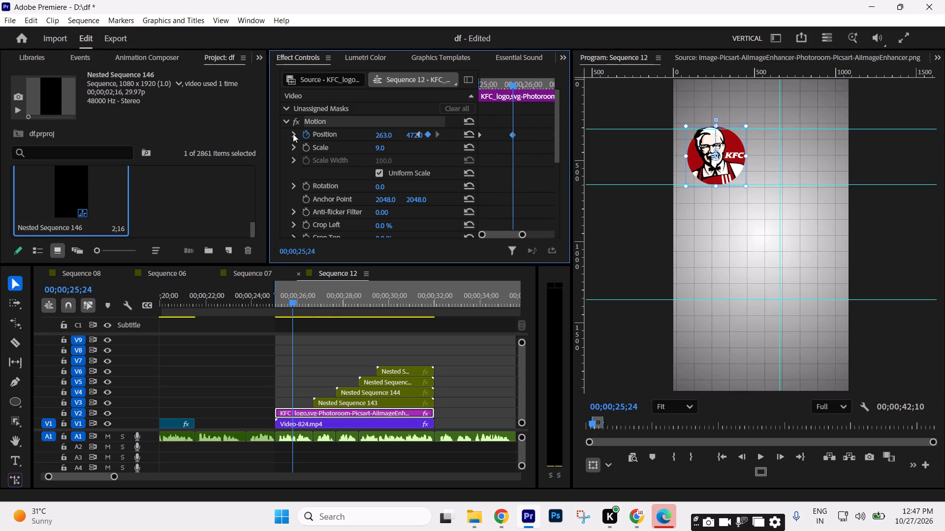
Shape the Position velocity curve so the KFC logo moves fast at first and eases gently into its end keyframe.
click(294, 134)
drag(510, 171, 492, 182)
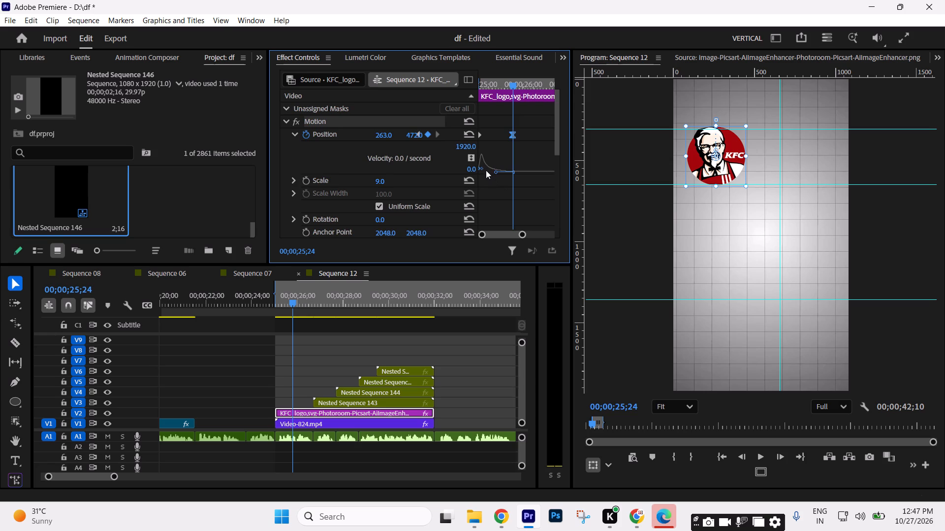
drag(483, 169, 484, 174)
click(497, 172)
Keyframe the KFC logo's opacity from 0% at clip start, 00;00;25;01, to 100% at 00;00;25;24.
drag(558, 139, 554, 202)
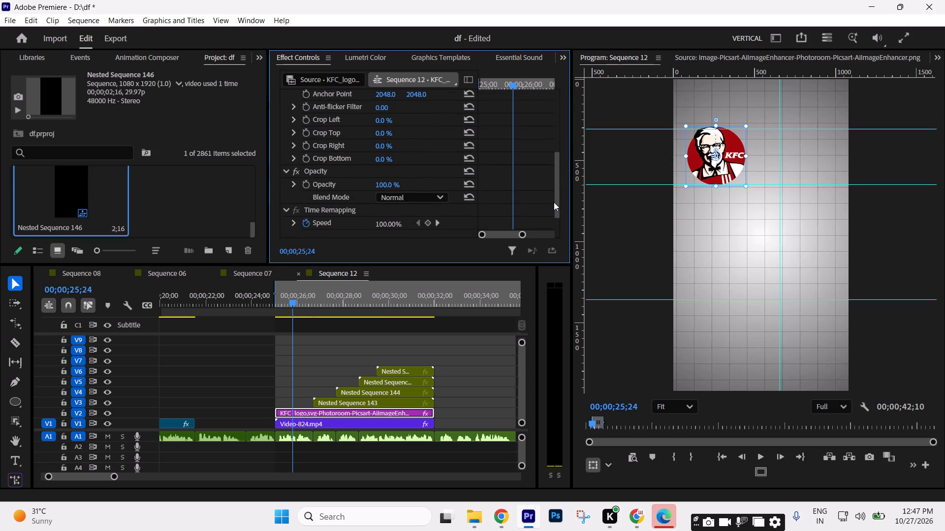
drag(554, 202, 554, 204)
click(307, 176)
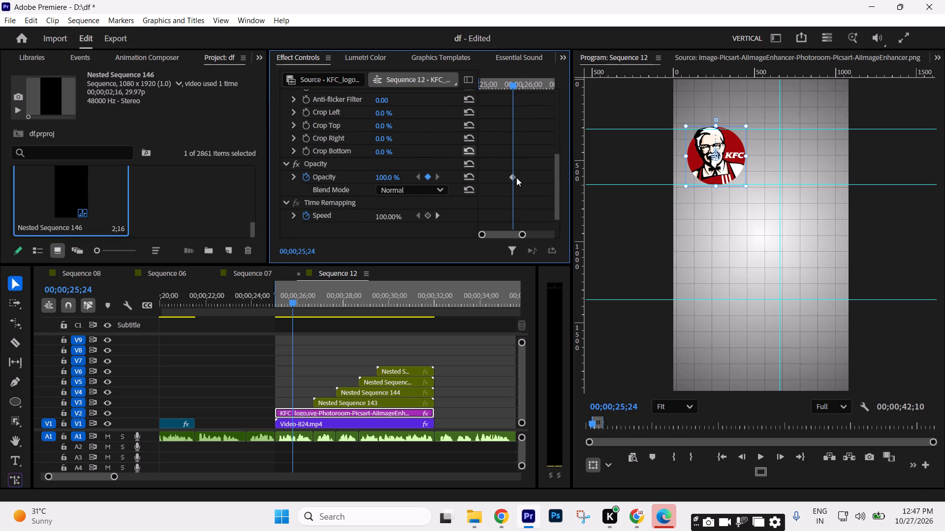
click(512, 177)
drag(509, 87, 397, 101)
drag(386, 177, 234, 177)
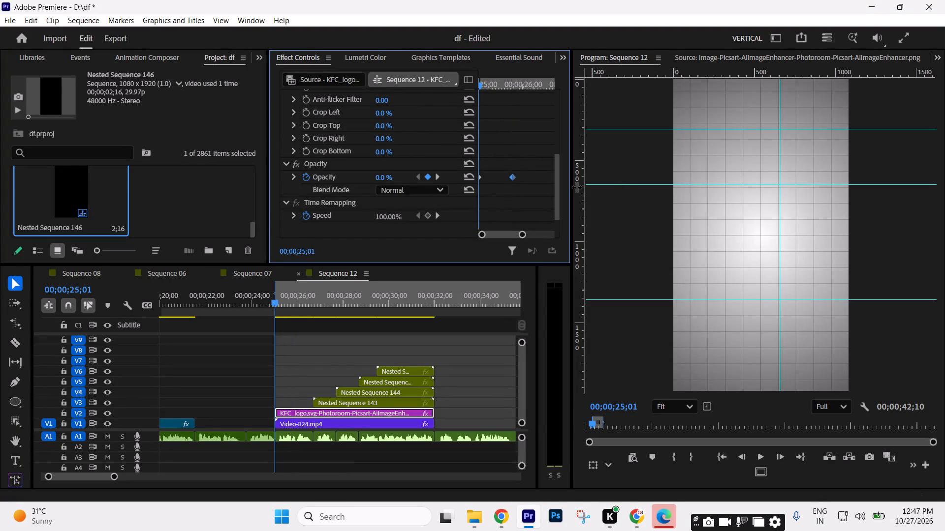
drag(485, 82, 513, 89)
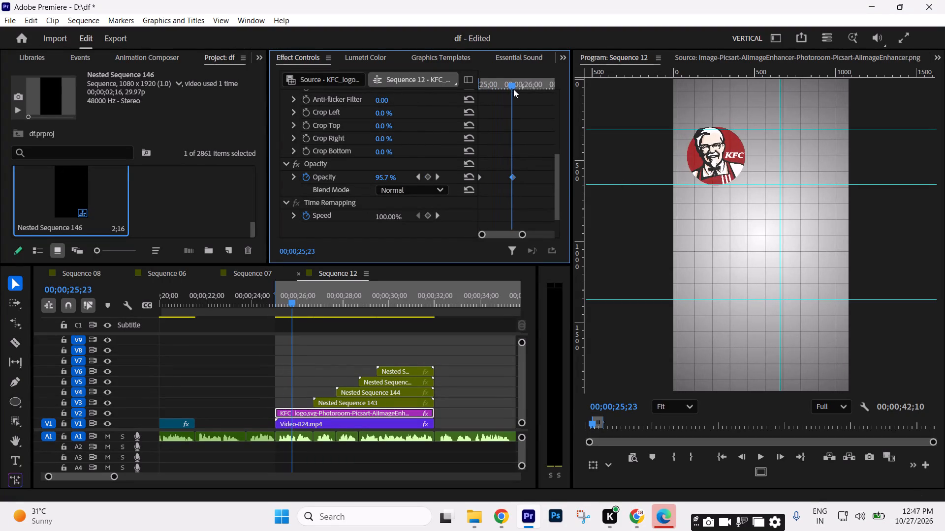
drag(513, 89, 514, 89)
drag(478, 180, 490, 180)
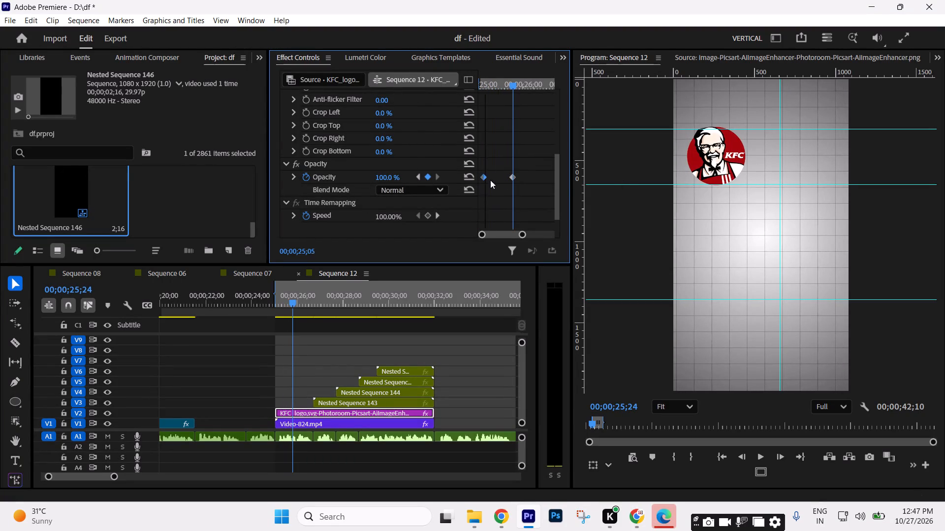
drag(490, 180, 447, 180)
Play back the KFC logo's entrance from the clip start on to the Pizza Hut logo's appearance.
drag(293, 308, 276, 310)
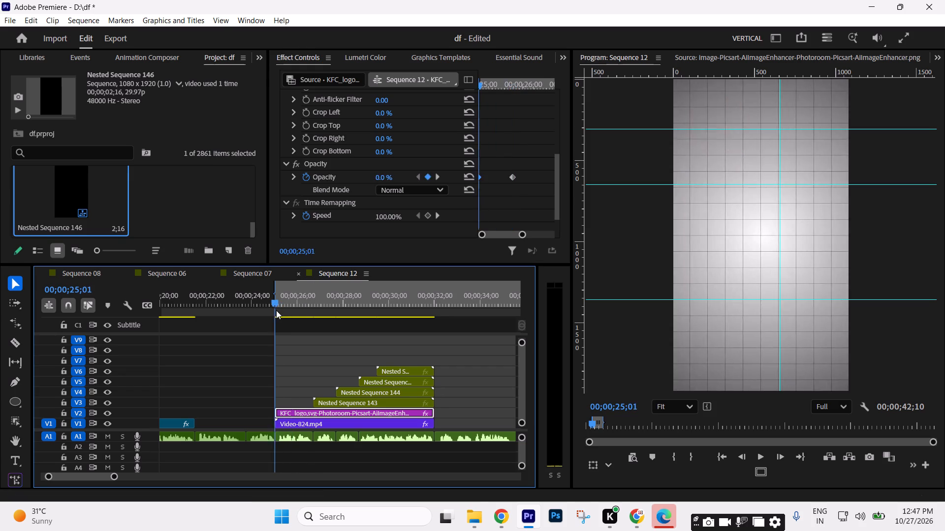
drag(276, 310, 269, 310)
key(Down)
key(space)
key(space)
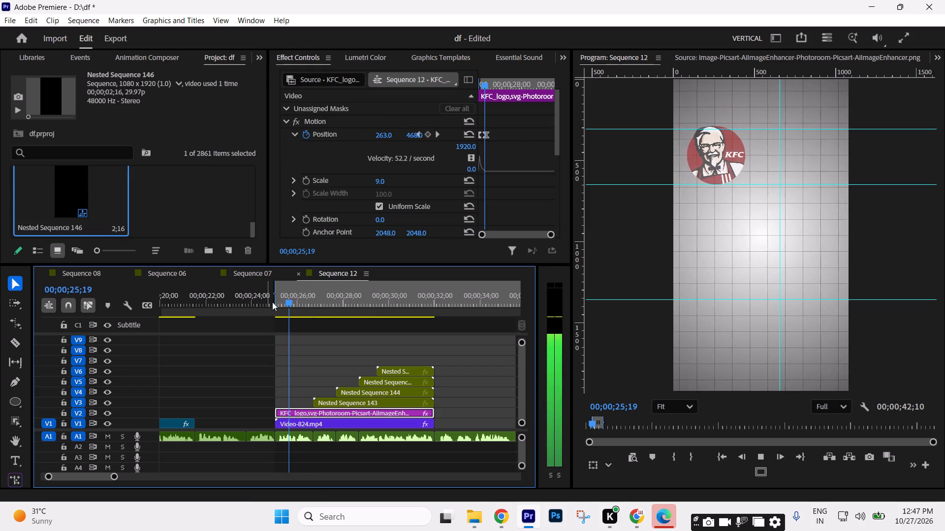
key(space)
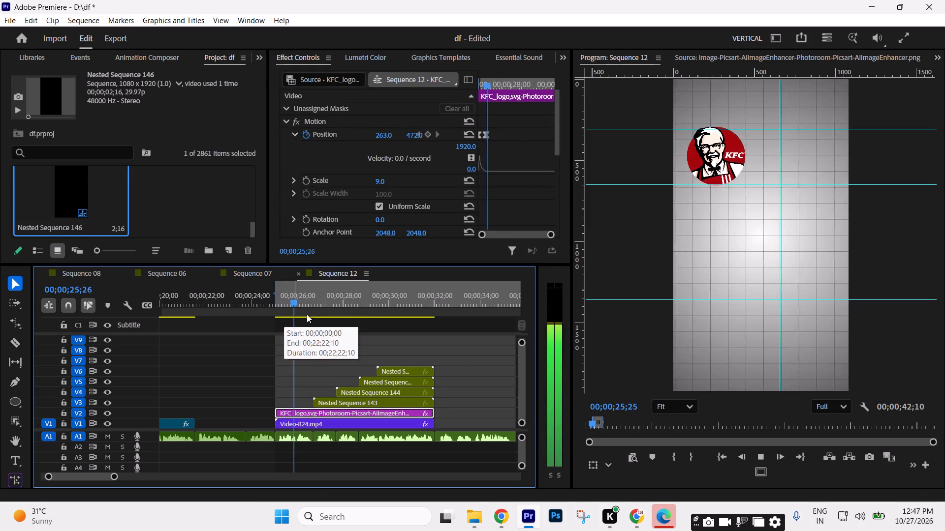
key(space)
key(space)
key(space)
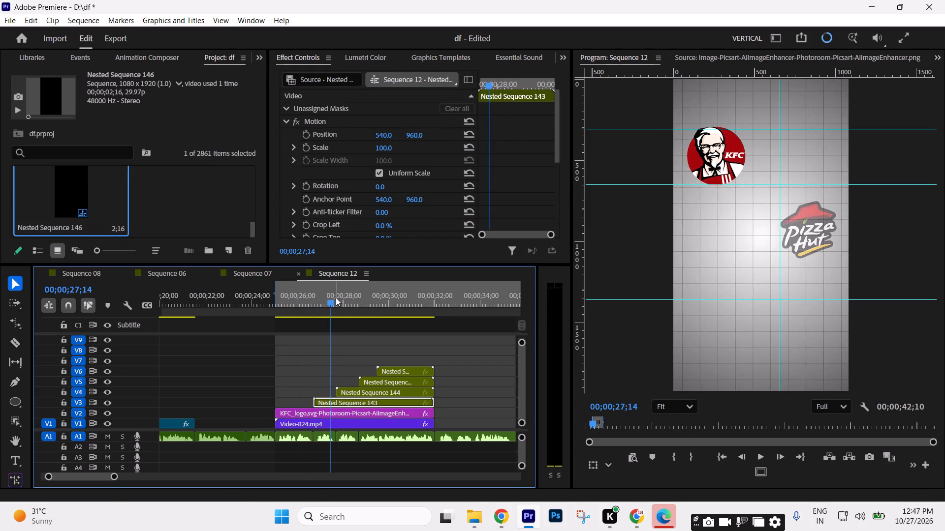
Raise the Pizza Hut logo nest on V3 to vertical position 515, level with the KFC logo.
click(331, 401)
drag(415, 132, 417, 234)
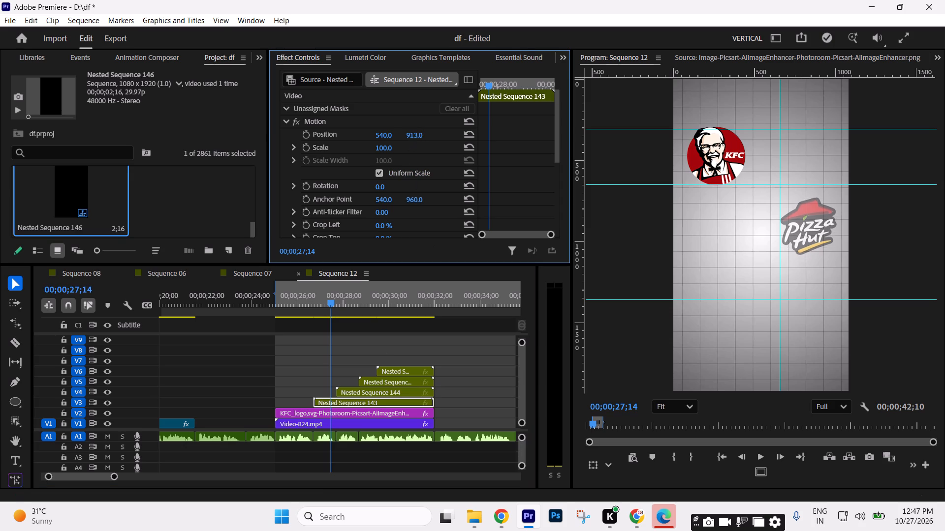
drag(417, 234, 385, 405)
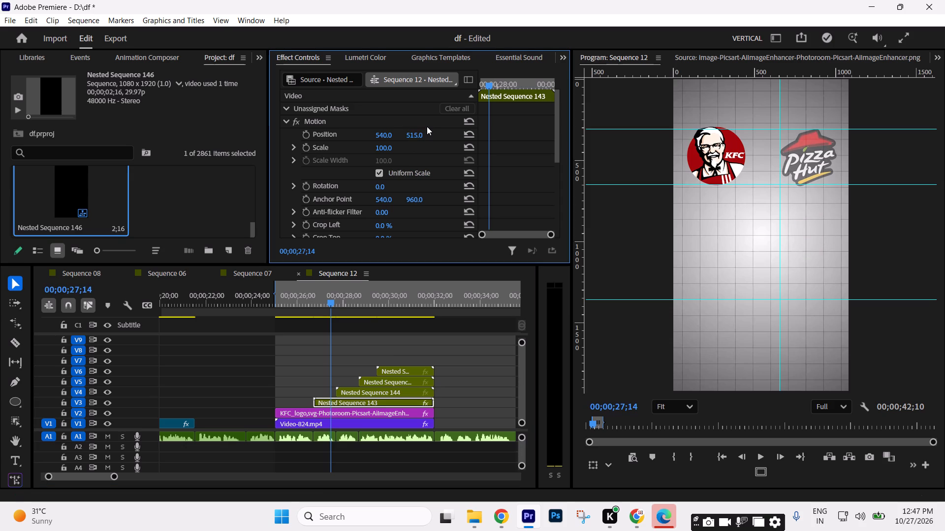
Lower the Burger King logo nest on V4 to vertical position 1440, beneath the KFC logo.
key(space)
key(space)
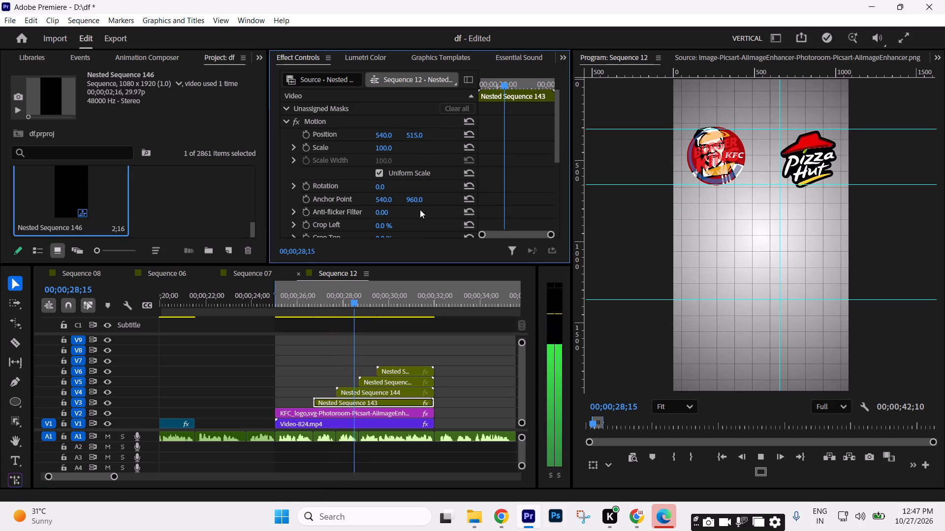
click(351, 393)
drag(412, 137, 470, 39)
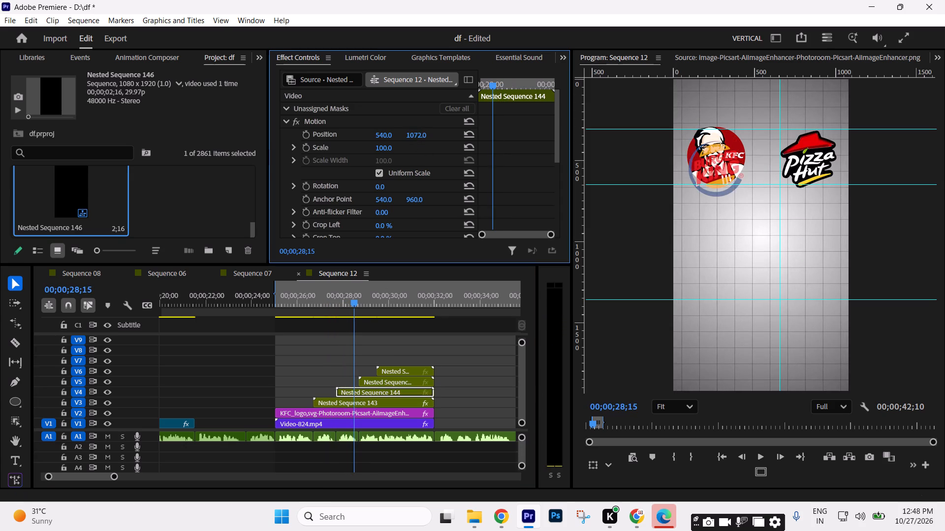
drag(470, 39, 547, 52)
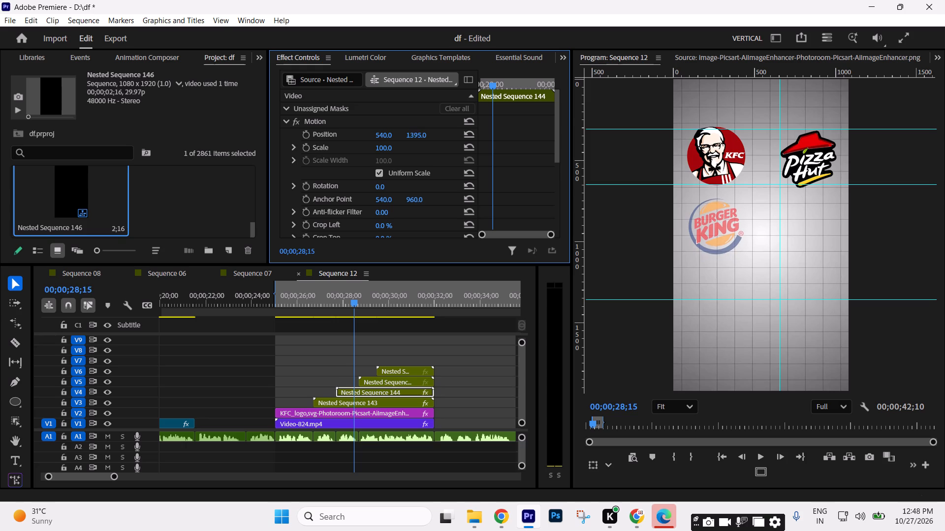
drag(547, 52, 565, 36)
Move the McDonald's logo nest on V5 to position 1113, 966, beside Burger King and beneath Pizza Hut.
key(space)
key(space)
click(379, 383)
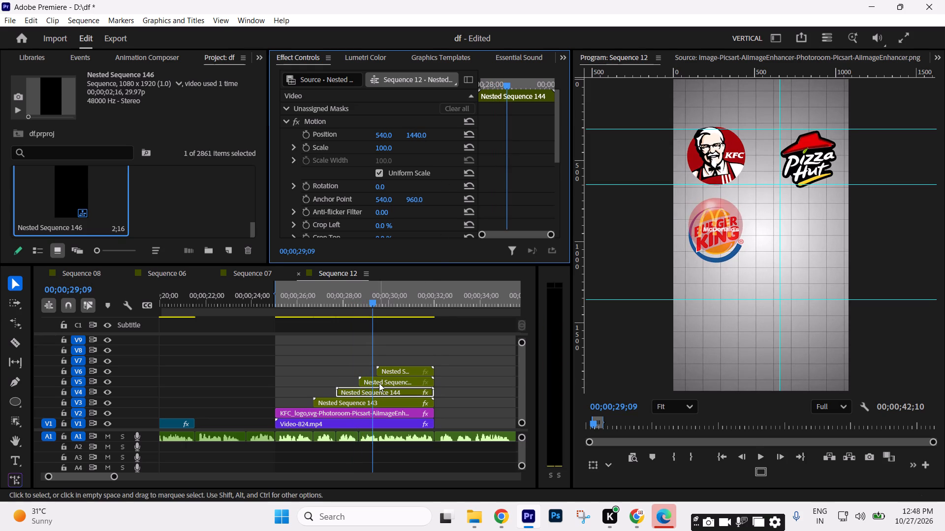
drag(382, 138, 661, 156)
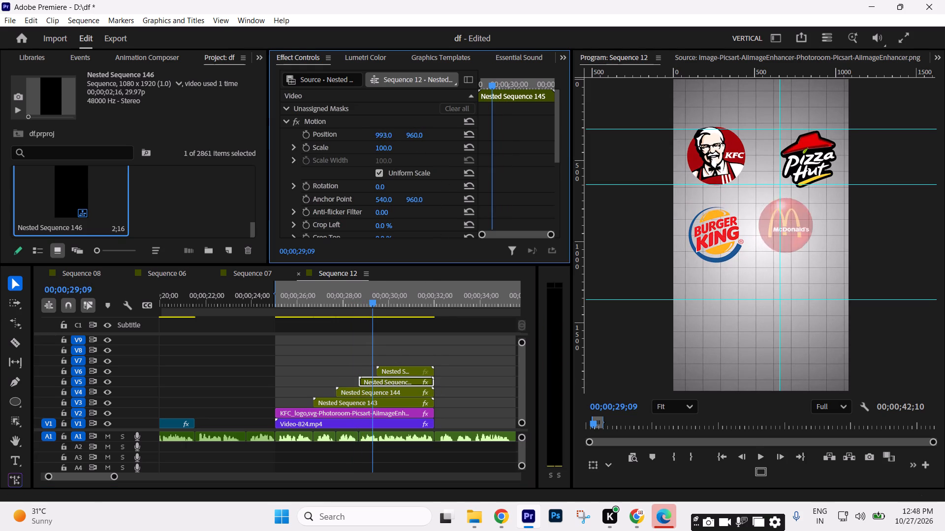
drag(661, 156, 698, 156)
key(space)
key(space)
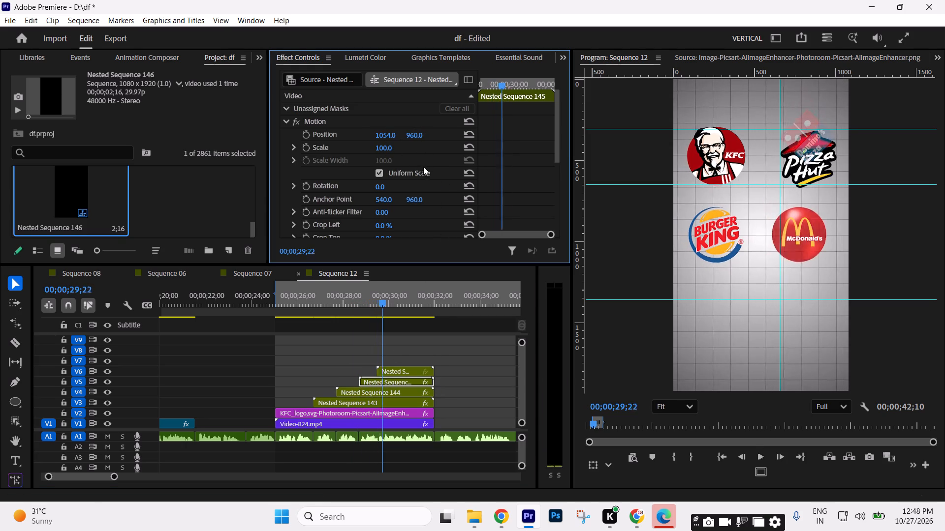
click(414, 136)
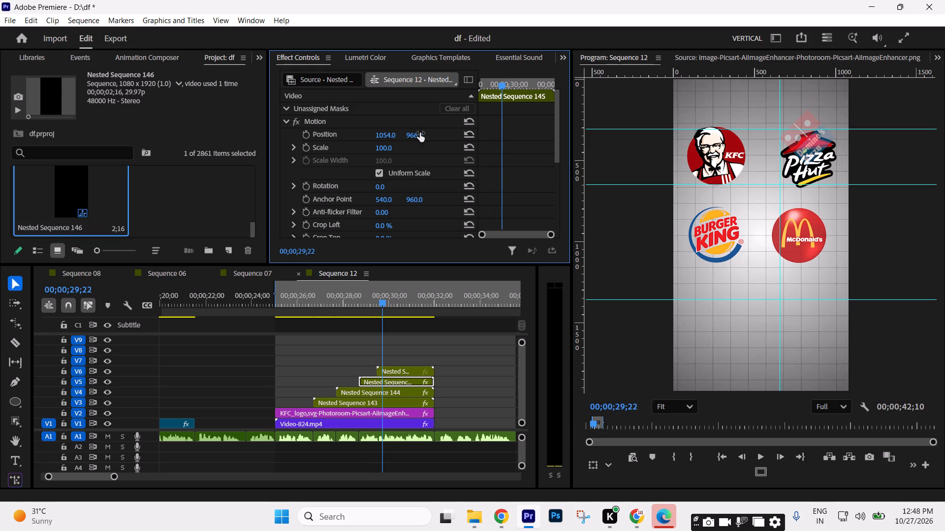
drag(383, 132, 422, 130)
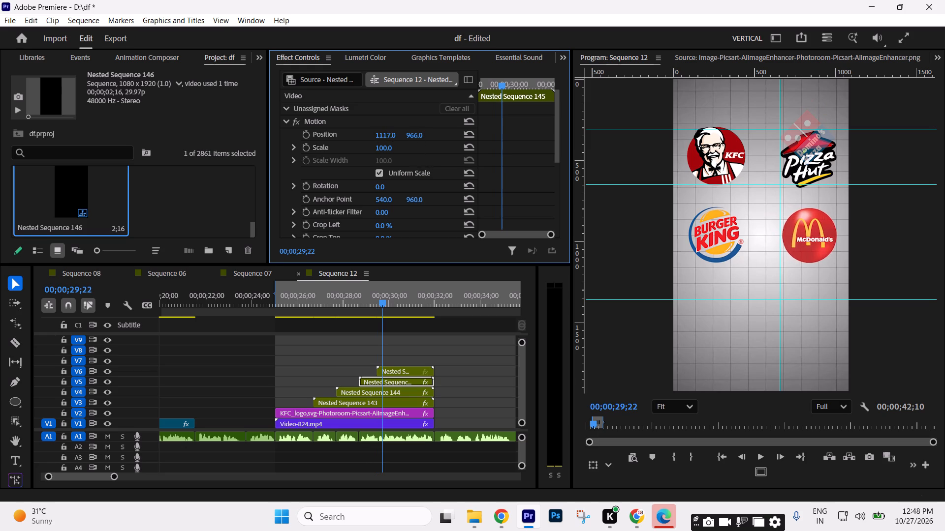
drag(422, 130, 420, 130)
Move the Domino's Pizza logo nest on V6 to position 248, 1857, centred beneath the other four logos.
key(space)
key(space)
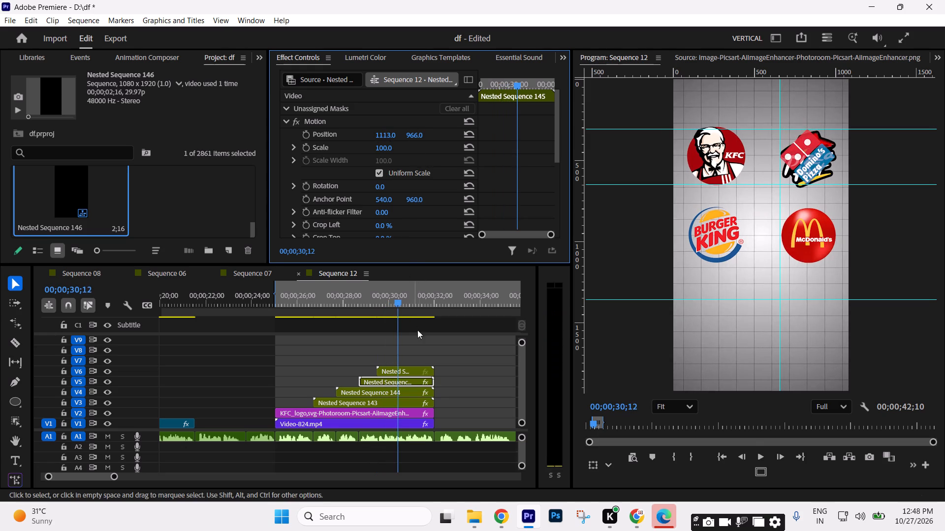
key(space)
key(space)
click(402, 369)
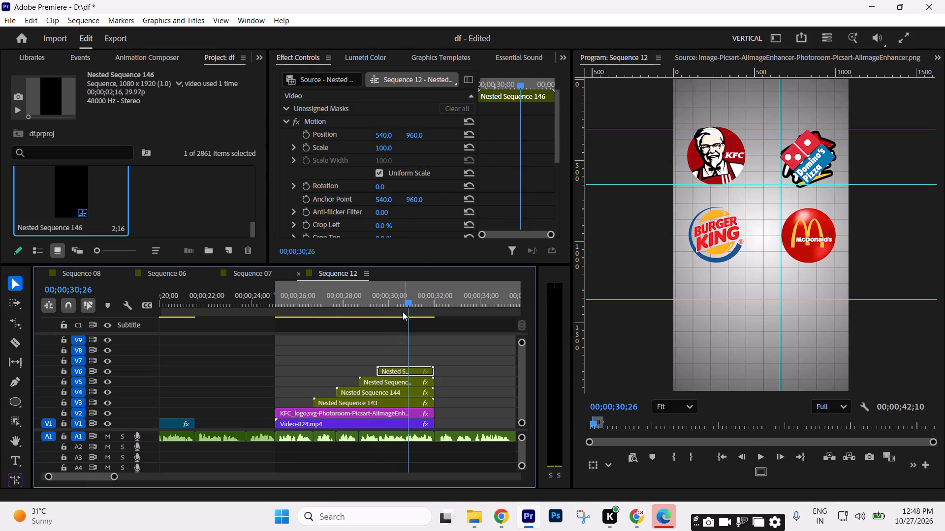
click(407, 140)
drag(412, 136, 639, 42)
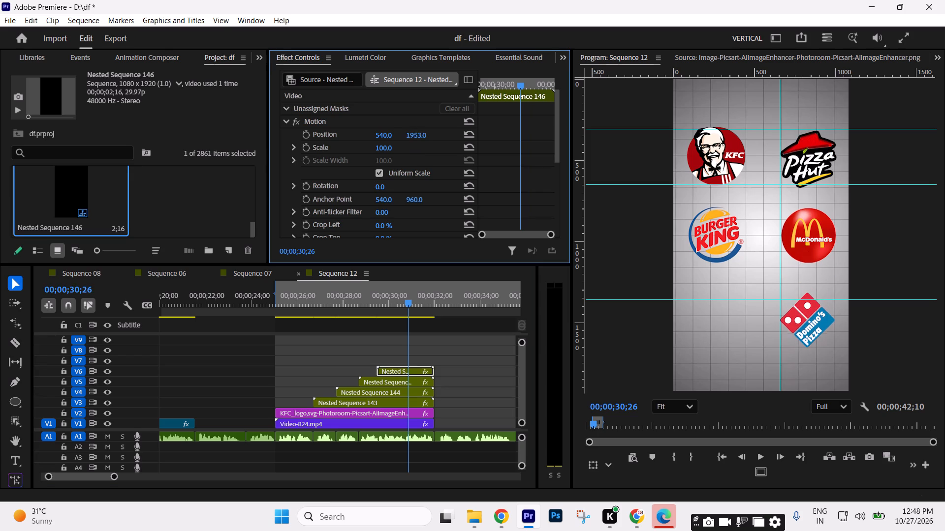
drag(639, 42, 630, 47)
drag(391, 137, 198, 155)
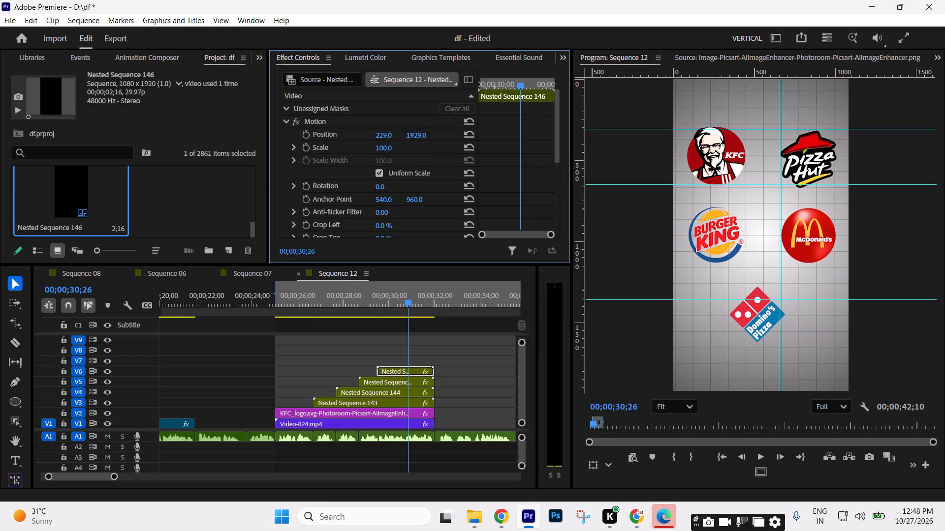
drag(198, 155, 207, 150)
drag(414, 135, 425, 182)
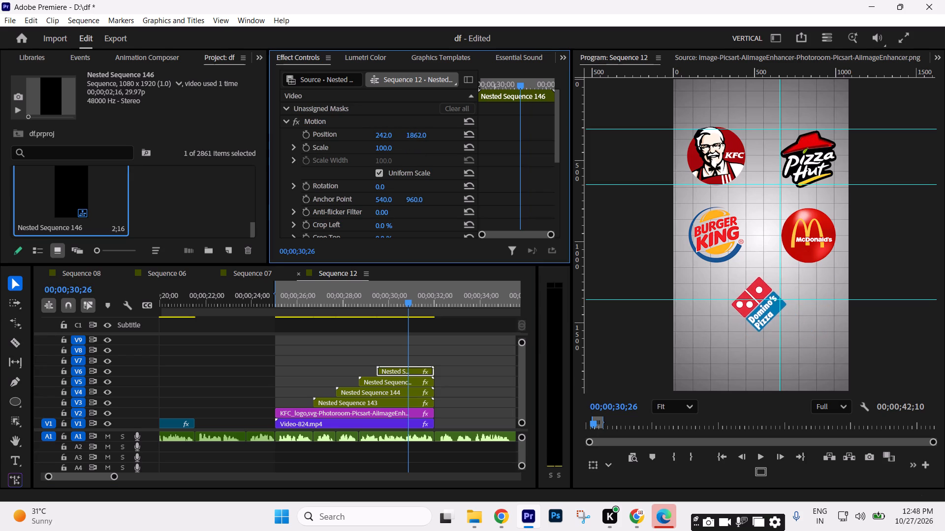
drag(425, 182, 425, 185)
drag(384, 137, 388, 135)
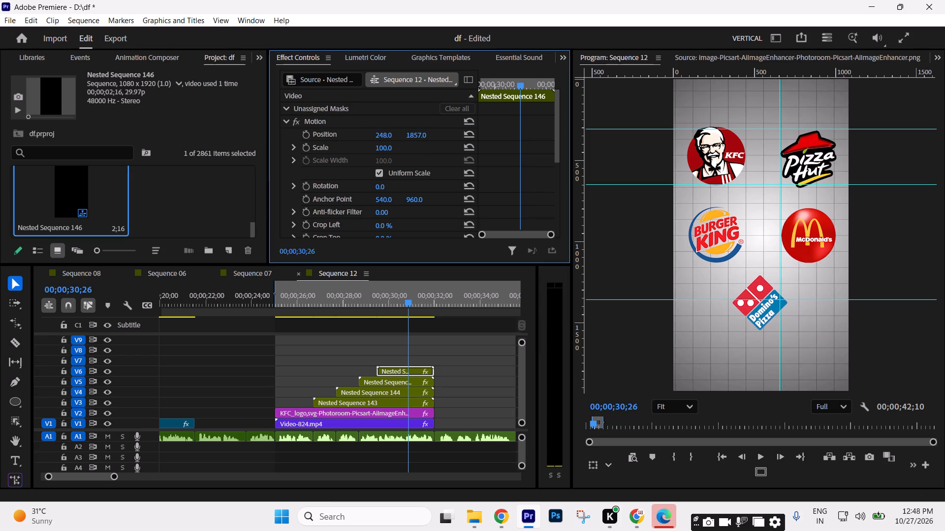
Set the Domino's Pizza logo nest's horizontal position to 257 to refine its centring beneath the other logos.
drag(388, 135, 391, 135)
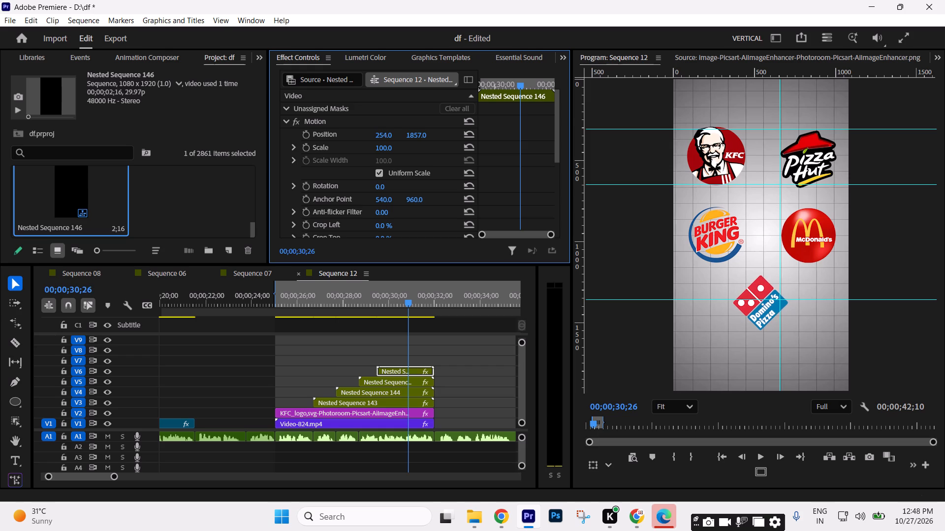
drag(391, 135, 393, 135)
Play back the end of the logo grid section to check the layout and timing against the voice-over.
key(space)
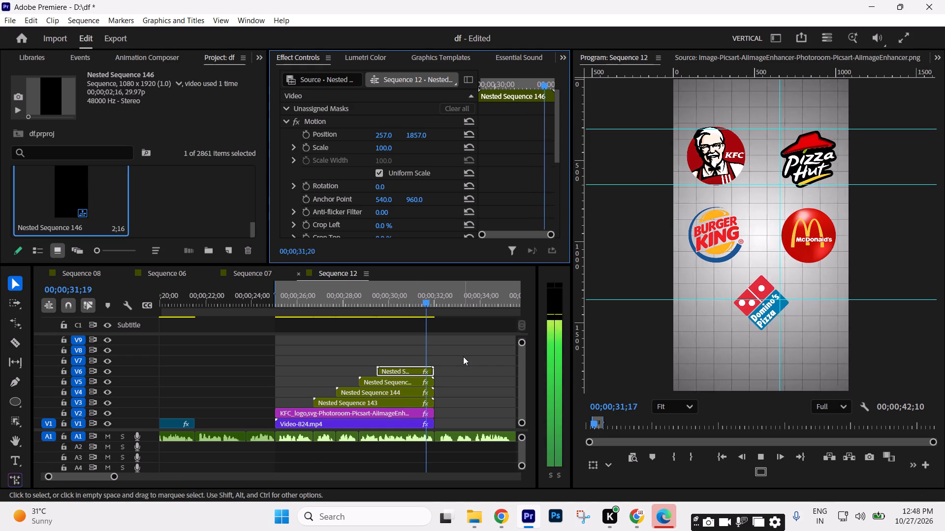
key(space)
drag(381, 311, 404, 305)
key(space)
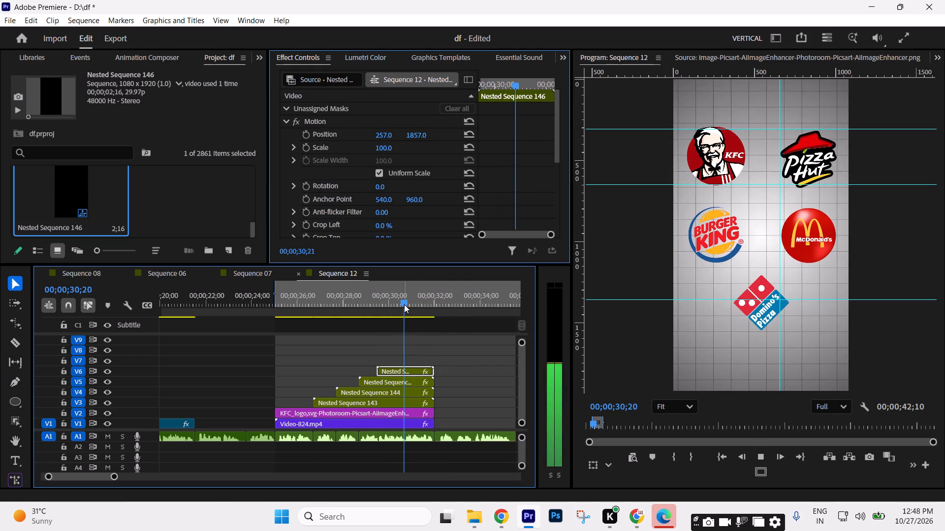
key(space)
key(space)
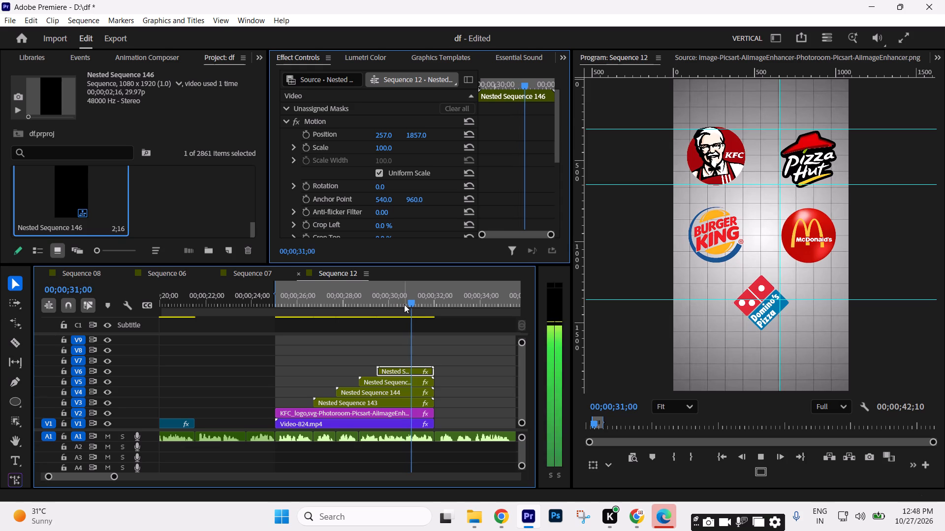
key(space)
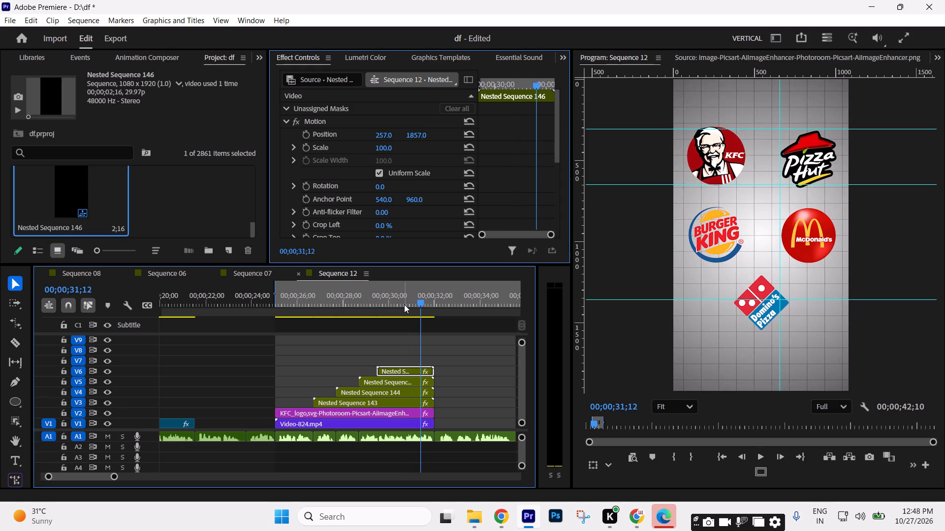
key(space)
key(space)
Delete the leftover DJS_8091 footage above the voice-over, after the end of the logo grid.
click(473, 395)
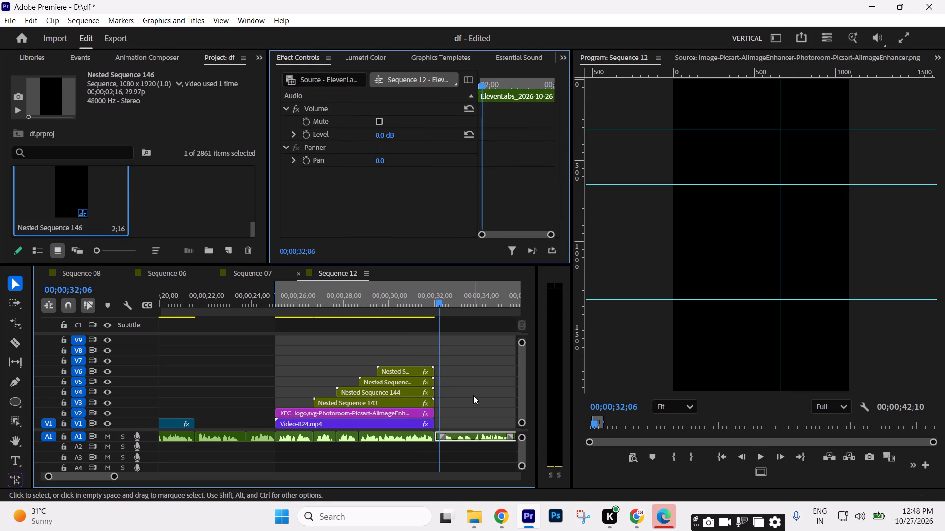
text(---==)
key(space)
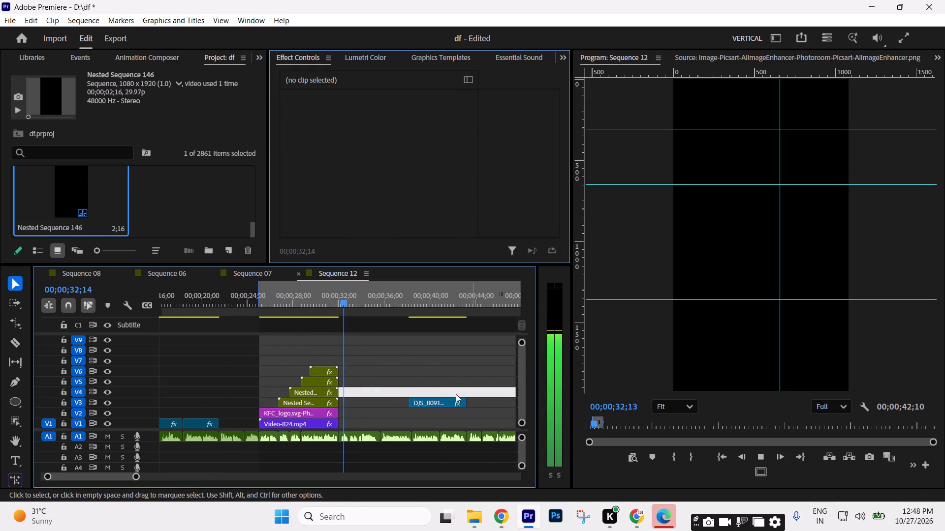
drag(137, 475, 156, 475)
key(space)
drag(437, 365, 381, 419)
key(Delete)
Review the timeline and listen to the voice-over around the end of the logo grid.
text(---)
key(minus)
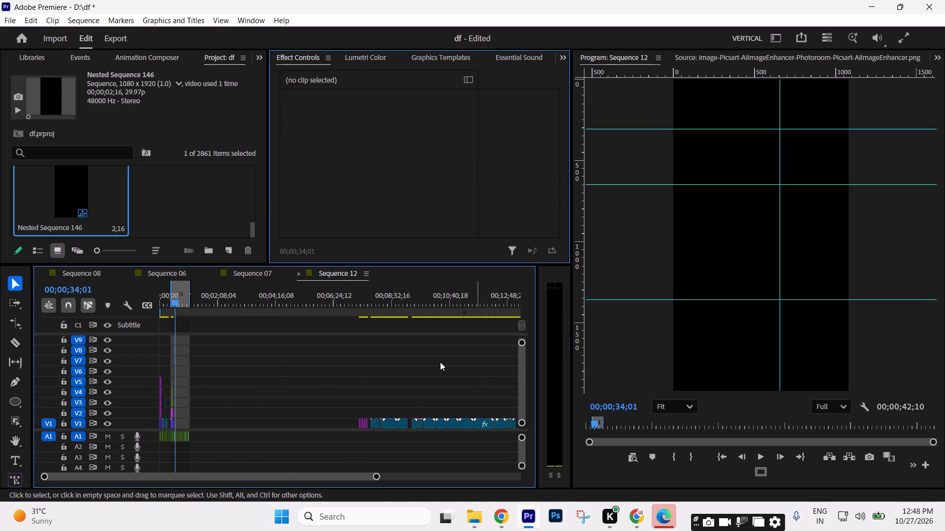
drag(355, 308, 173, 335)
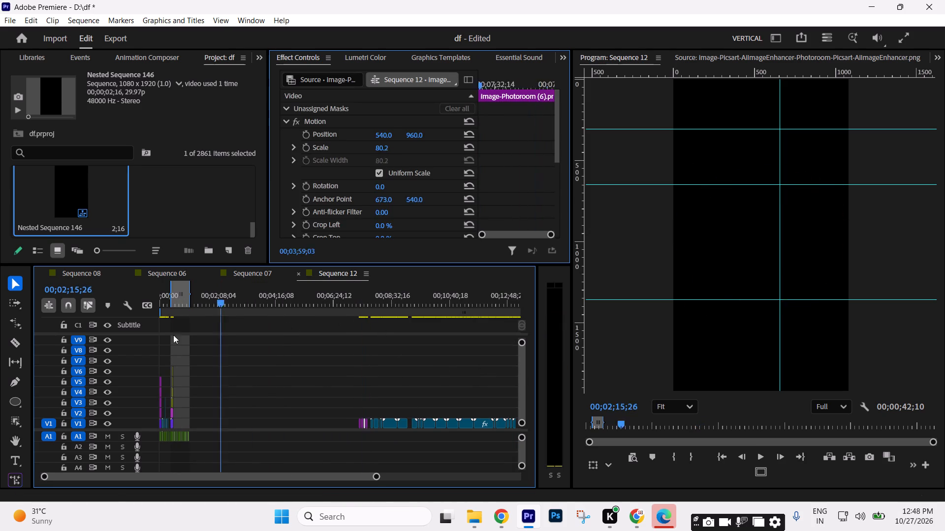
drag(173, 335, 107, 347)
key(equal)
key(equal)
key(equal)
key(equal)
drag(332, 301, 348, 305)
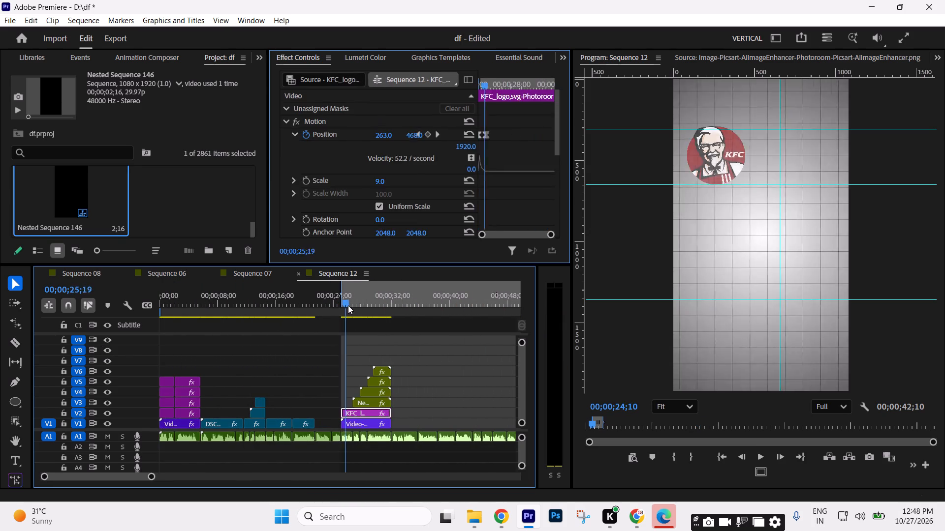
drag(348, 305, 396, 306)
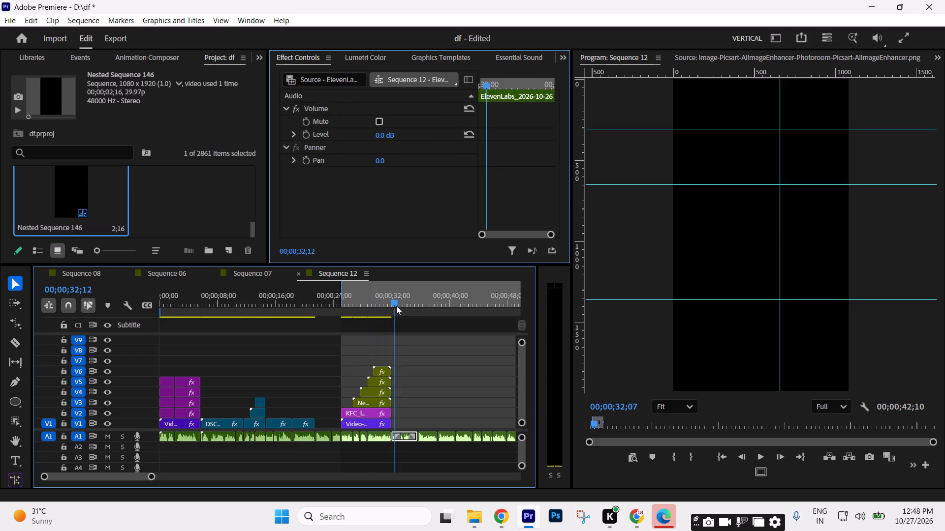
drag(396, 306, 385, 306)
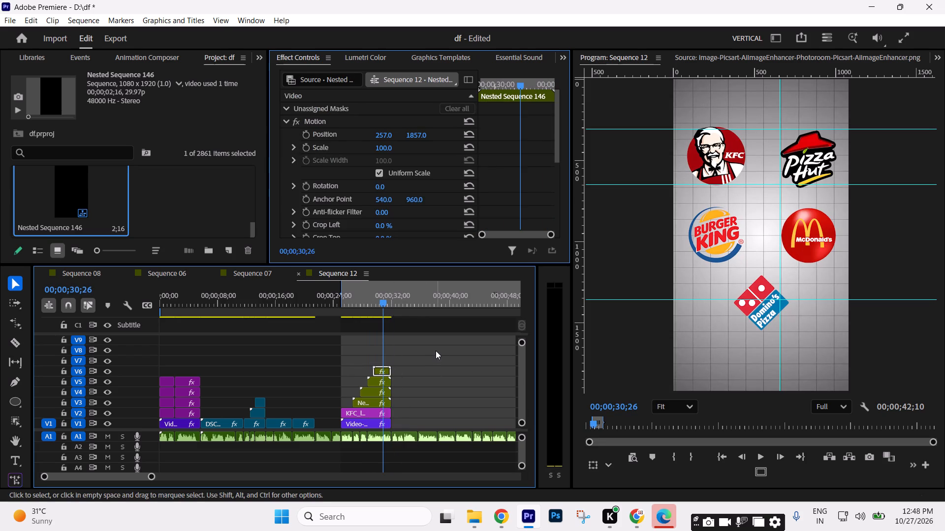
key(space)
key(space)
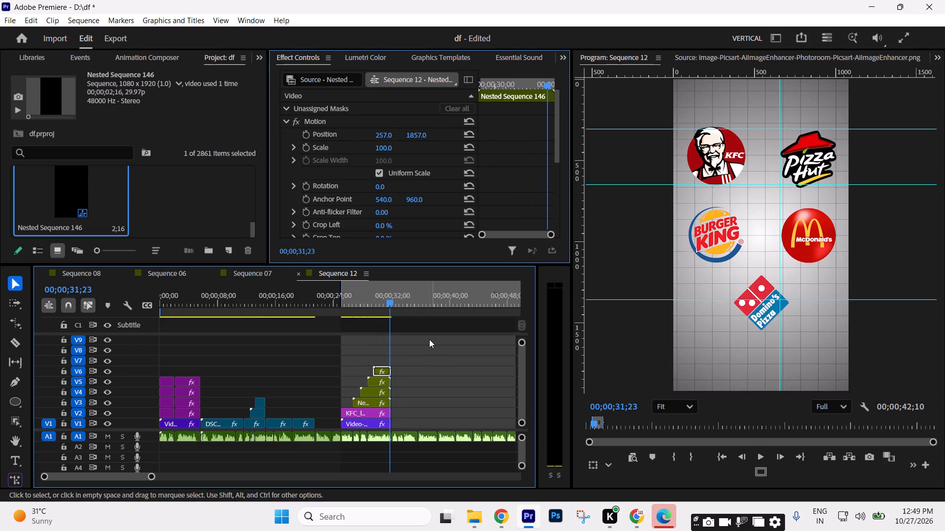
key(space)
key(space)
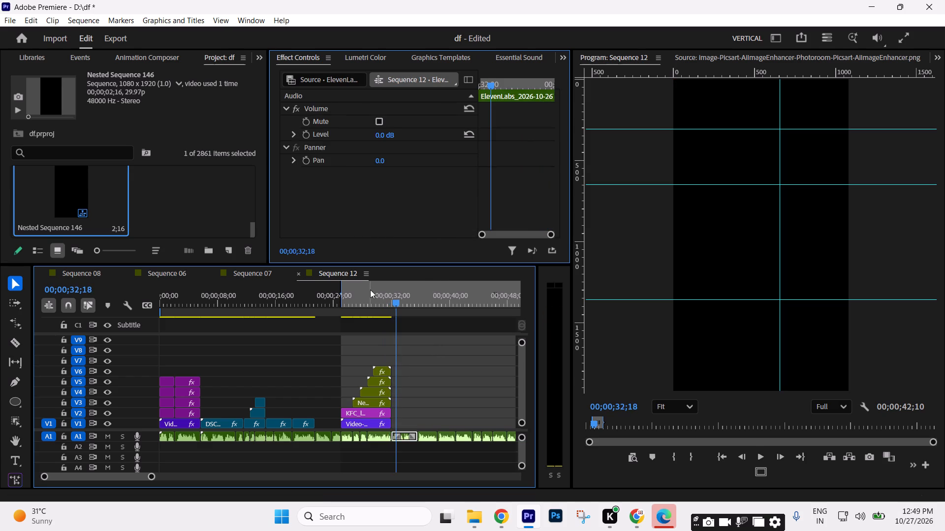
drag(369, 300, 389, 317)
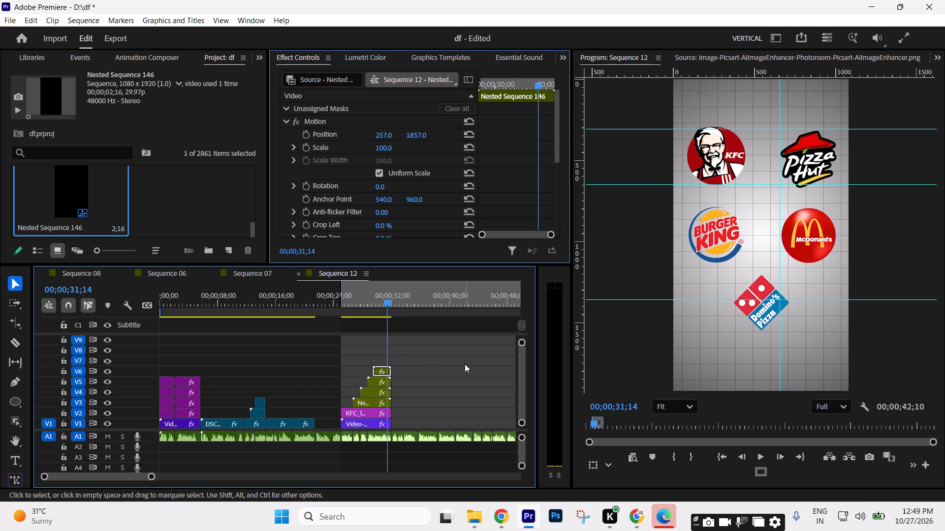
Save the project.
key(ctrl+s)
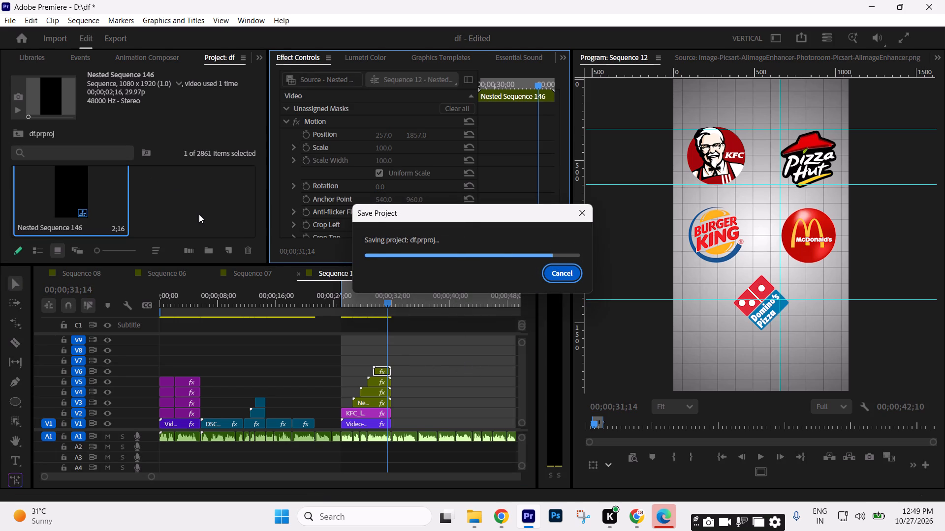
Import the images image-Picsart-AiImageEnhancer (1), (2) and (3) from the Nis folder.
double_click(199, 214)
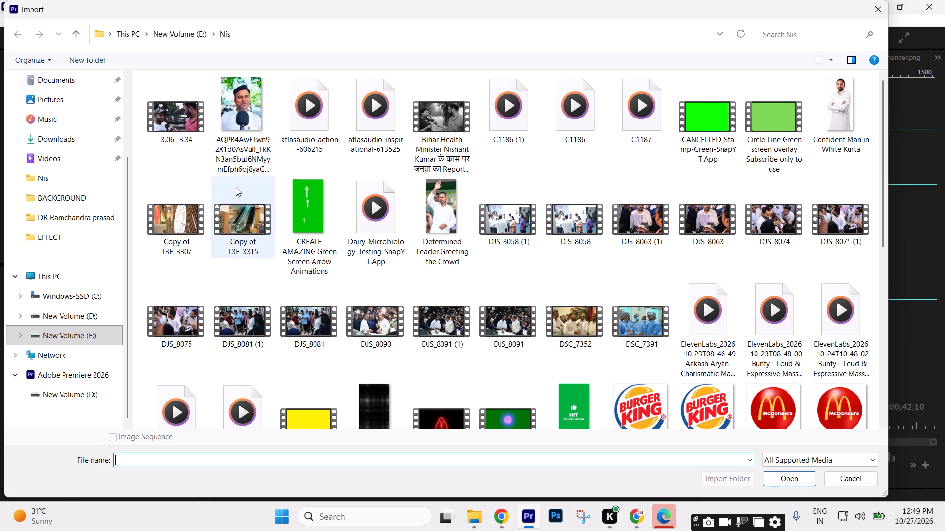
scroll(417, 298, down, 1)
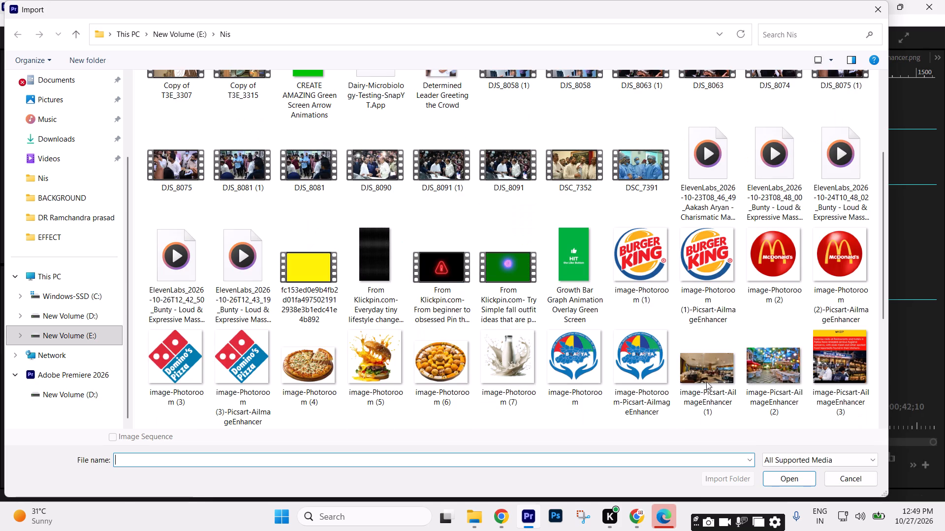
click(706, 381)
shift+click(765, 370)
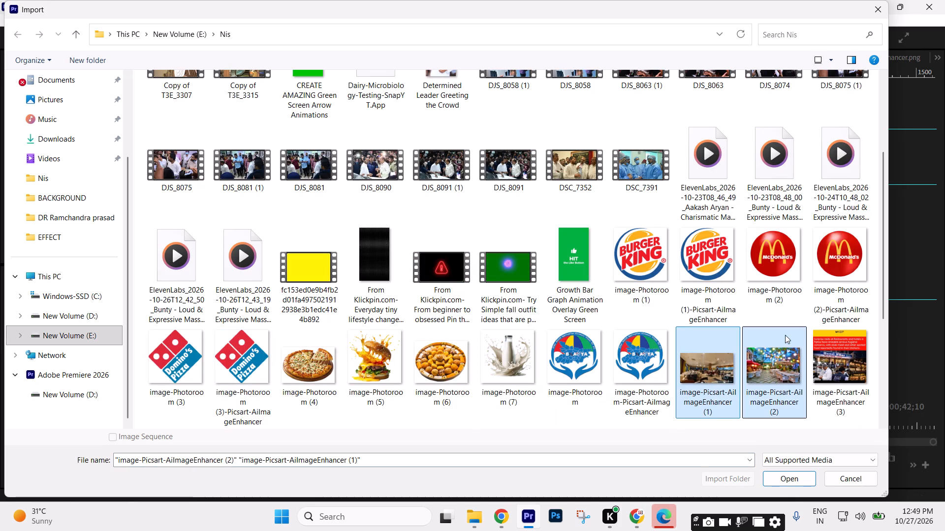
scroll(790, 343, down, 1)
ctrl+click(854, 178)
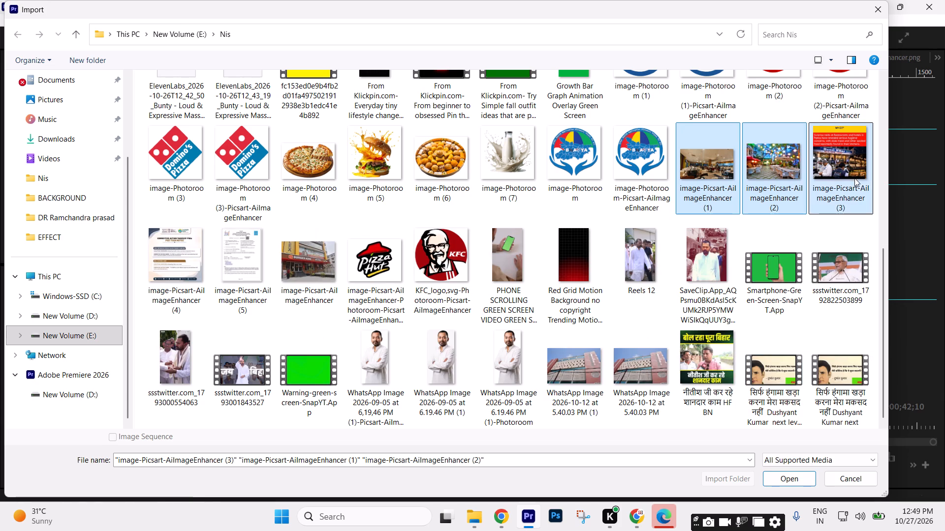
key(Return)
Place the three imported images on V1 after the logo grid, with the restaurant raid news image butted against the grid's end.
drag(72, 191, 241, 273)
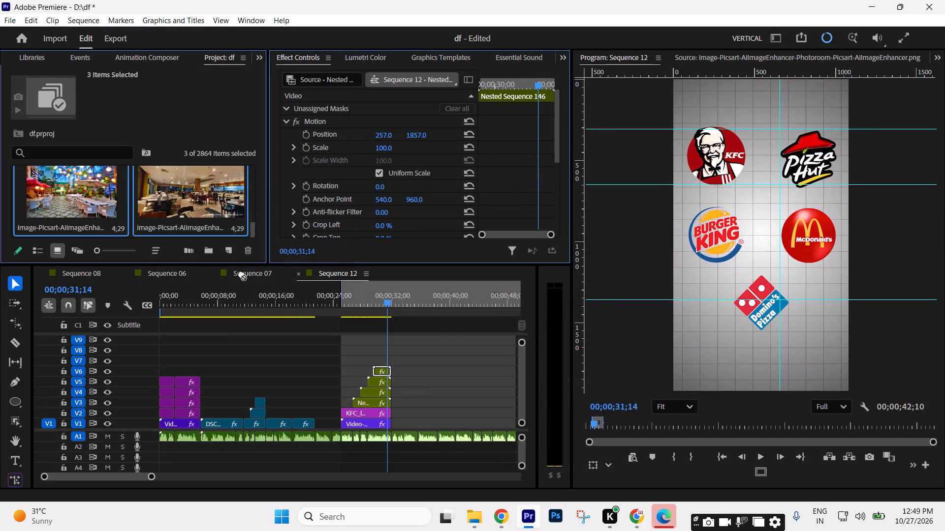
drag(241, 273, 453, 425)
drag(415, 297, 410, 300)
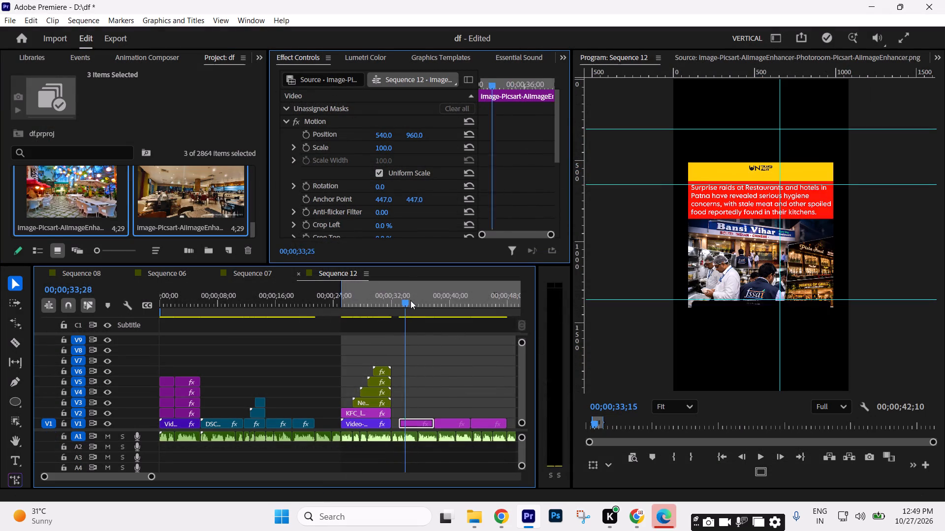
drag(410, 300, 413, 301)
click(436, 371)
drag(409, 423, 405, 423)
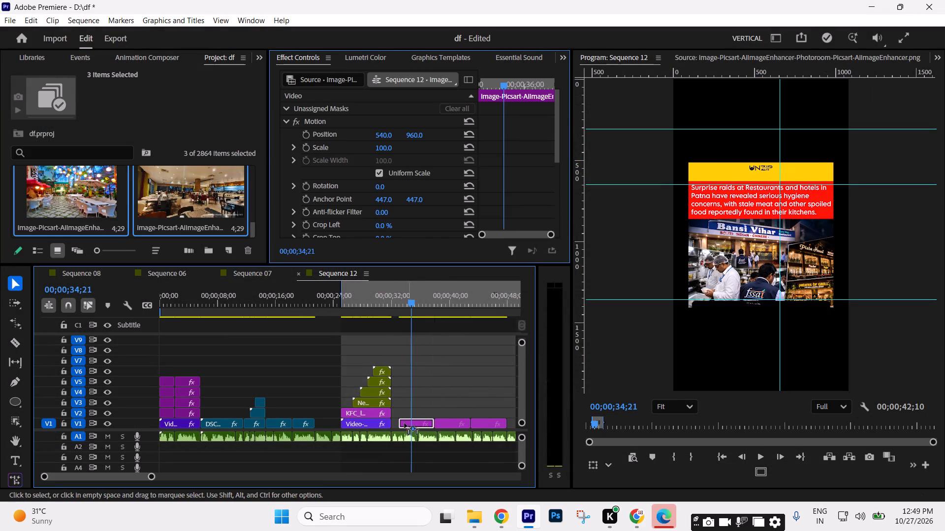
drag(405, 423, 401, 423)
key(space)
key(space)
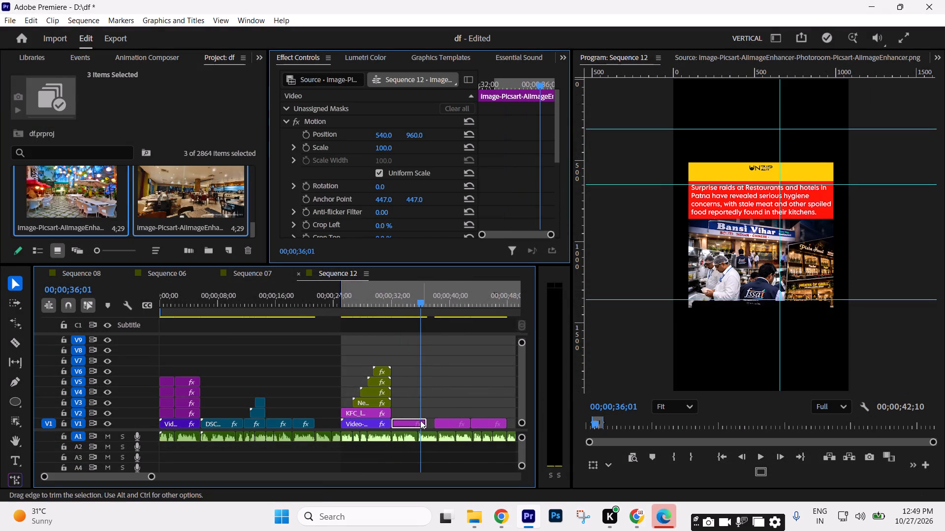
Move the restaurant raid image and the two following restaurant images from V1 up to V2.
click(413, 421)
scroll(516, 163, down, 5)
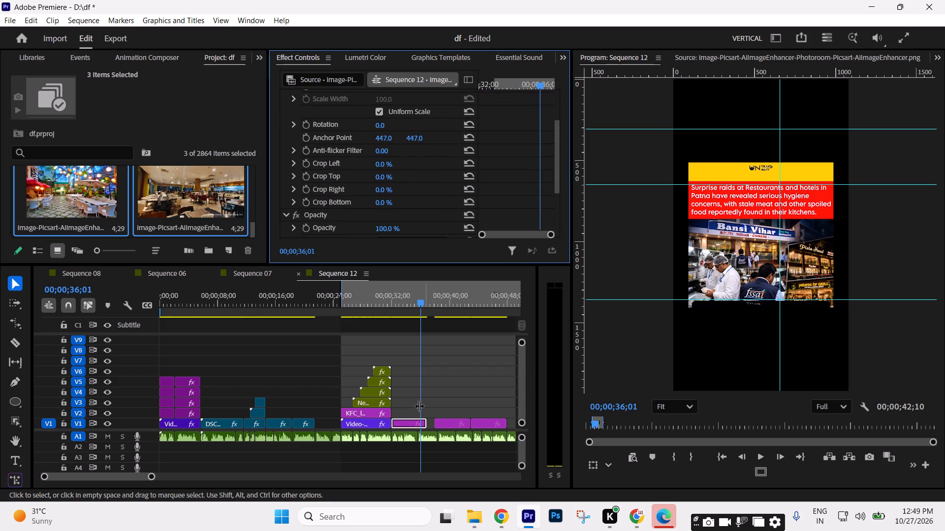
drag(410, 420, 410, 413)
drag(460, 392, 485, 424)
drag(486, 423, 485, 416)
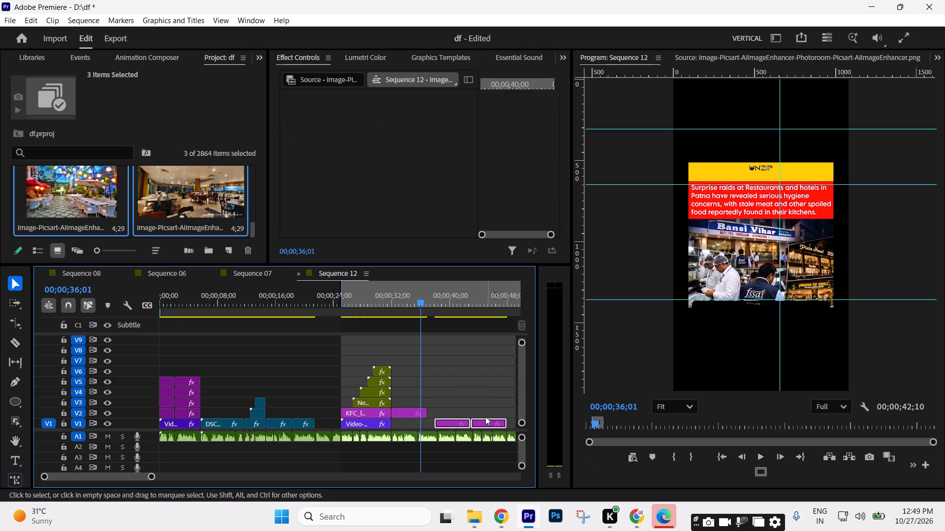
drag(485, 416, 484, 413)
Extend the Video-824.mp4 background on V1 past the logo grid so it runs beneath most of the restaurant raid image.
drag(393, 425, 440, 423)
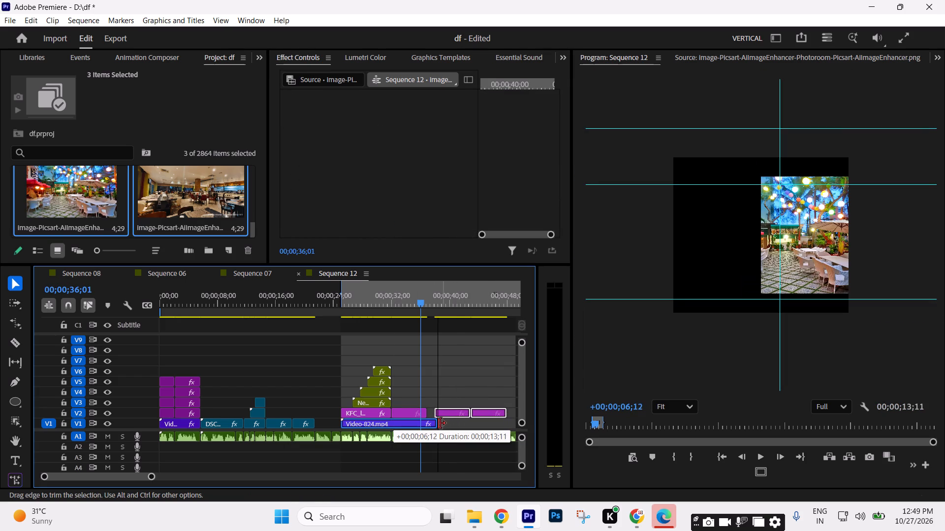
drag(440, 423, 434, 427)
click(453, 367)
key(space)
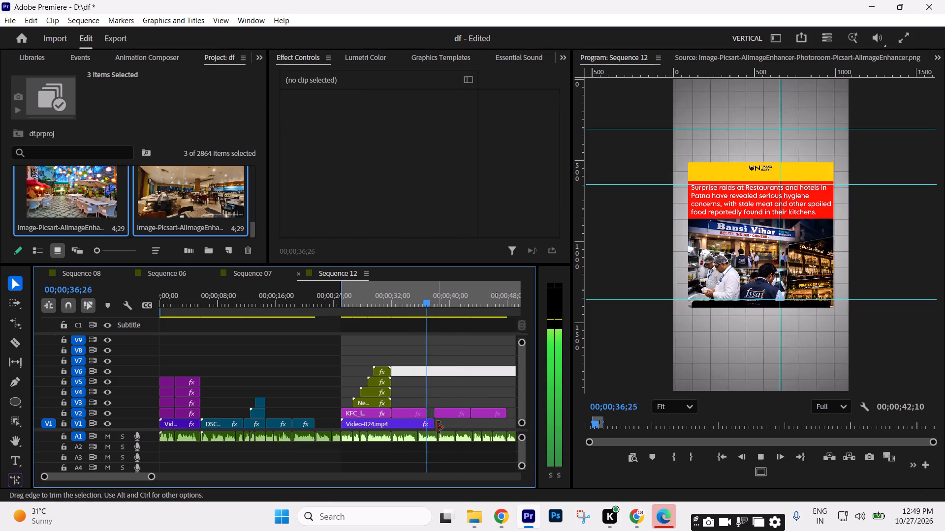
drag(435, 427, 421, 424)
Crop the restaurant raid image on V2 by 39% at the top and 5% at the bottom, leaving only the photo.
click(405, 296)
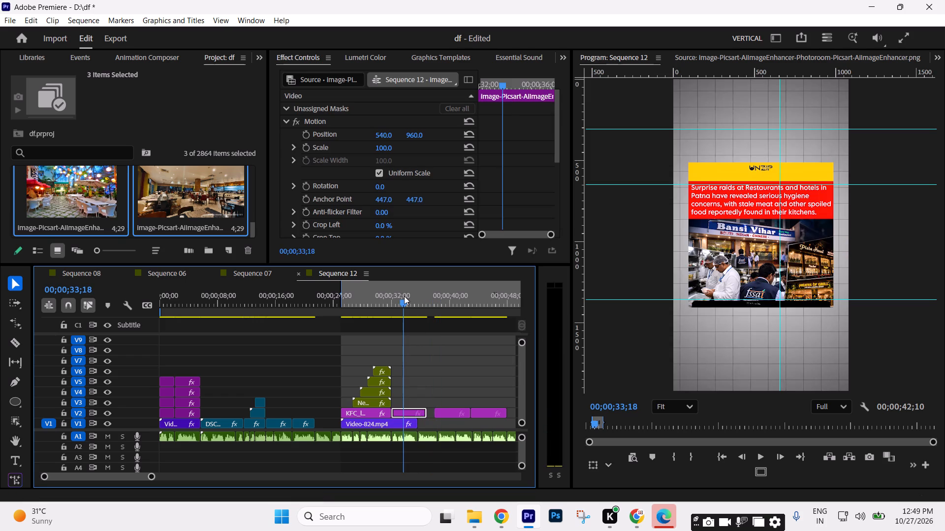
key(space)
key(space)
scroll(535, 164, down, 10)
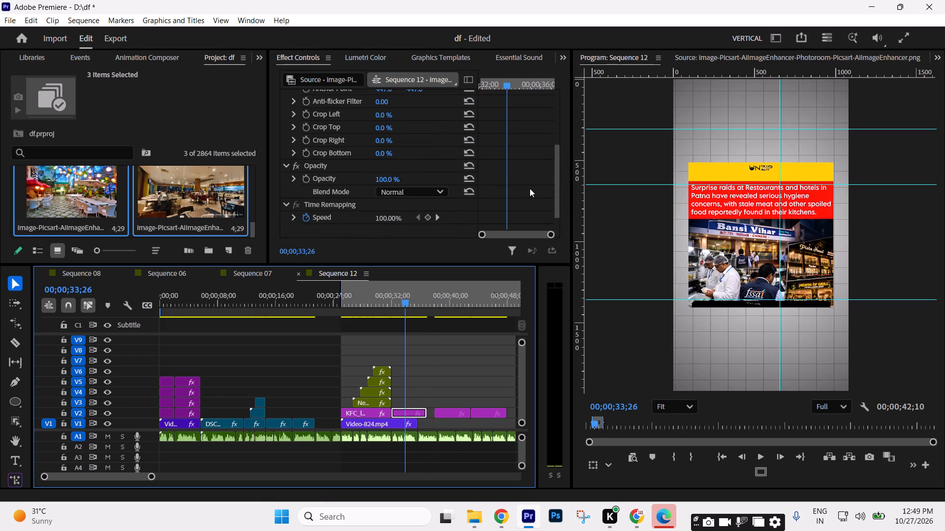
scroll(530, 188, up, 5)
drag(381, 177, 391, 178)
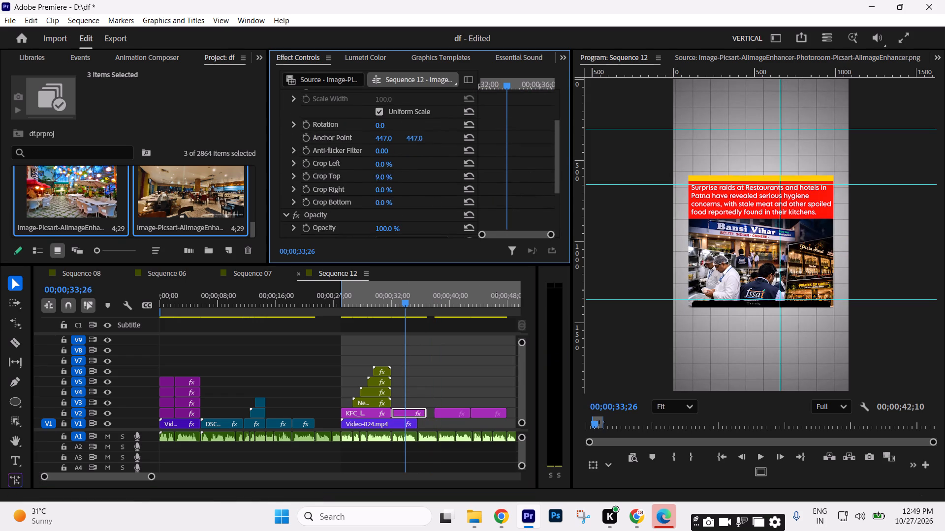
drag(391, 178, 409, 180)
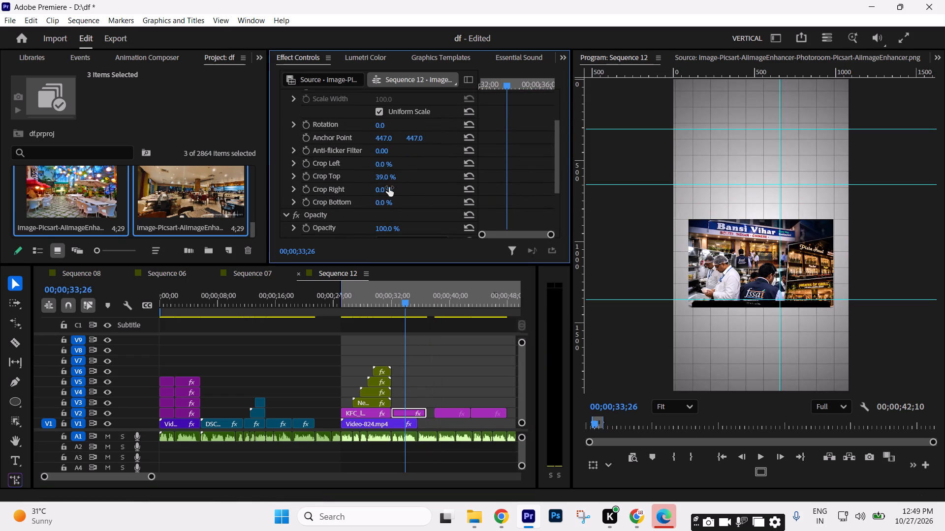
click(381, 202)
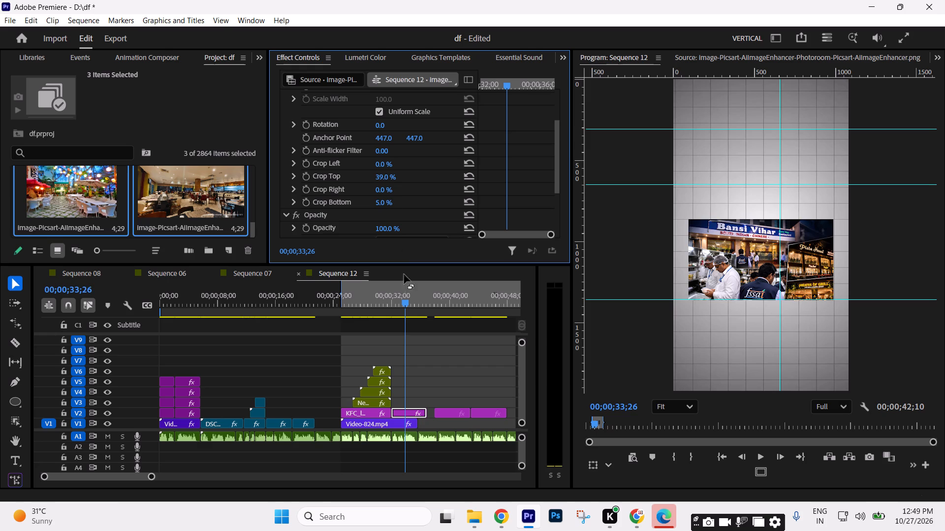
Play back the transition from the brand logo grid to the restaurant raid image to check timing against the voice-over.
key(space)
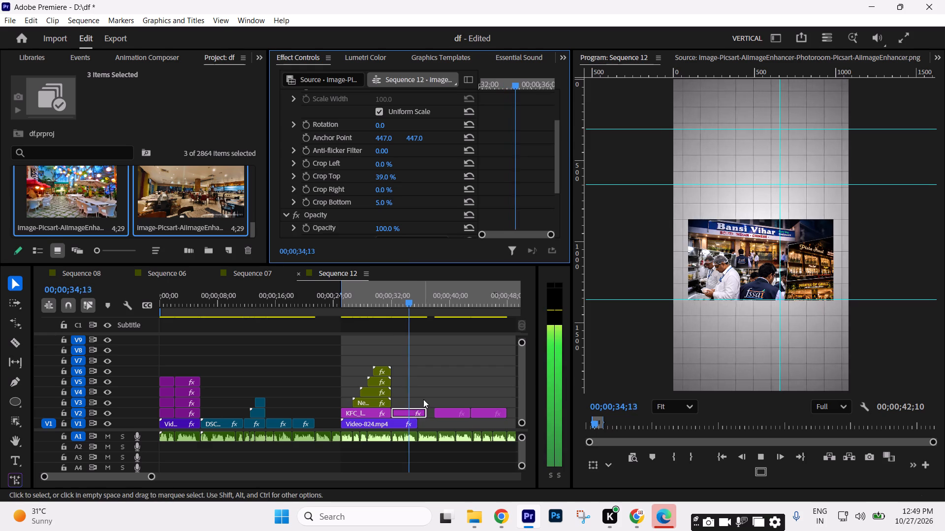
drag(409, 304, 391, 313)
key(space)
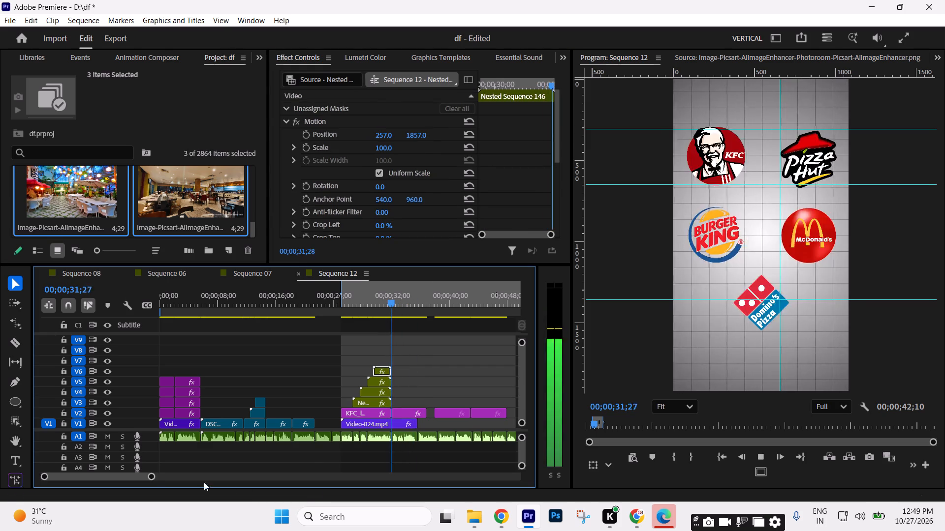
key(space)
drag(152, 478, 122, 477)
key(space)
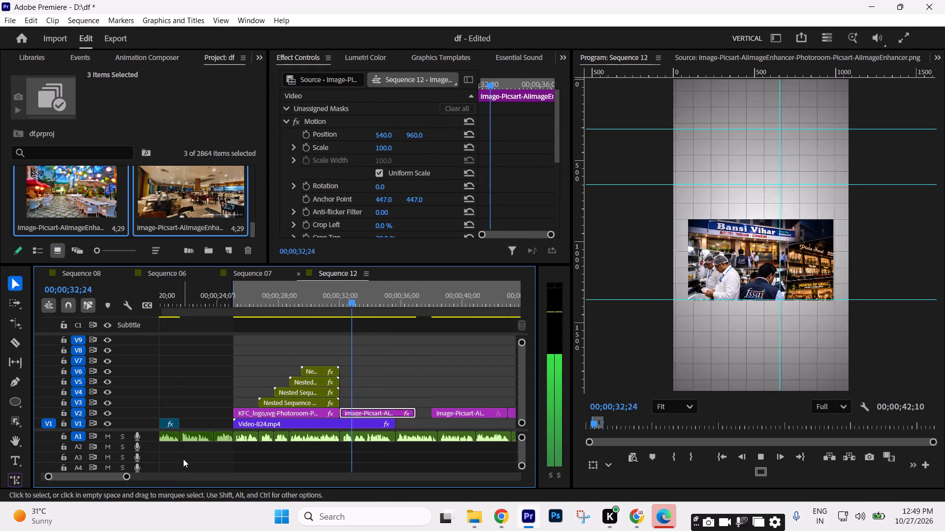
key(space)
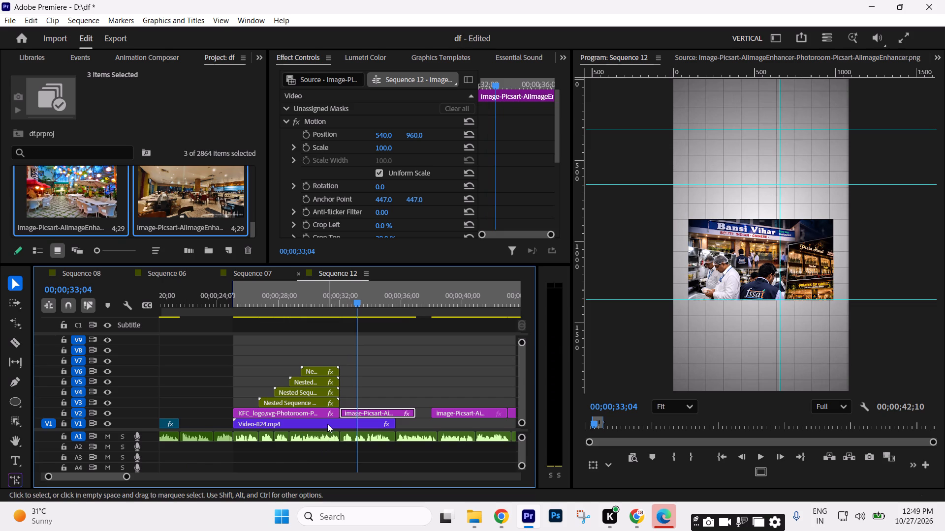
click(336, 305)
key(space)
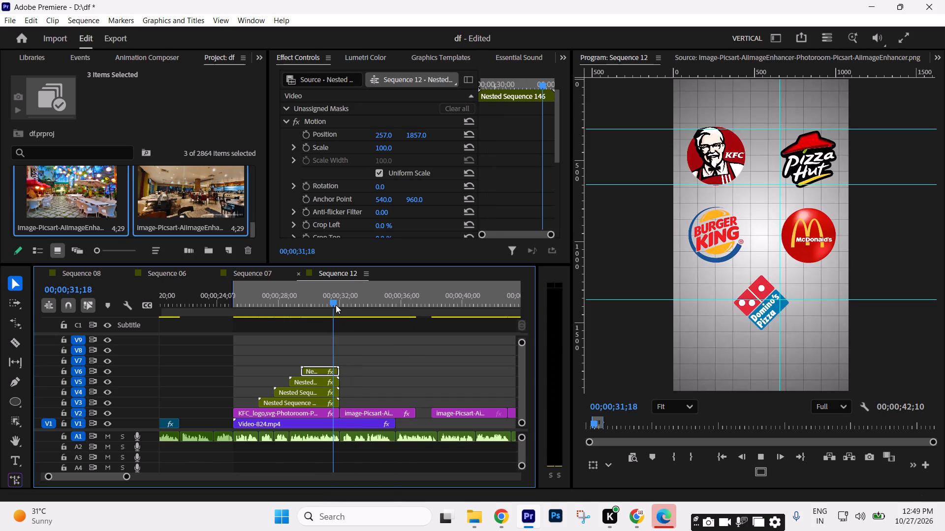
key(space)
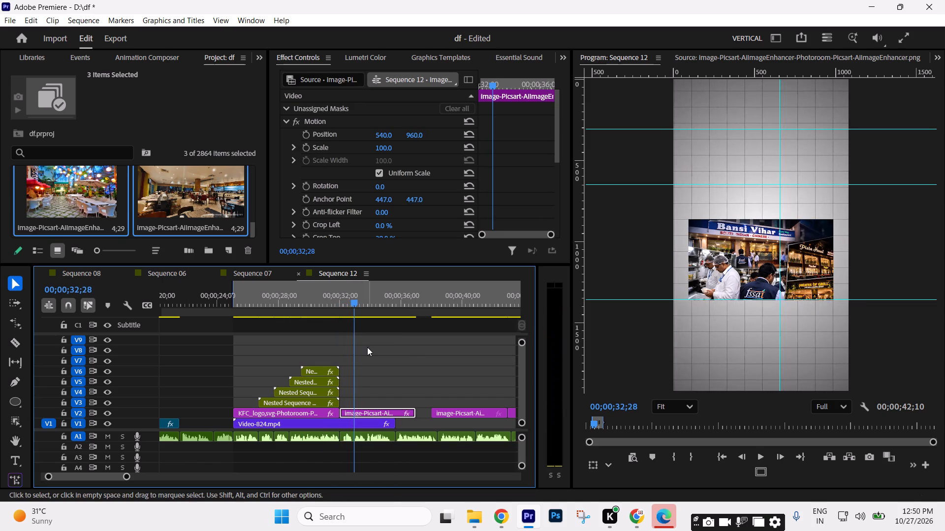
Trim the restaurant raid image's end to match the V1 background's end and raise the image to vertical position 271.
drag(416, 412, 412, 412)
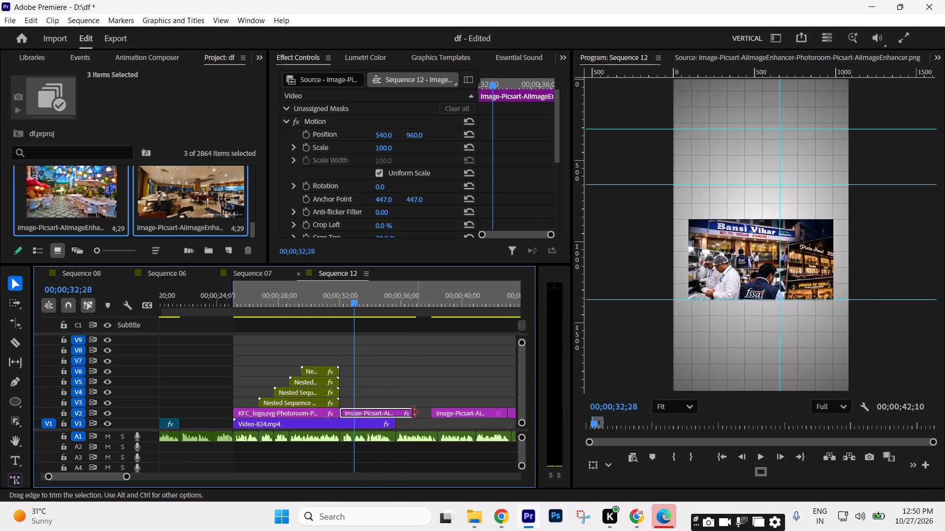
drag(412, 412, 397, 411)
click(368, 413)
drag(416, 136, 0, 228)
Move the outdoor restaurant image to V3, starting at 00;00;32;28, and trim its end to line up with the raid image's end.
drag(451, 412, 373, 406)
key(space)
key(space)
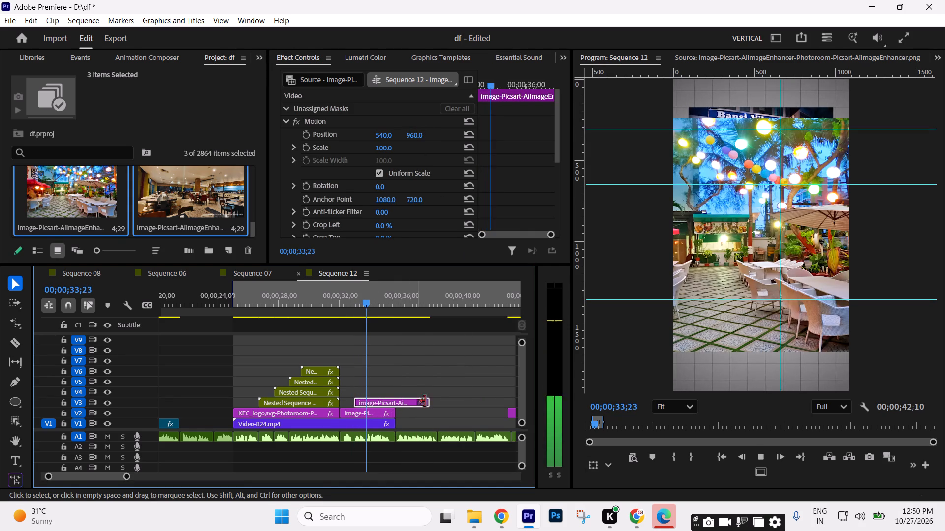
drag(433, 405, 399, 405)
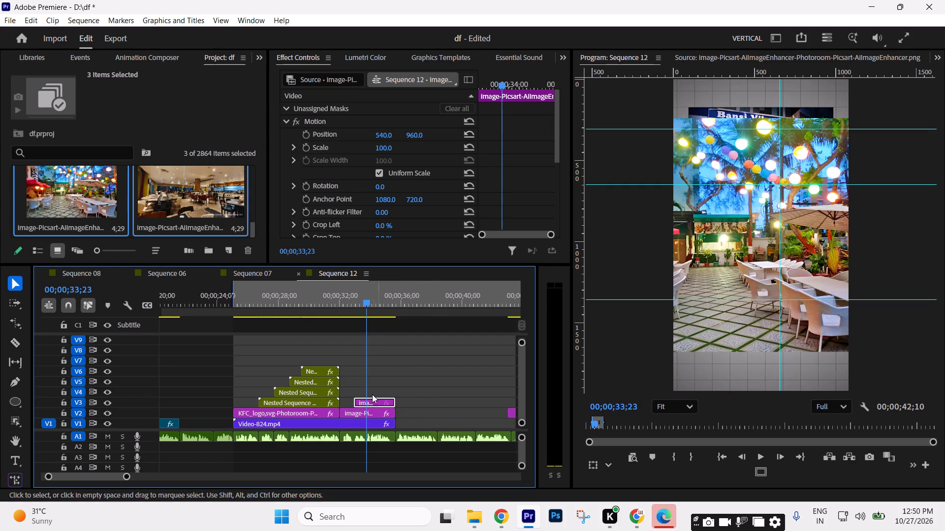
Scale the outdoor restaurant image on V3 to 42 and lower it to a vertical position of about 1034, below the raid image.
drag(380, 151, 340, 162)
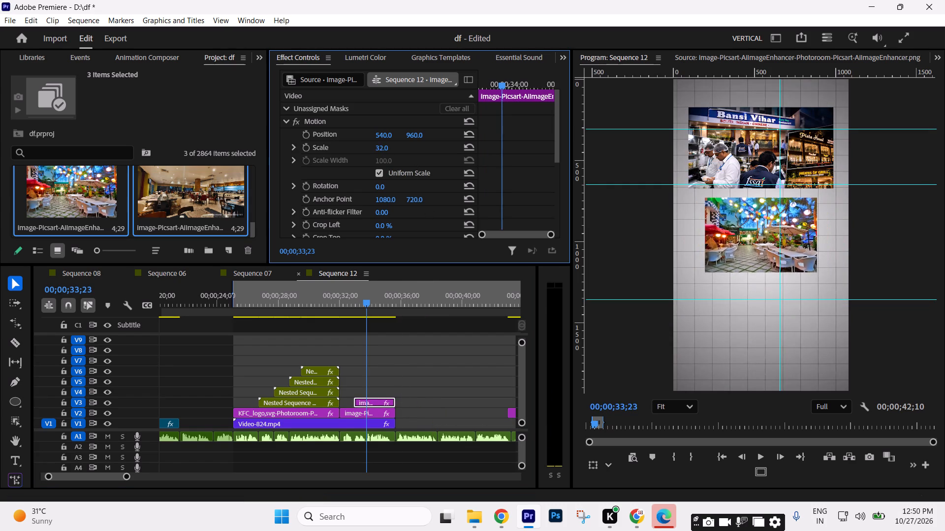
drag(340, 162, 345, 161)
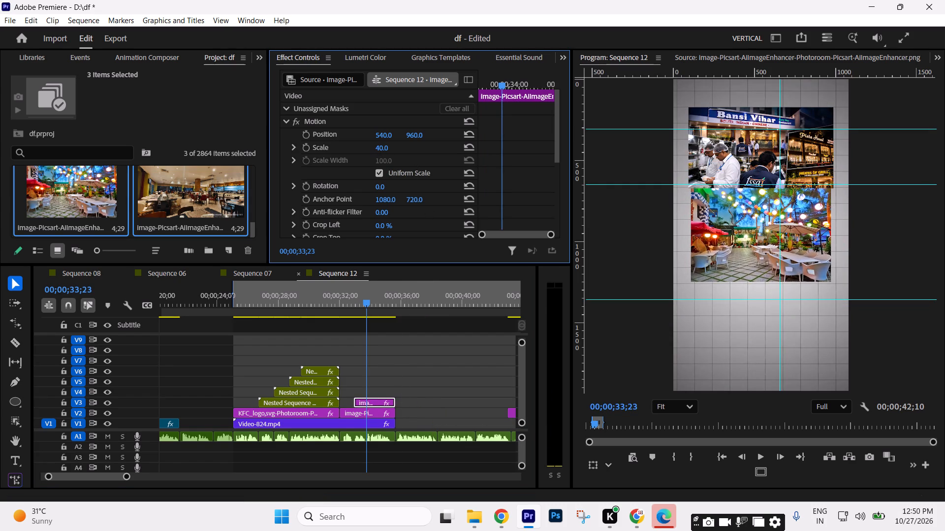
drag(345, 161, 346, 161)
drag(415, 138, 458, 100)
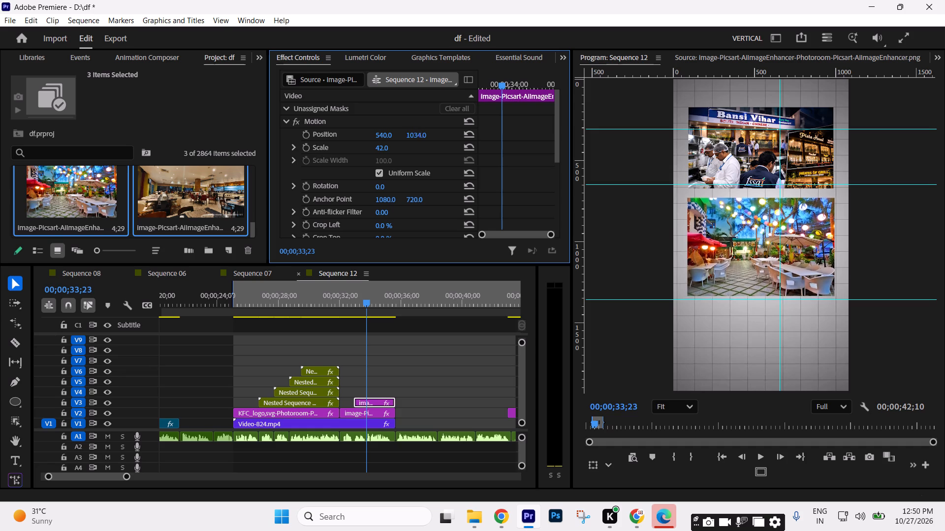
drag(458, 100, 461, 100)
Raise the restaurant raid image to vertical position 244 and the outdoor restaurant image to vertical position 1002.
click(383, 410)
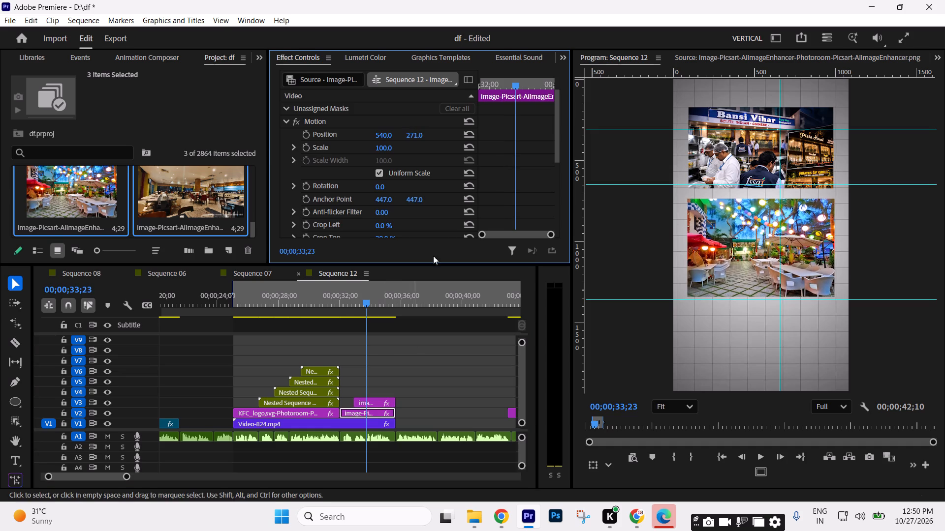
drag(416, 135, 414, 150)
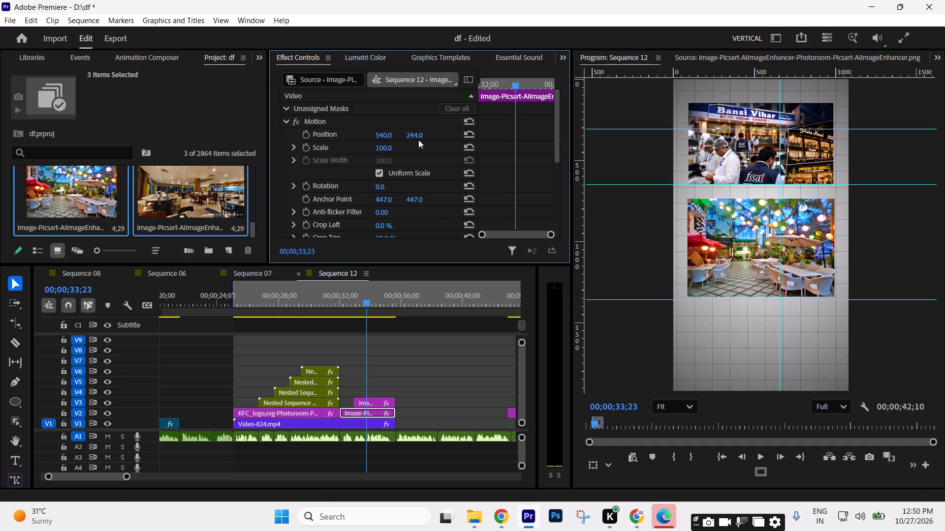
click(373, 400)
drag(418, 132, 418, 148)
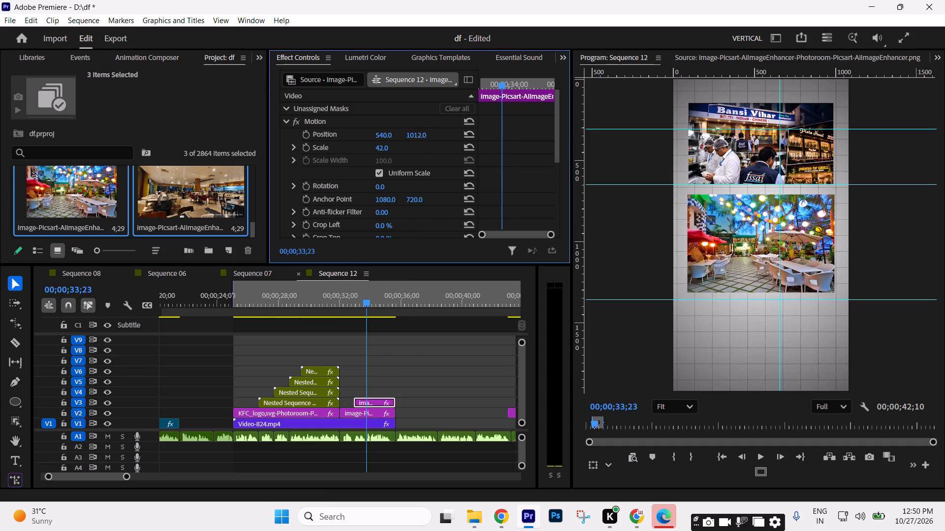
drag(418, 148, 418, 154)
Move the indoor restaurant image to V4, starting at 00;00;33;23, and trim its end to line up with the clips below.
drag(127, 476, 144, 478)
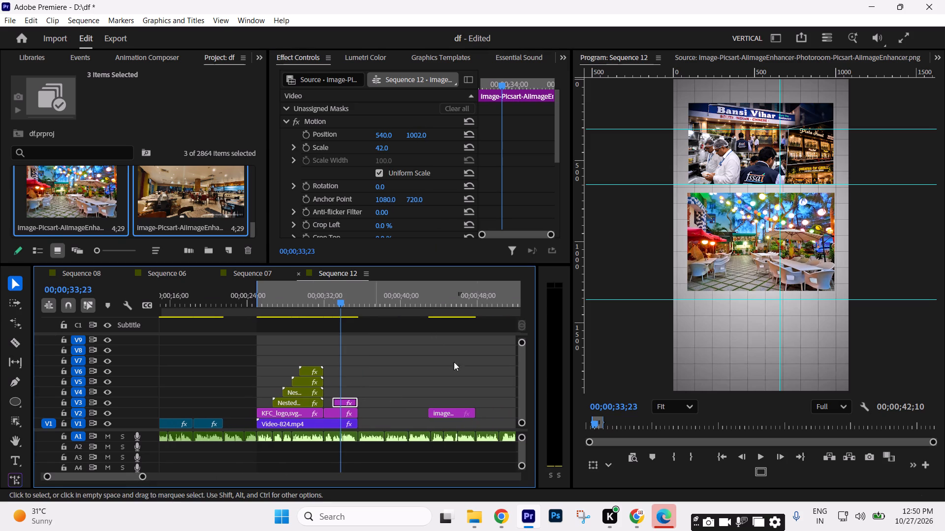
drag(446, 413, 359, 388)
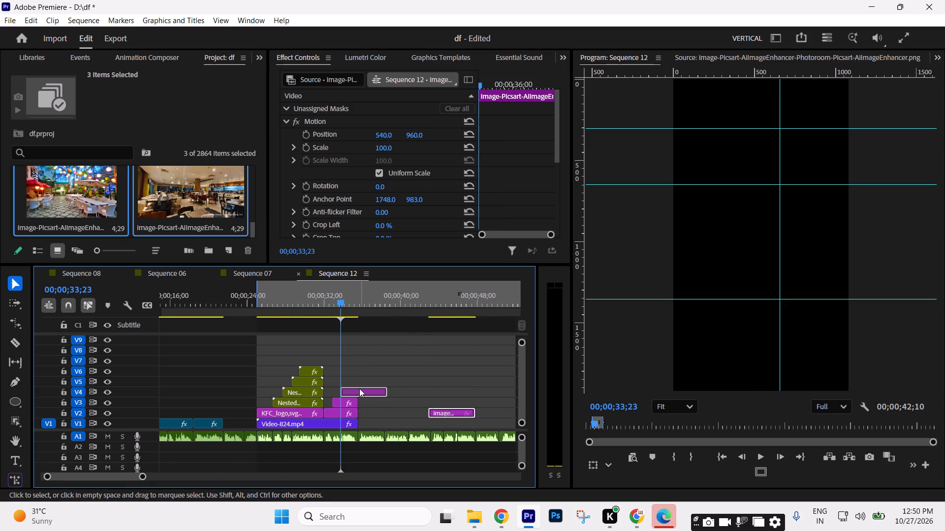
key(space)
key(space)
drag(389, 393, 360, 389)
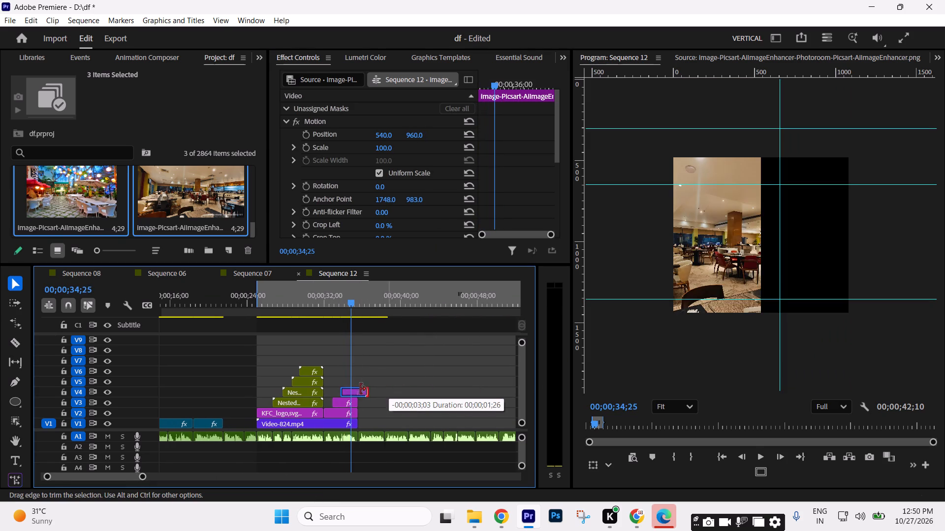
drag(360, 389, 358, 389)
Scale the indoor restaurant image on V4 to 27 and place it over the raid image at vertical position 410.
drag(380, 145, 368, 147)
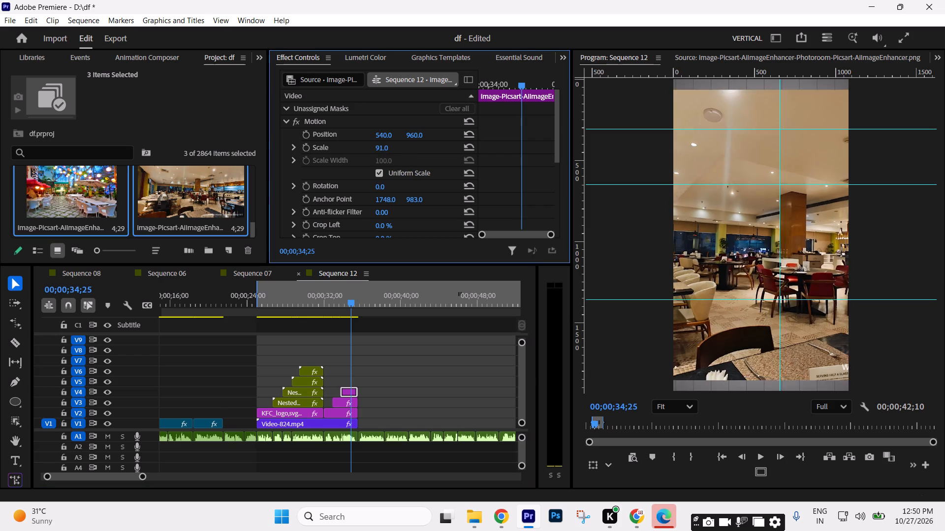
drag(368, 147, 340, 160)
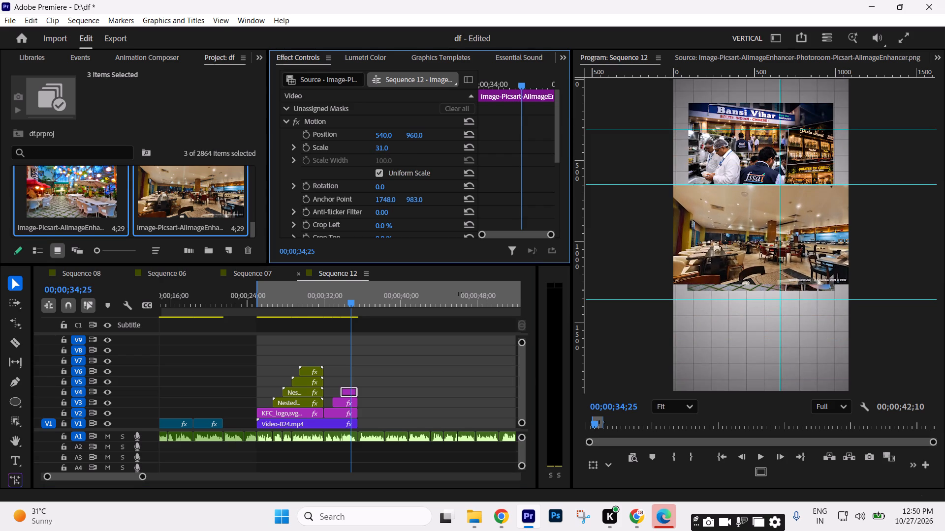
drag(340, 160, 340, 160)
drag(411, 136, 376, 182)
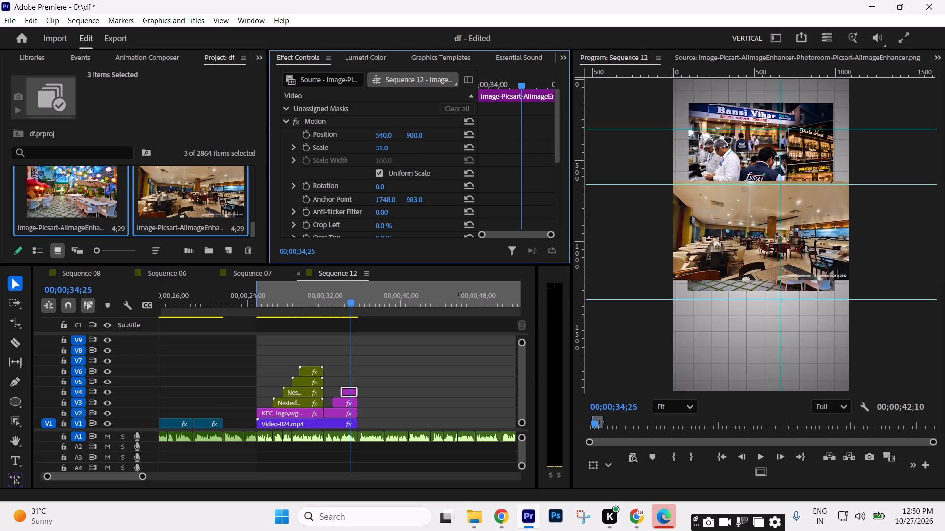
drag(376, 182, 85, 307)
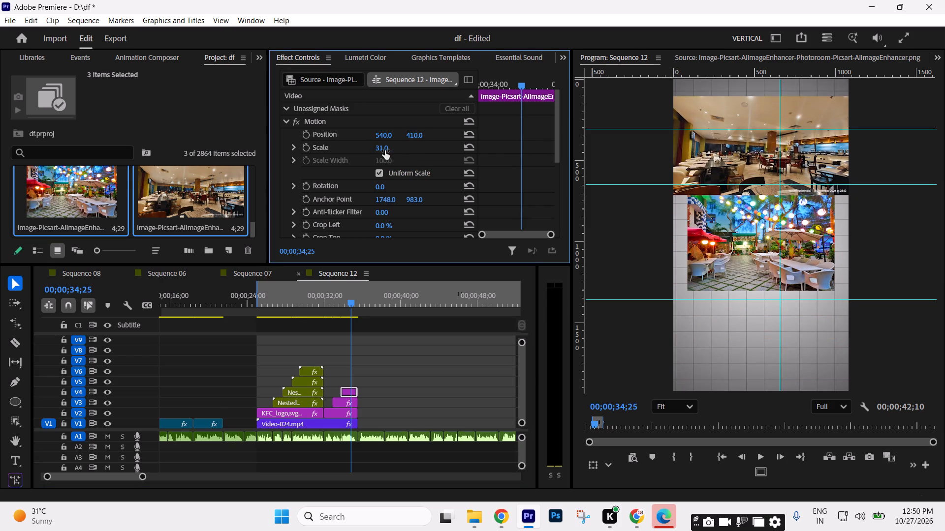
click(384, 150)
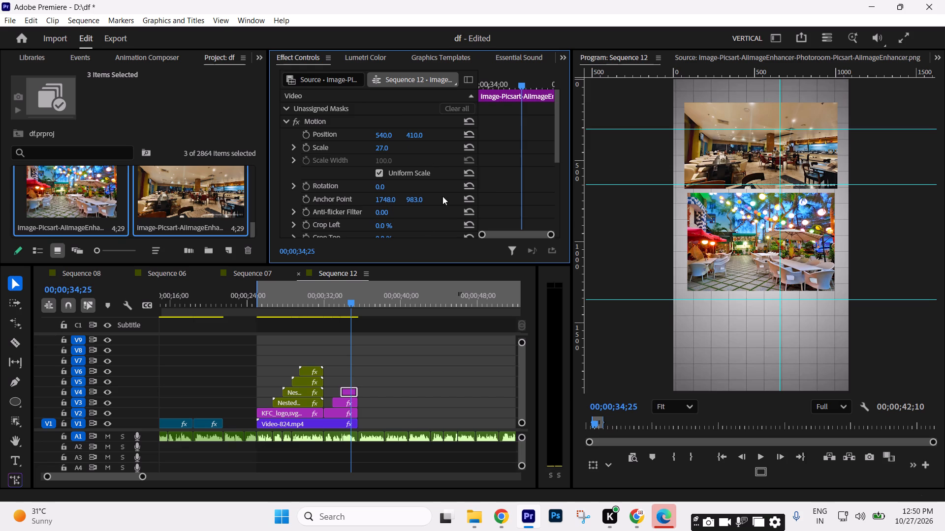
Crop the indoor restaurant image by 2% on the left and right and 4% at the bottom, leaving the top uncropped.
scroll(510, 178, down, 6)
scroll(445, 203, down, 5)
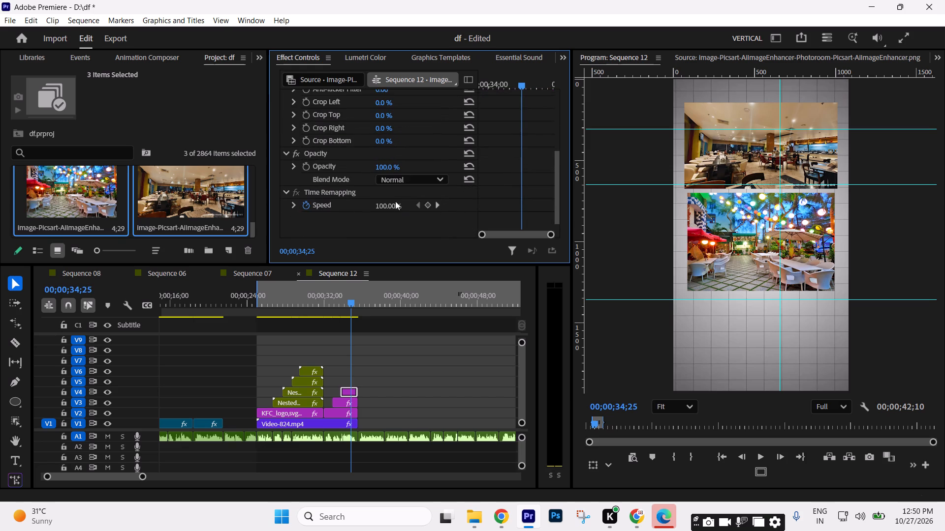
scroll(475, 193, up, 2)
click(378, 140)
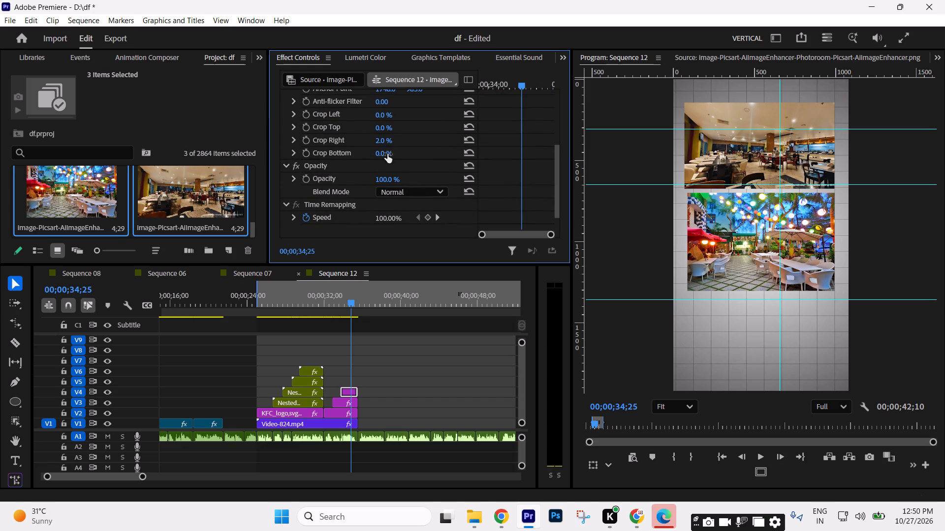
click(380, 113)
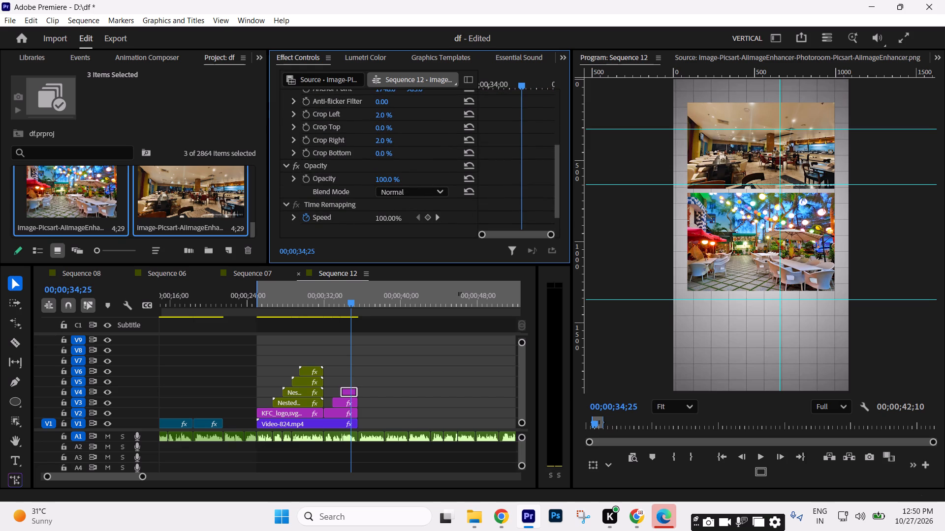
click(383, 141)
click(389, 151)
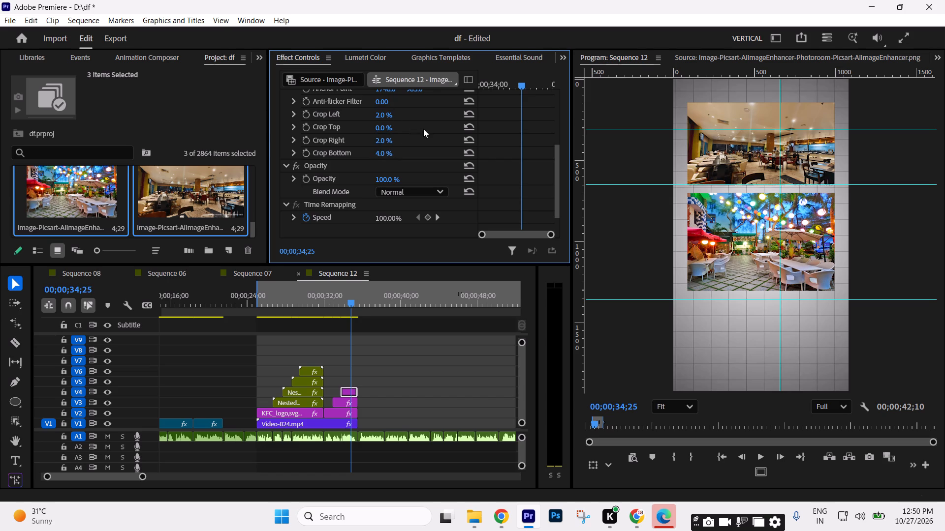
click(382, 128)
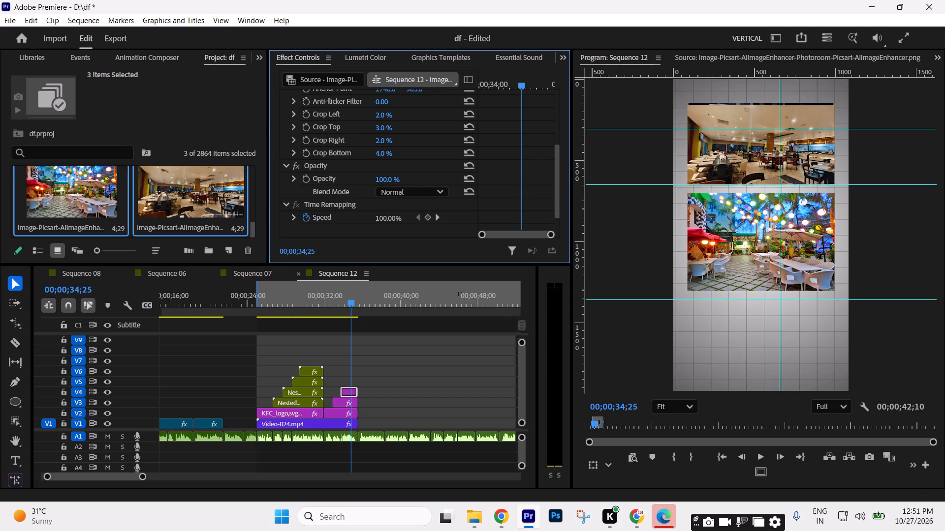
Move the indoor restaurant image down to vertical position 1537, beneath the outdoor restaurant image.
scroll(519, 177, up, 6)
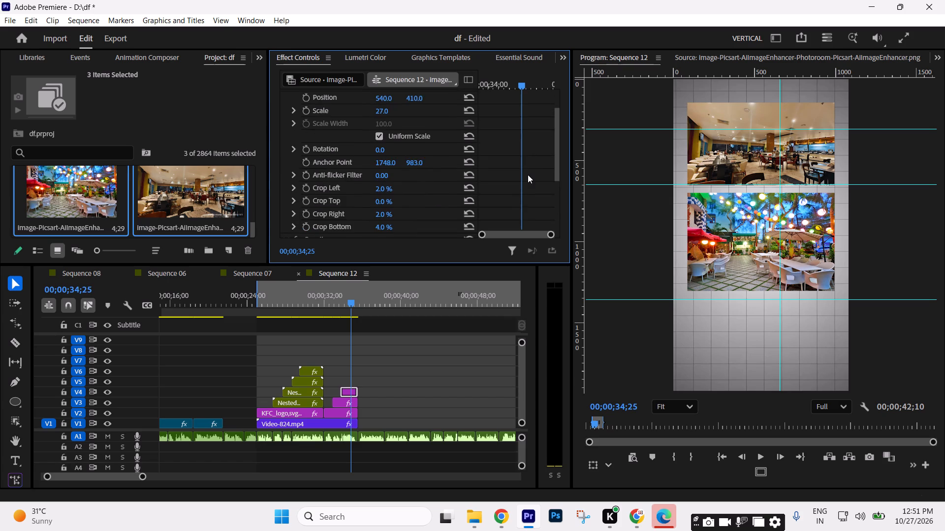
scroll(528, 175, up, 6)
drag(412, 134, 430, 124)
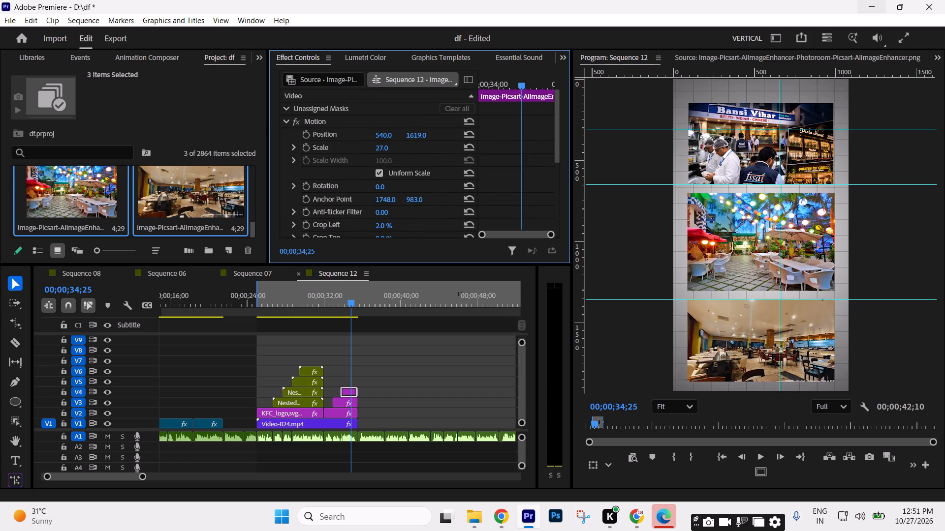
drag(430, 124, 432, 122)
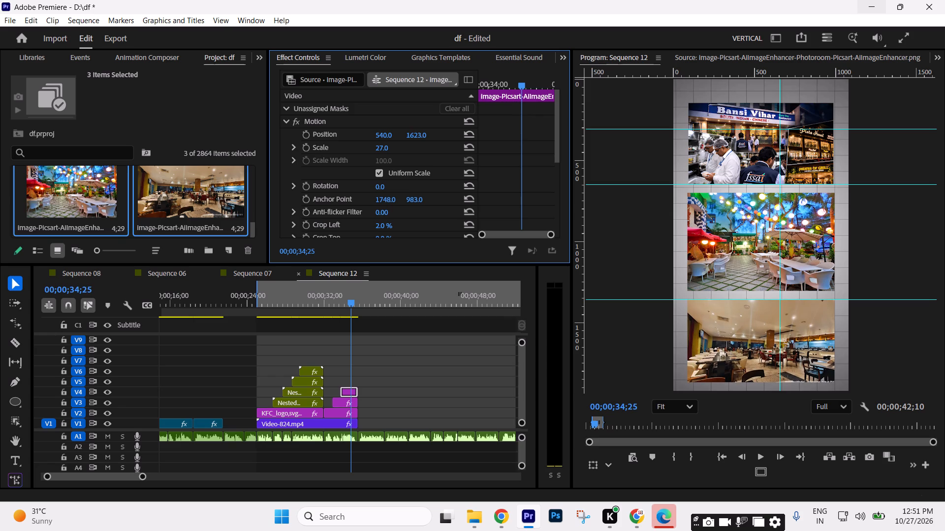
drag(432, 122, 404, 141)
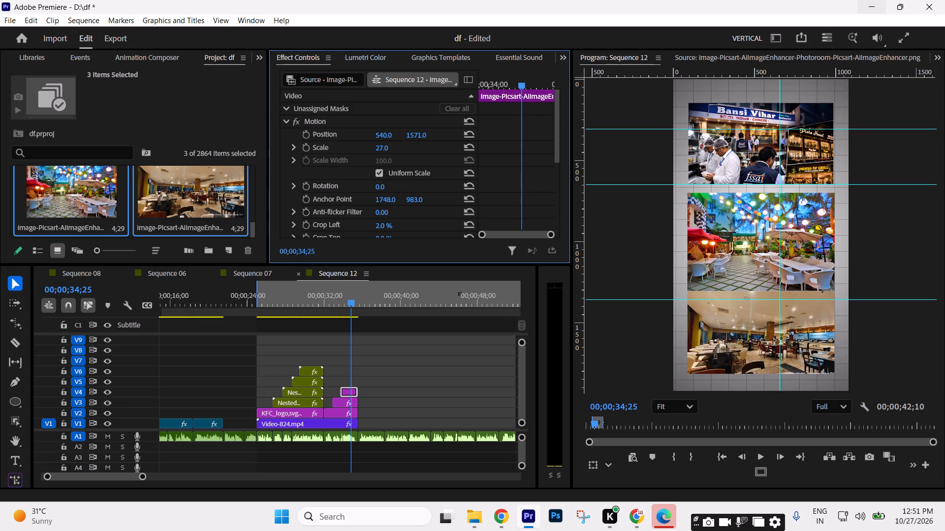
drag(404, 141, 385, 154)
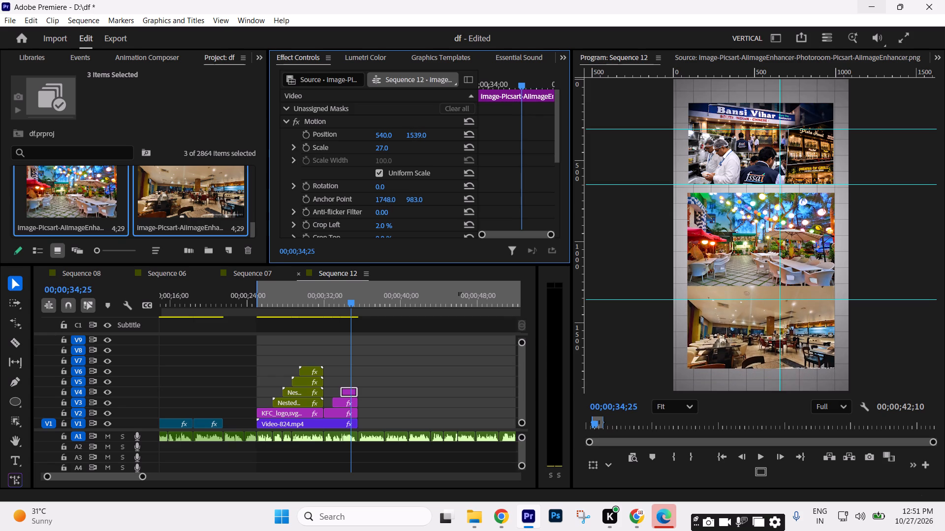
drag(385, 154, 384, 155)
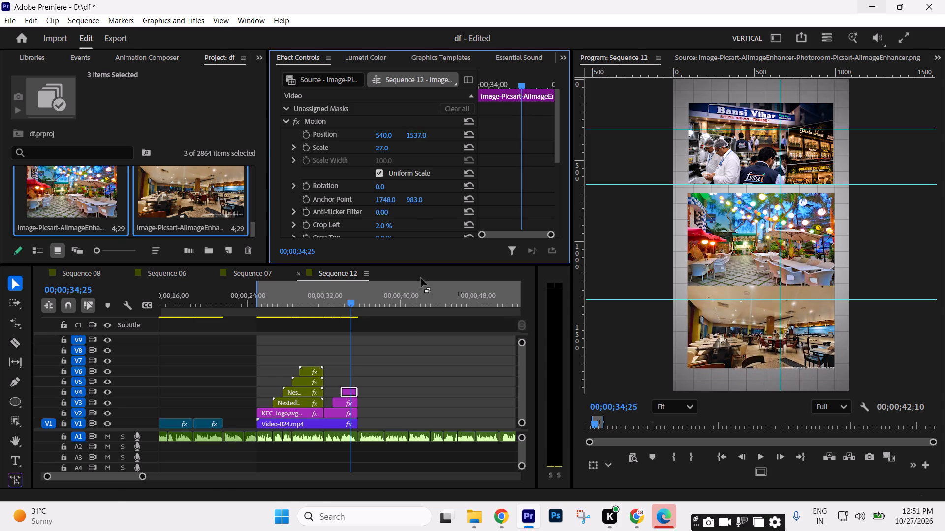
Align the outdoor restaurant image on V3 over the raid image at vertical position 450 and crop its bottom by about 21%.
click(345, 398)
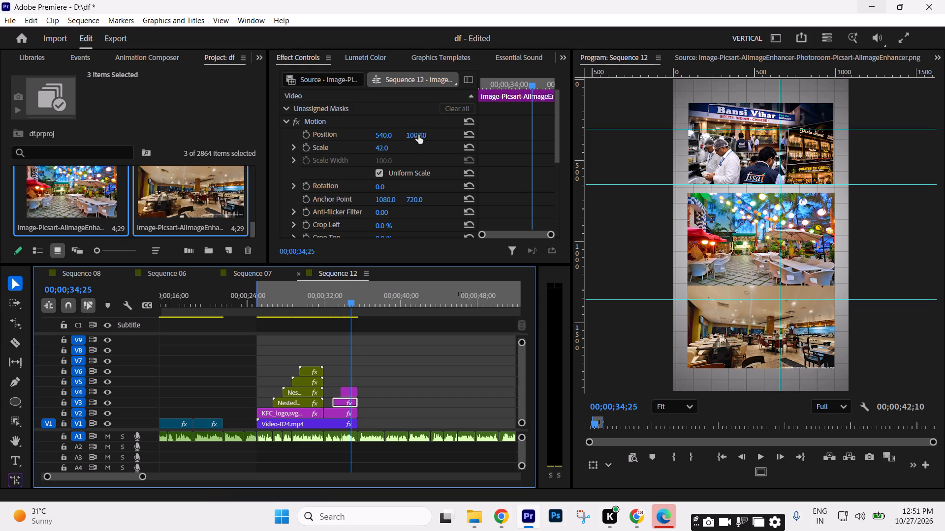
drag(419, 134, 101, 223)
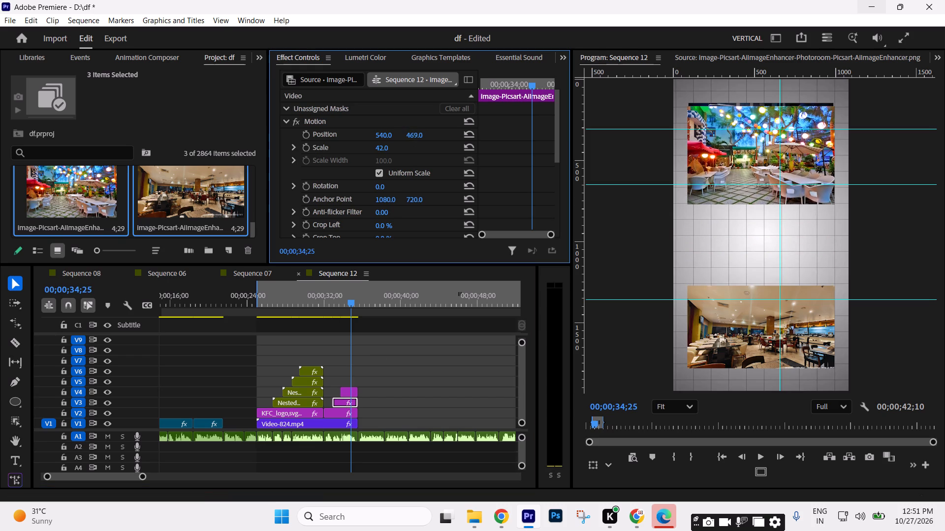
drag(101, 223, 90, 226)
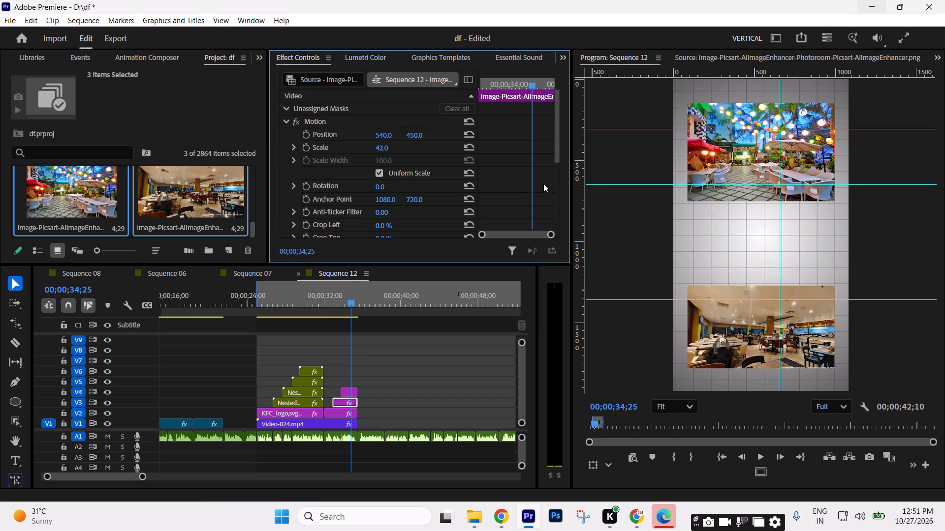
scroll(542, 176, down, 4)
drag(378, 214, 389, 211)
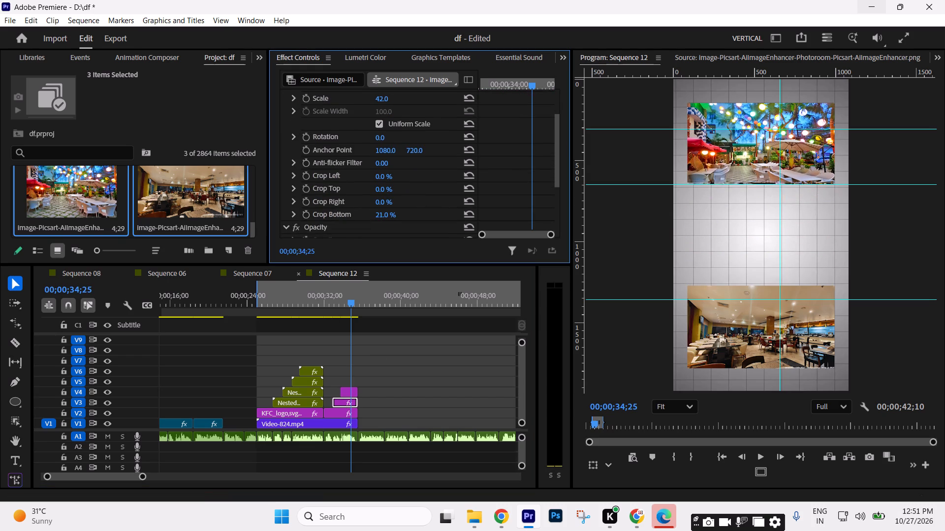
drag(389, 211, 386, 209)
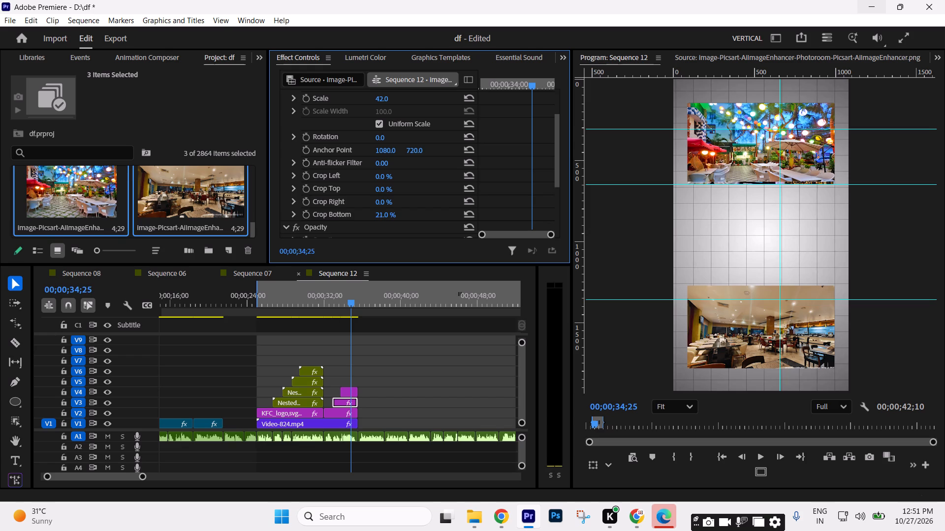
drag(386, 209, 384, 209)
Move the outdoor restaurant image down to vertical position 1009, between the raid image and the indoor restaurant image.
scroll(540, 177, up, 10)
drag(411, 137, 558, 82)
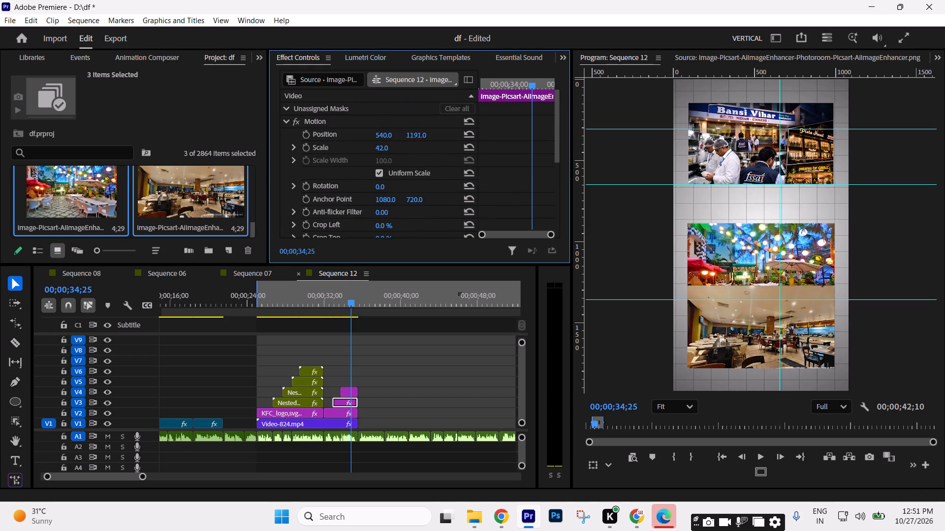
drag(558, 82, 444, 122)
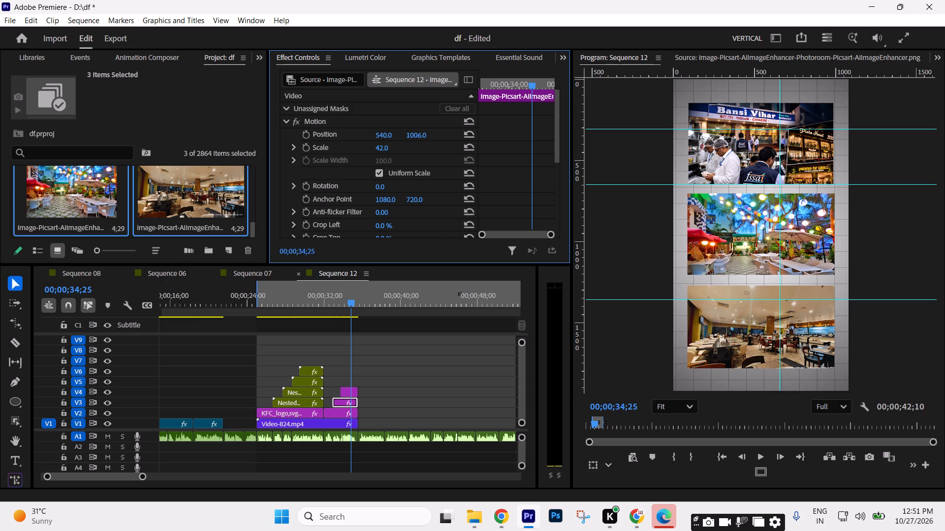
drag(444, 122, 445, 124)
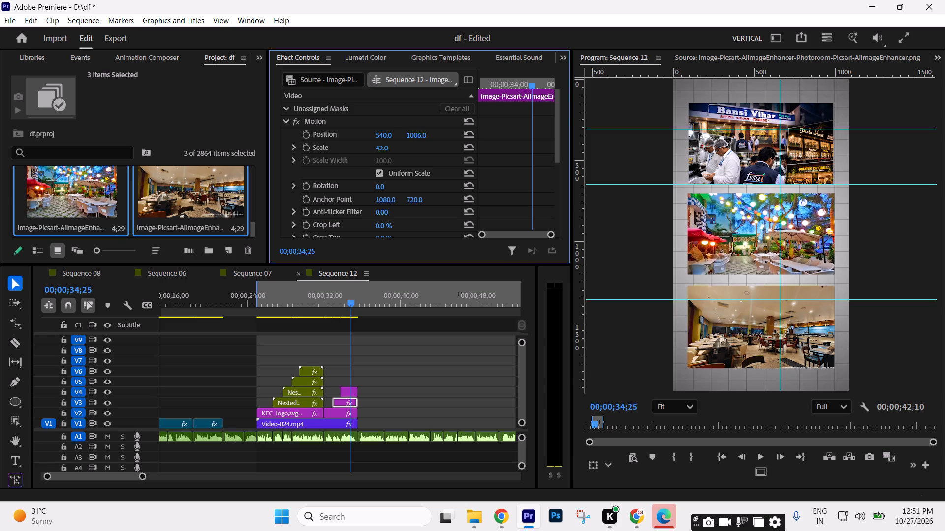
drag(445, 124, 447, 123)
Set the playhead to 00;00;32;15, within the raid image, and save the project.
click(435, 361)
drag(341, 301, 337, 301)
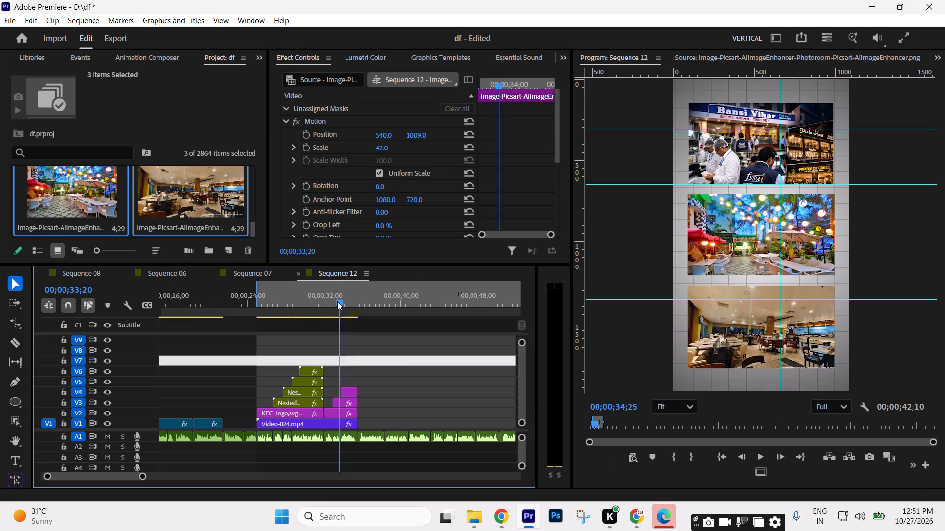
drag(337, 301, 331, 303)
key(ctrl+s)
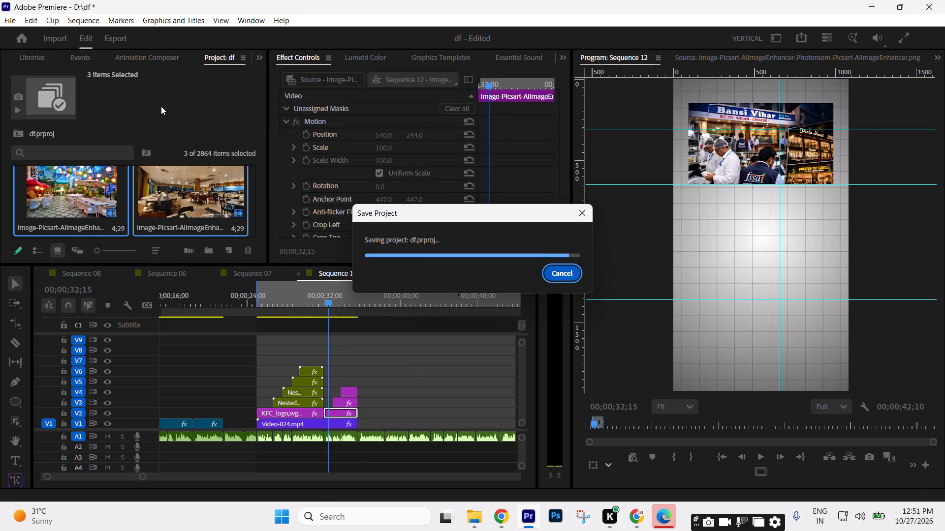
Search the effects library for "roughen".
drag(258, 55, 275, 76)
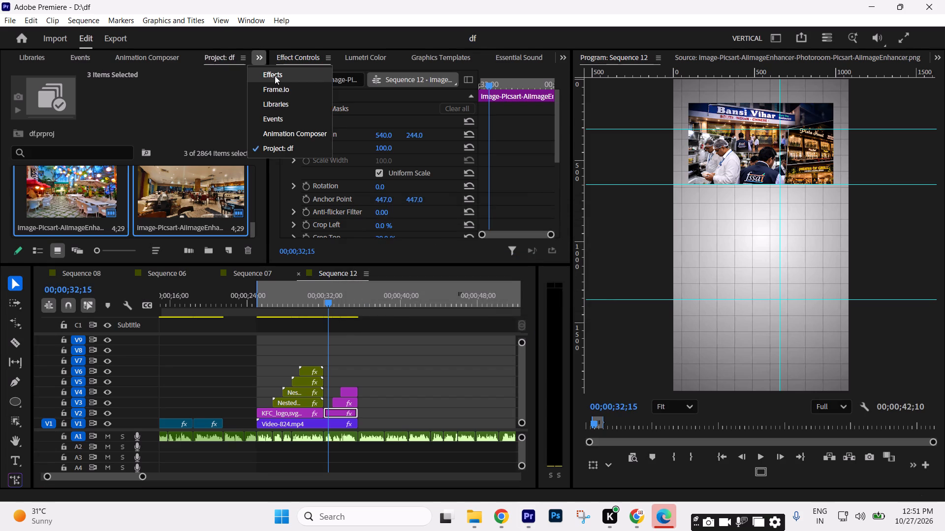
drag(275, 76, 275, 76)
drag(58, 77, 0, 77)
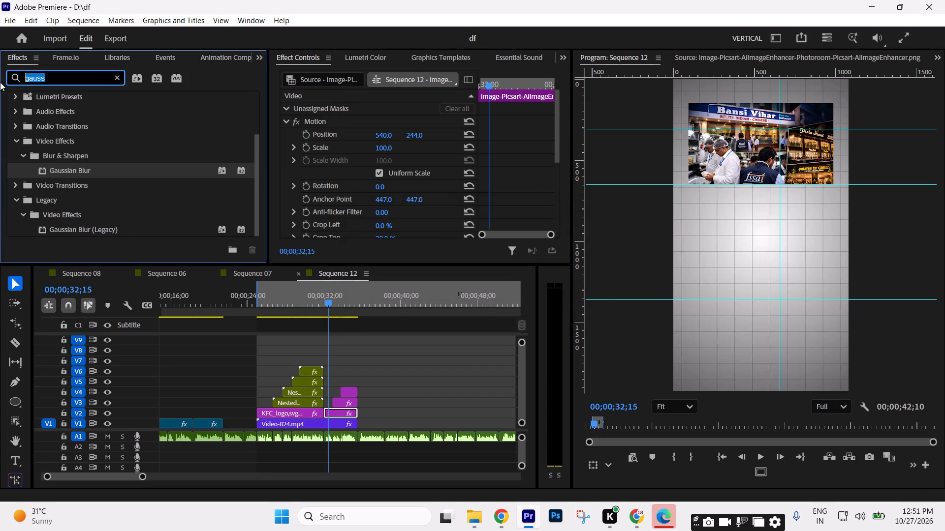
text(roughen)
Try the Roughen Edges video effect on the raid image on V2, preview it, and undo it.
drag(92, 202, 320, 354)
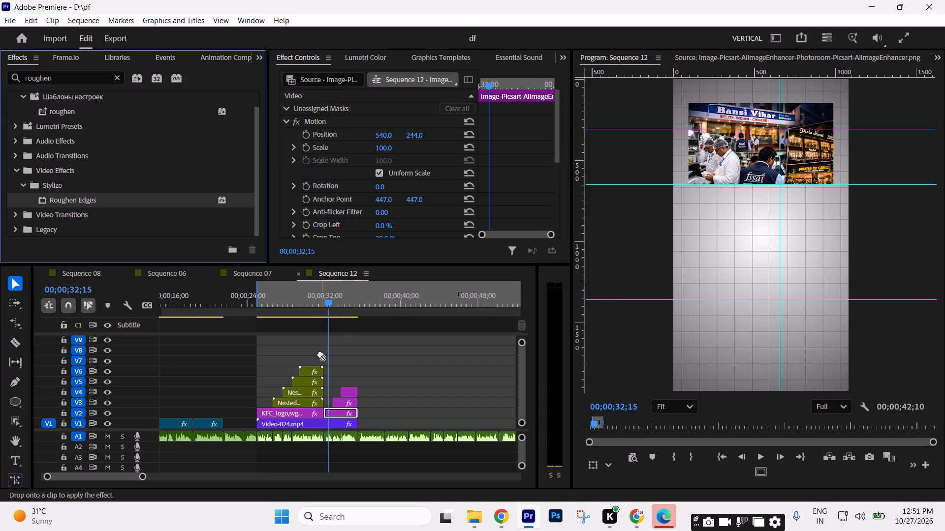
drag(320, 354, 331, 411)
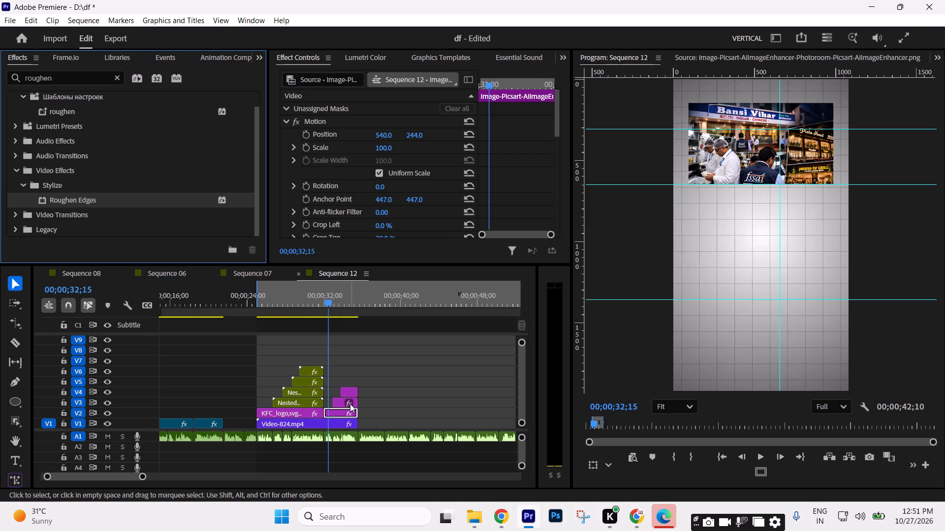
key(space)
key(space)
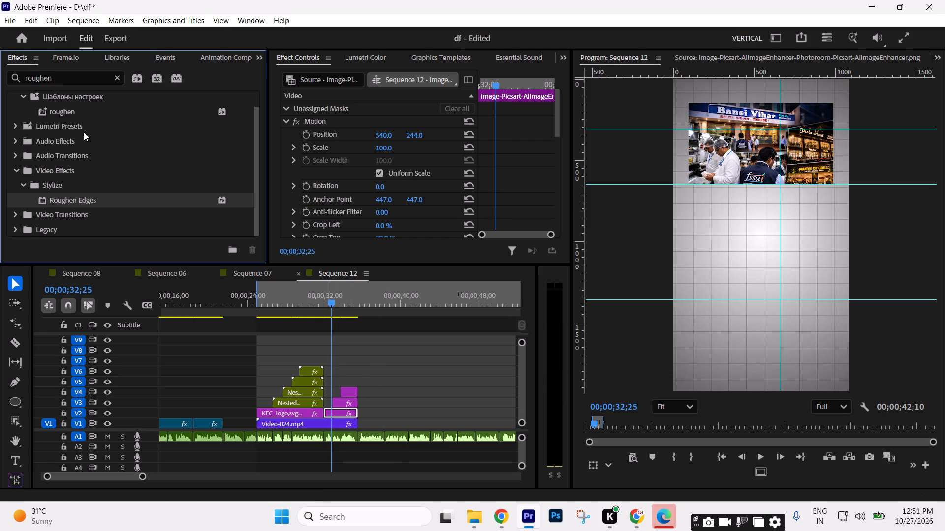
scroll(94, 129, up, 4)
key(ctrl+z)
Apply the saved "roughen" preset to the raid image on V2, outdoor image on V3 and indoor image on V4, previewing the result.
drag(69, 130, 80, 143)
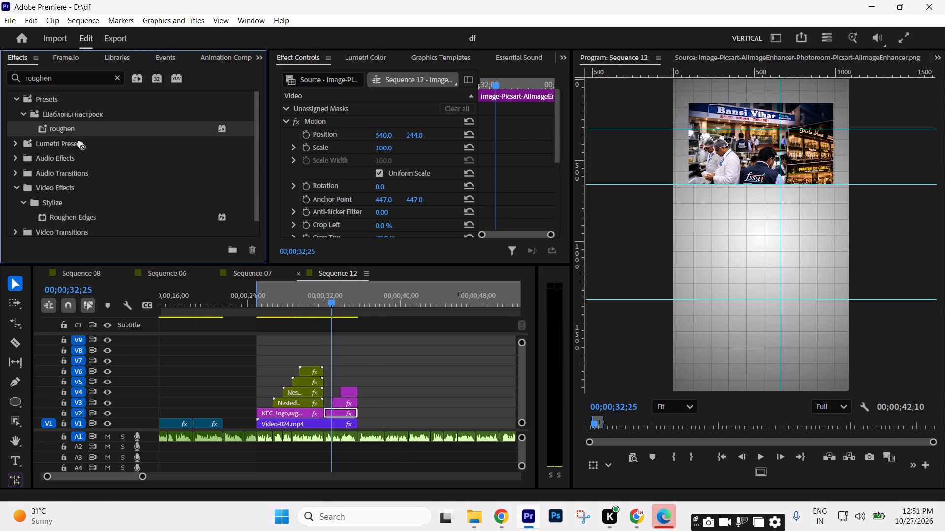
drag(80, 143, 332, 411)
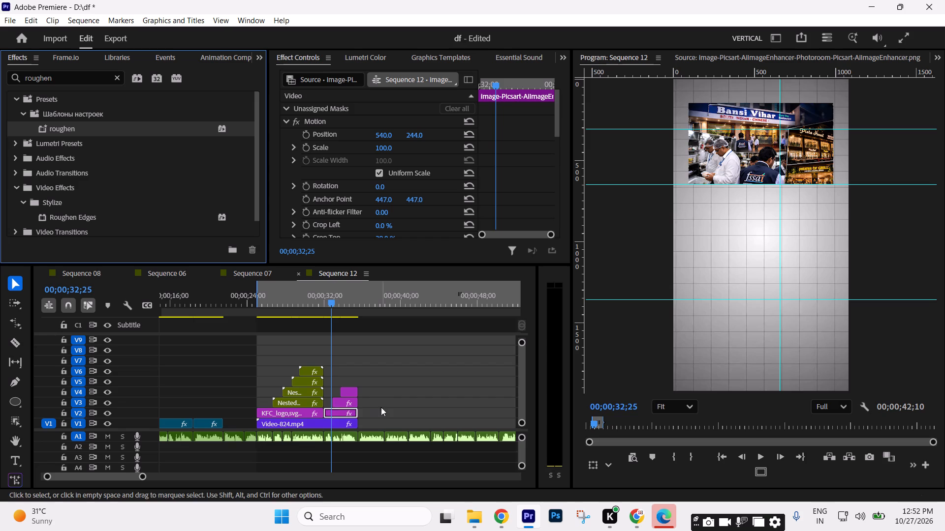
key(space)
key(space)
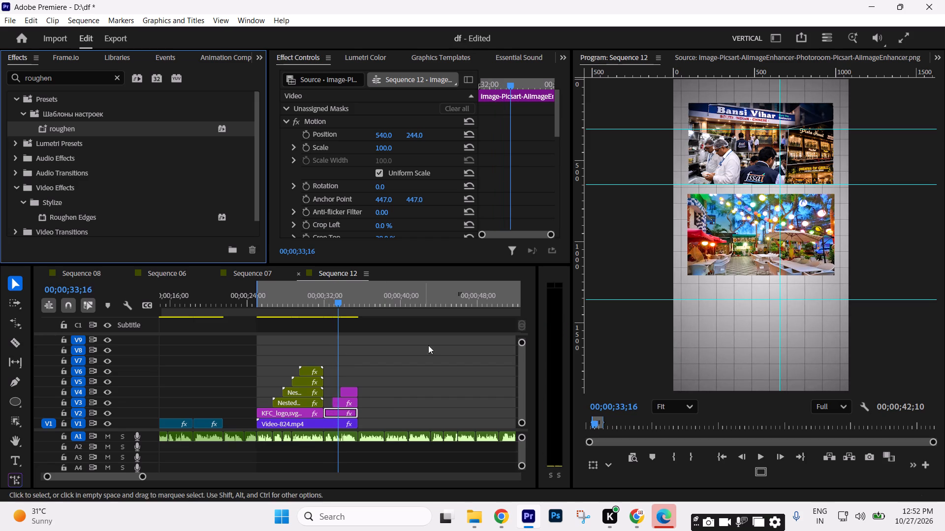
drag(85, 132, 338, 401)
drag(120, 122, 245, 235)
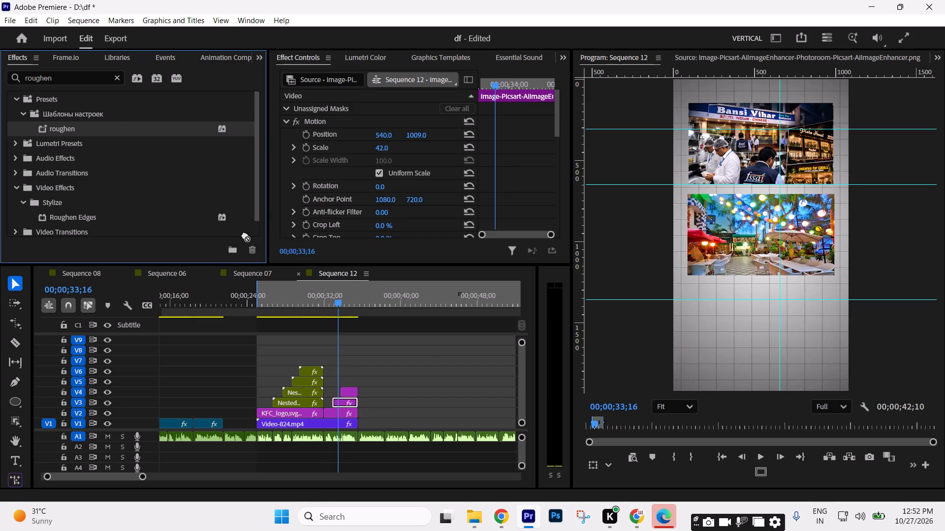
drag(245, 235, 348, 392)
key(space)
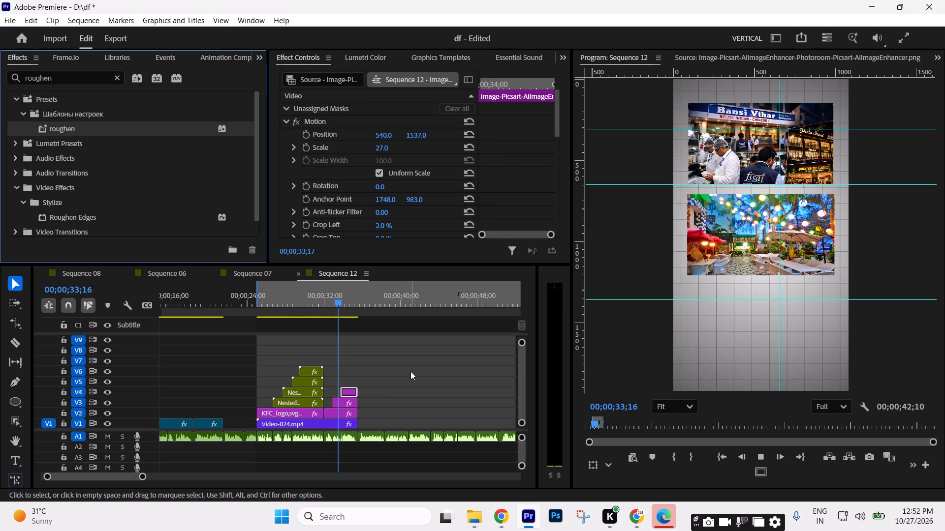
key(space)
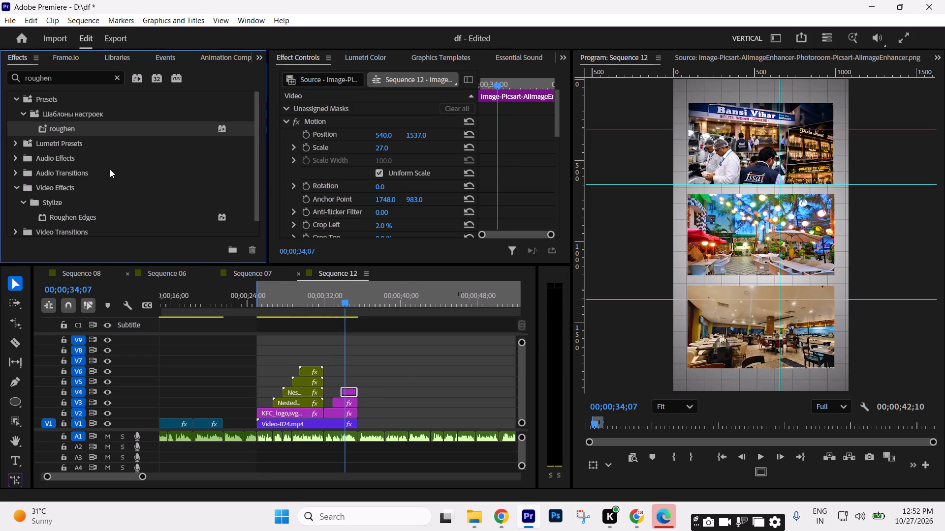
Clear the effects search and play the sequence past the end of the stacked restaurant images.
scroll(112, 168, down, 10)
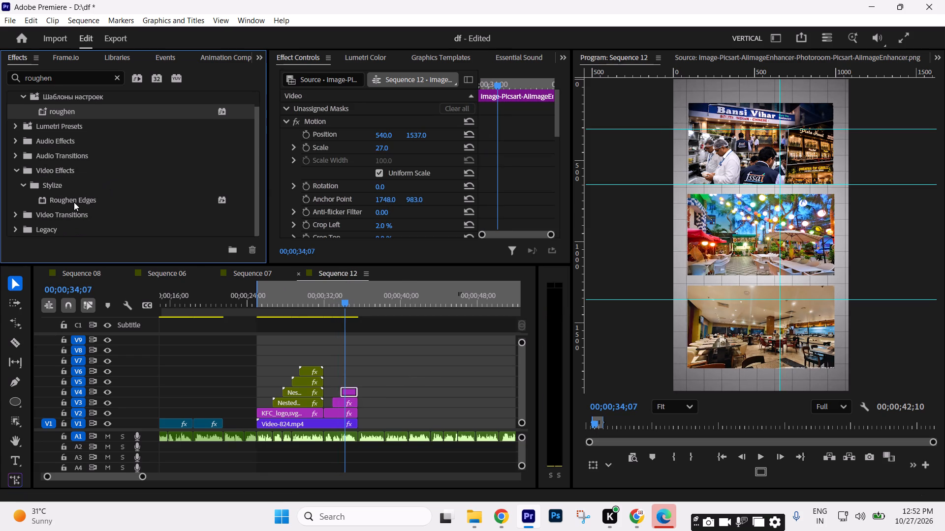
click(120, 77)
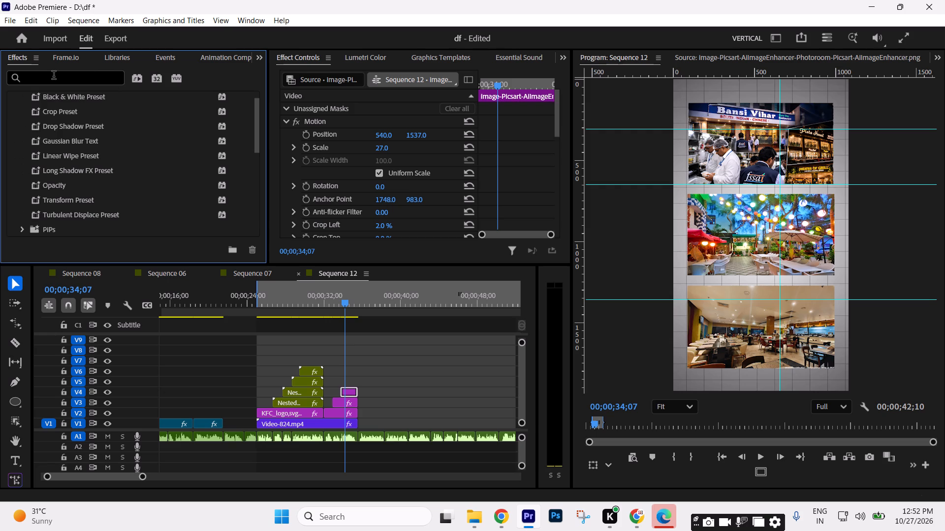
key(space)
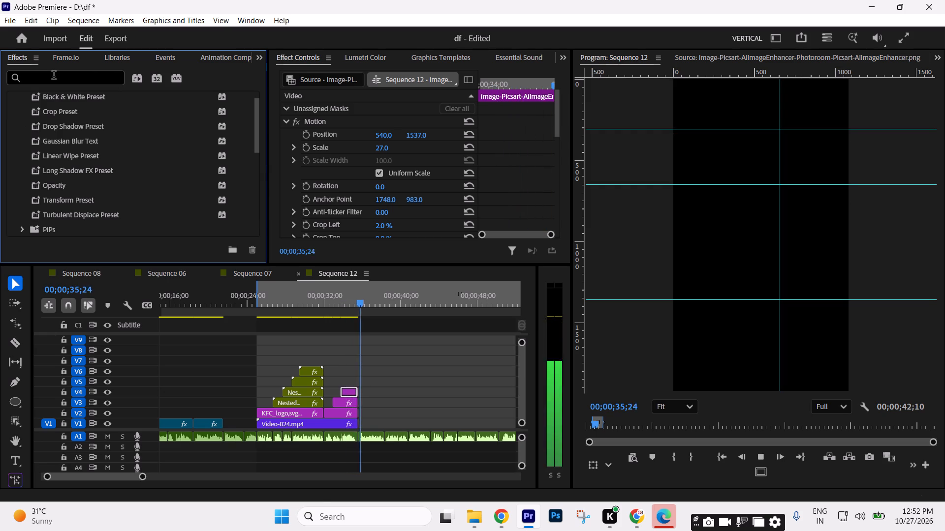
key(space)
Play the voice-over from the end of the stacked images at 00;00;35;19 to 00;00;43;10 to hear which visuals it needs.
click(334, 309)
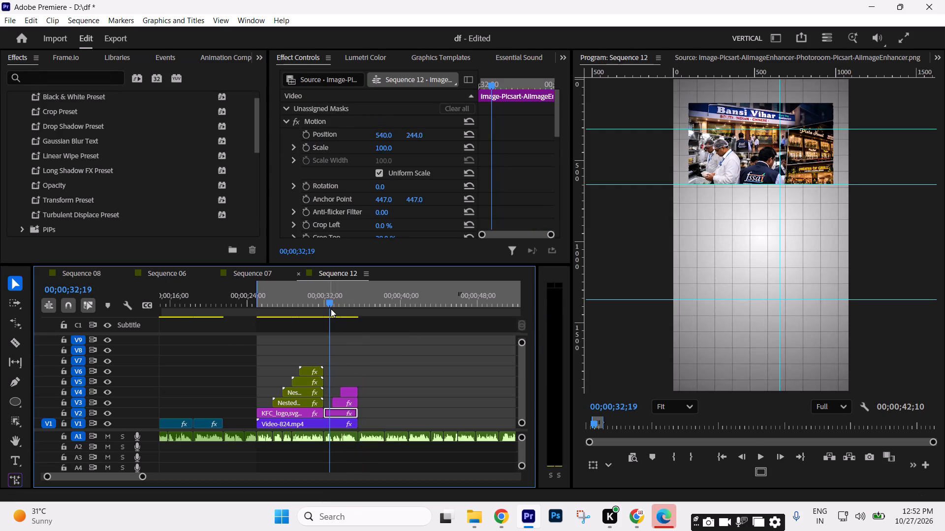
key(minus)
key(Down)
key(Down)
key(Down)
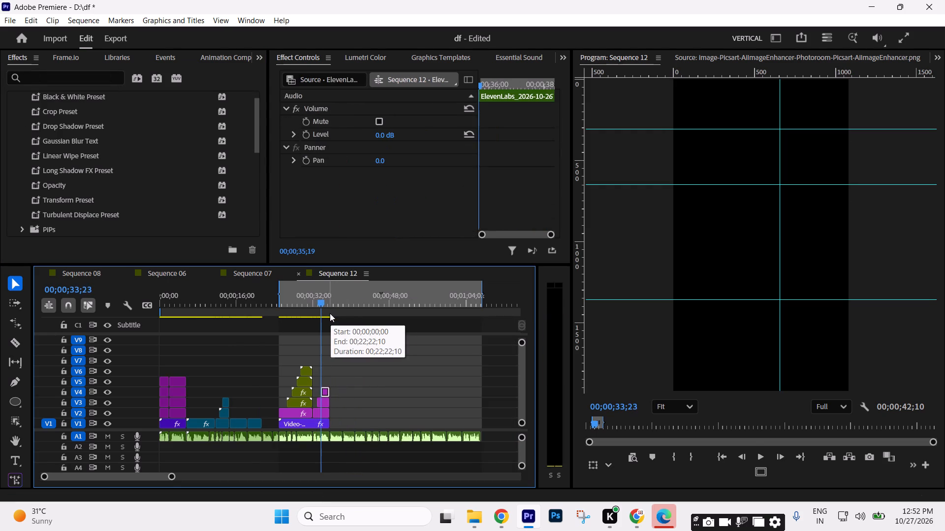
text(==)
key(equal)
key(equal)
key(equal)
key(minus)
key(minus)
key(minus)
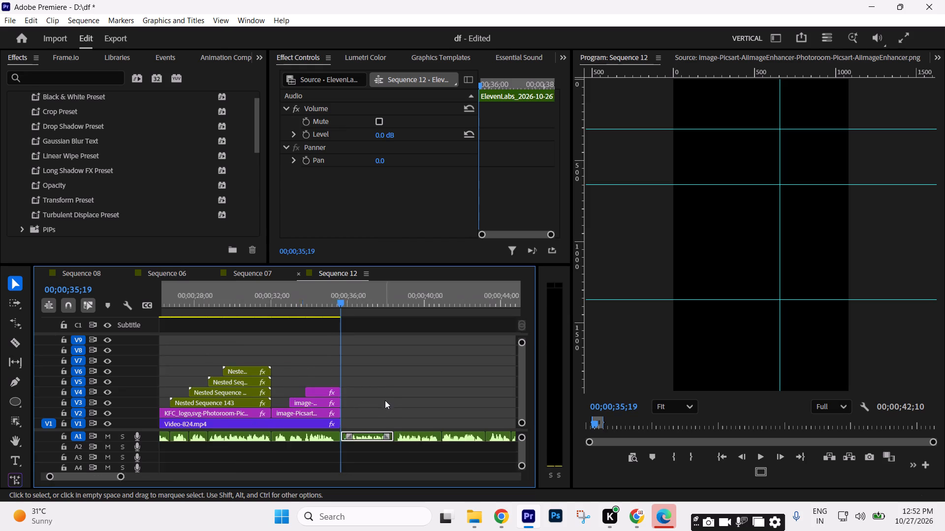
key(minus)
key(minus)
text(-=)
click(398, 386)
key(space)
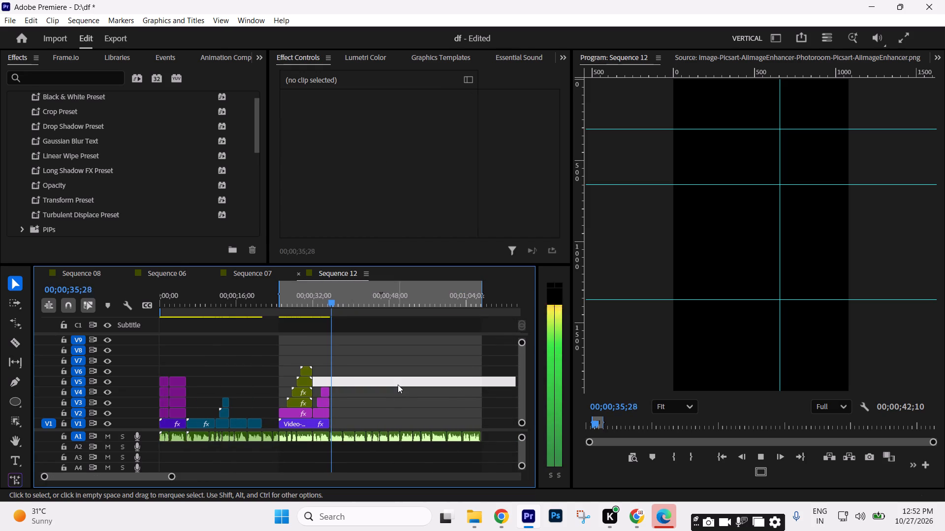
drag(172, 474, 193, 470)
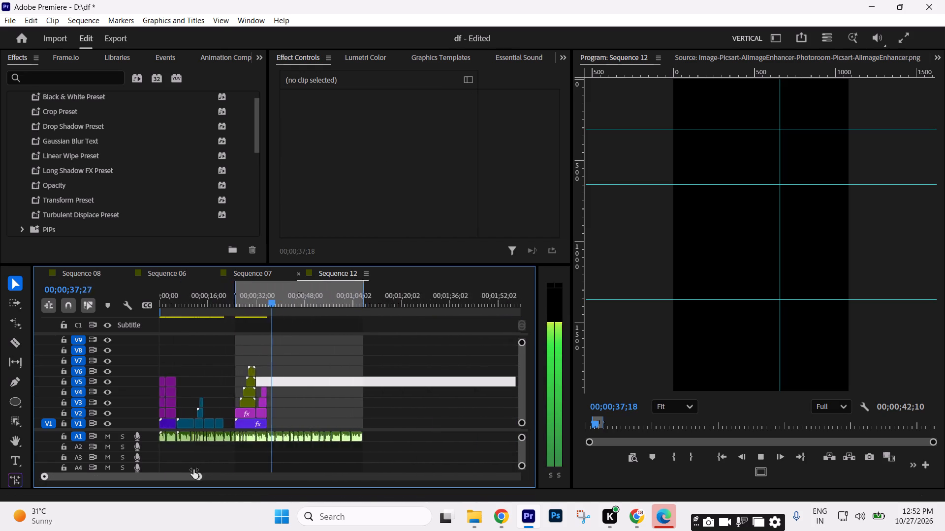
drag(193, 470, 210, 452)
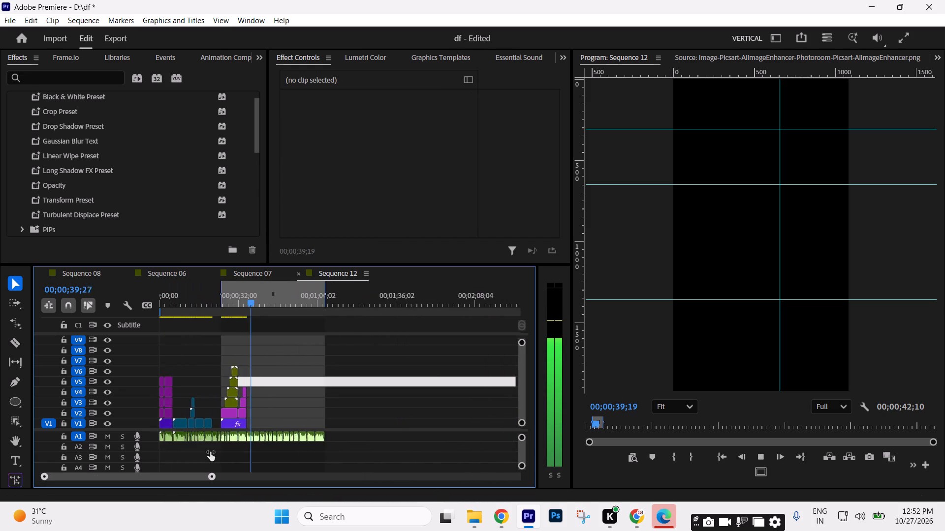
drag(210, 452, 191, 449)
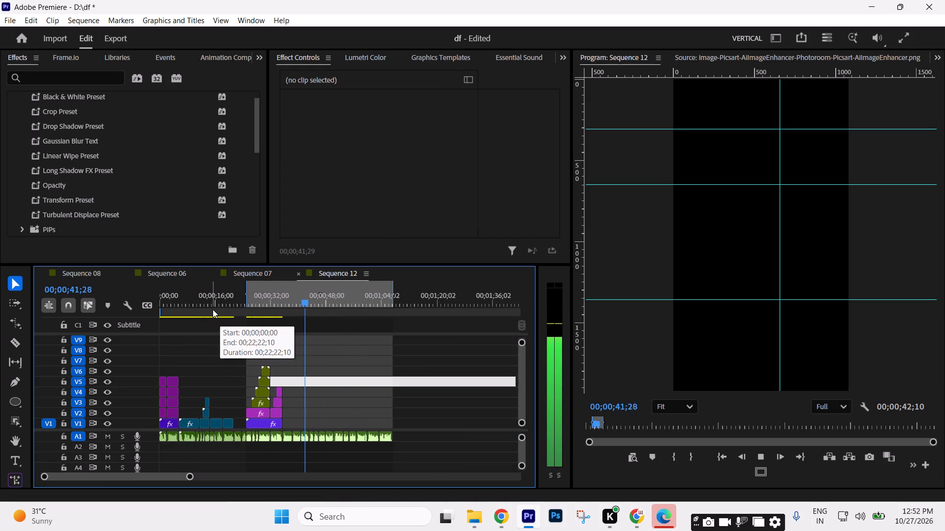
key(space)
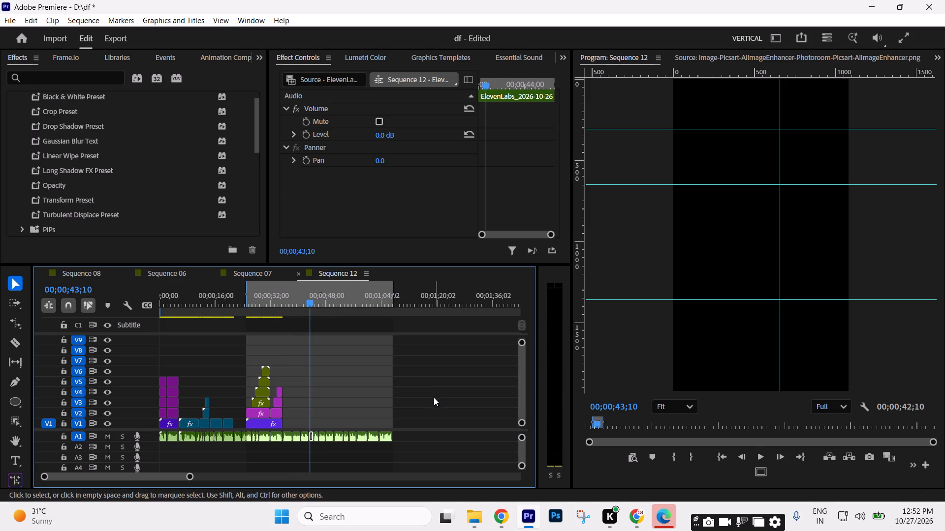
Review the spare footage on V1 around the hospital discussion shot and split DJS_8058 (1).MP4 at 00;08;38;10.
click(433, 394)
text(----)
click(433, 394)
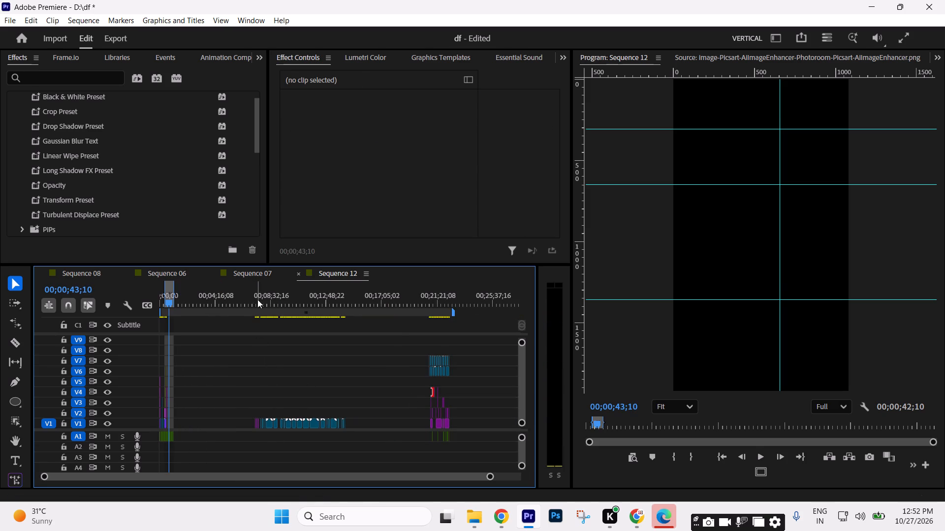
drag(258, 299, 272, 304)
key(equal)
key(equal)
key(equal)
key(equal)
drag(343, 303, 343, 304)
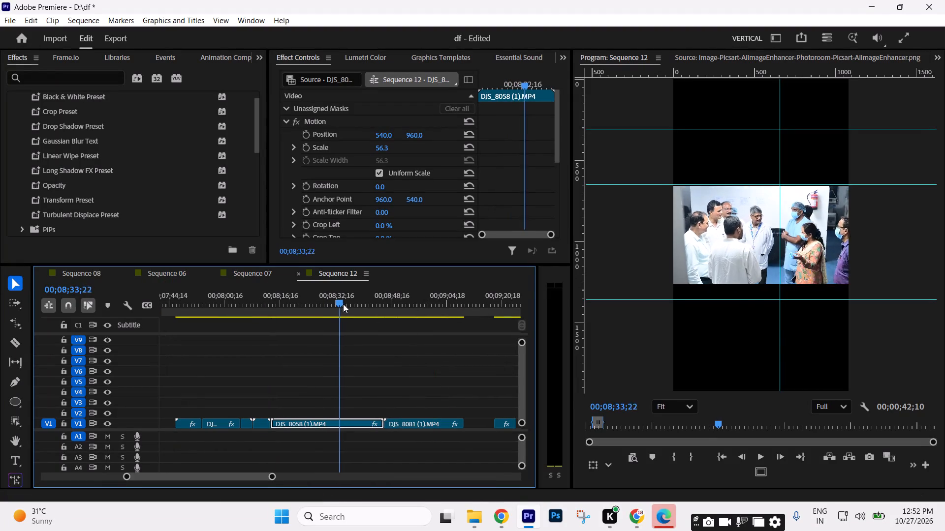
drag(343, 304, 368, 305)
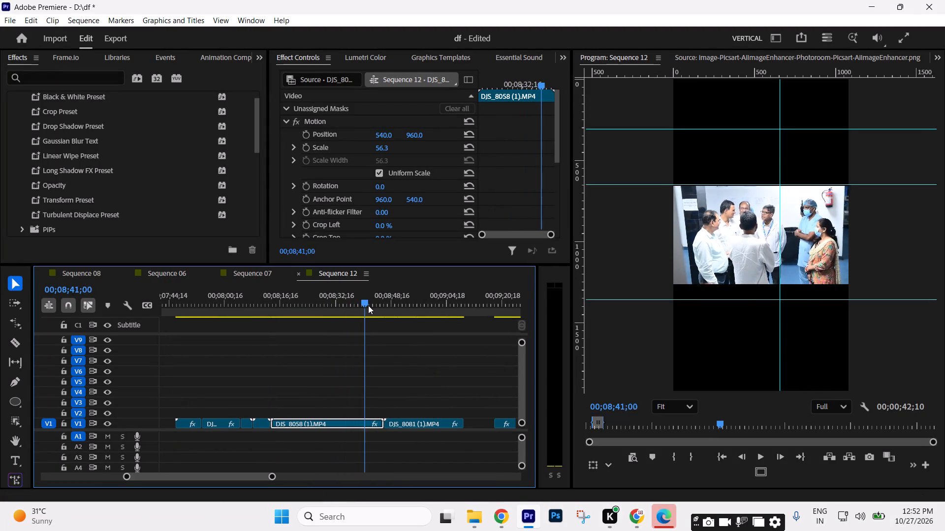
drag(368, 305, 362, 306)
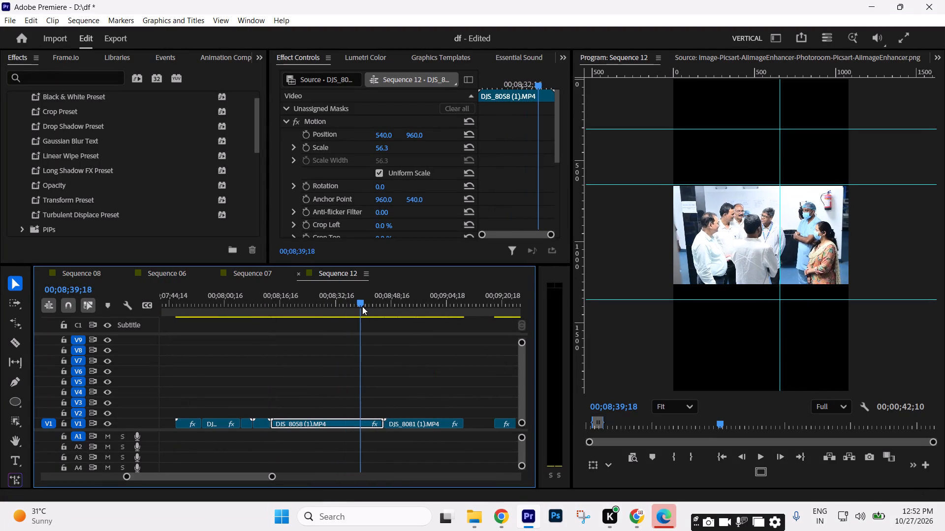
drag(362, 306, 359, 306)
key(v)
key(v)
drag(352, 303, 357, 305)
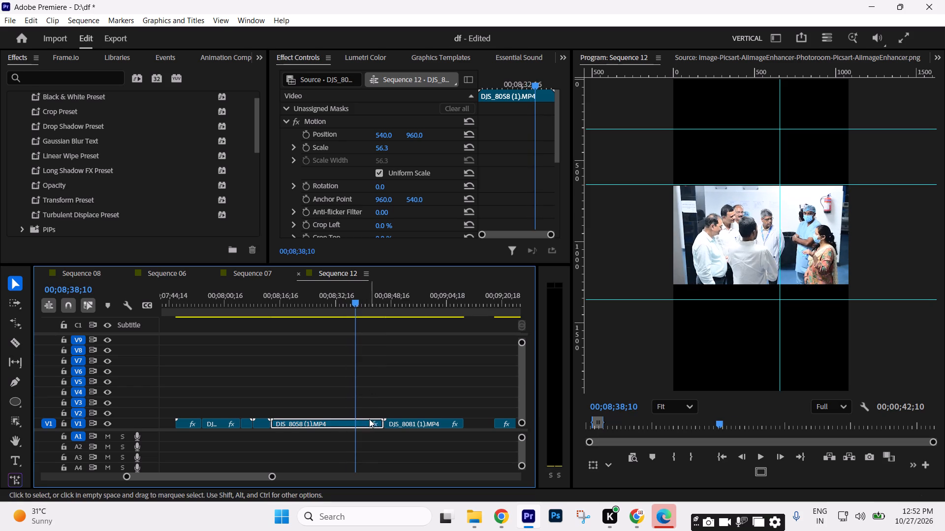
key(c)
click(360, 422)
key(v)
drag(366, 402, 382, 432)
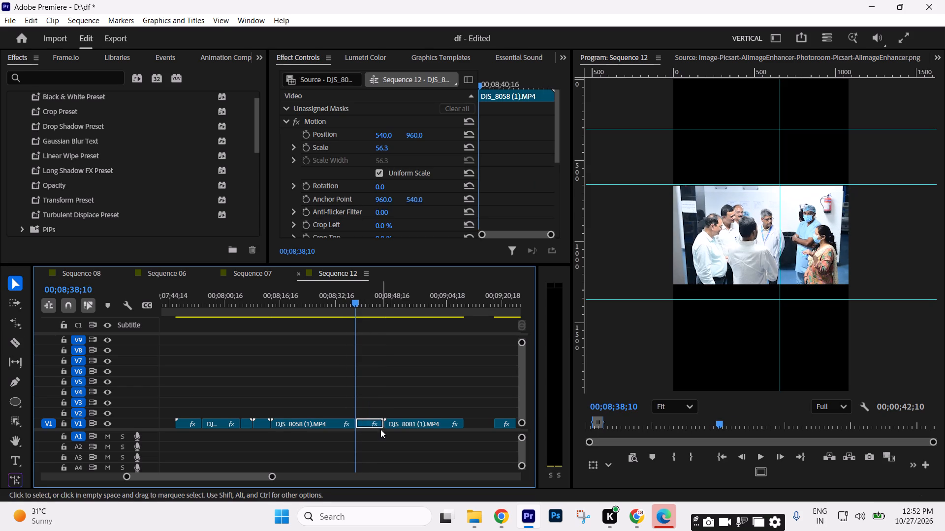
Find the crowded table shot in the spare footage, split DJS_8074.MP4 at 00;10;15;06 and cut out the part after the split.
click(430, 376)
text(---)
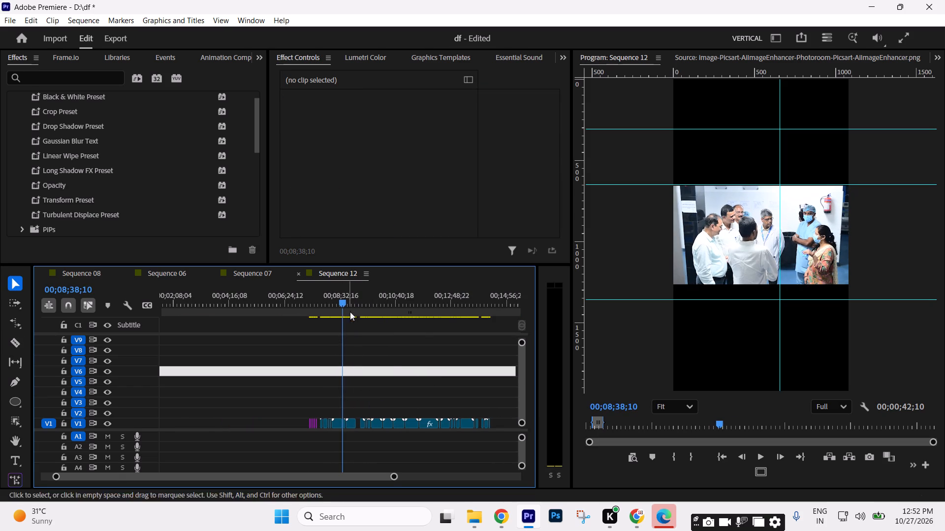
drag(354, 306, 388, 314)
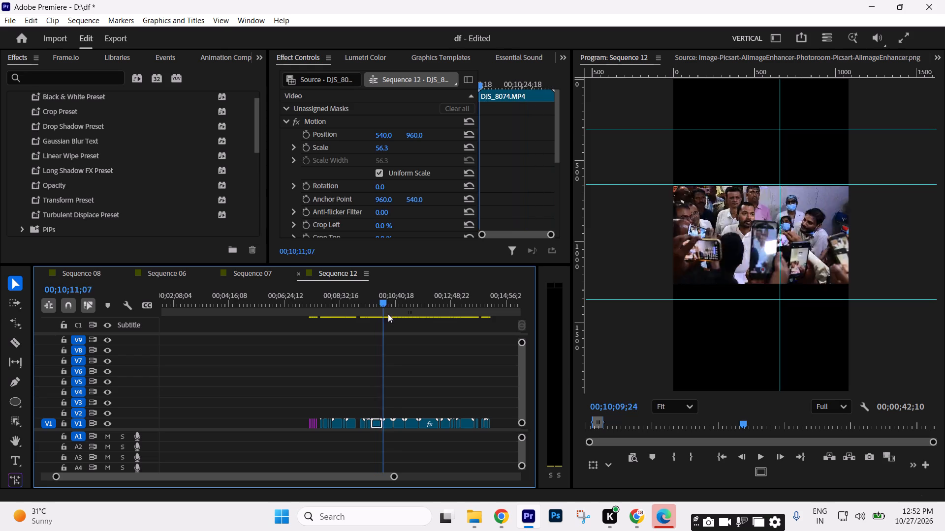
drag(388, 314, 402, 319)
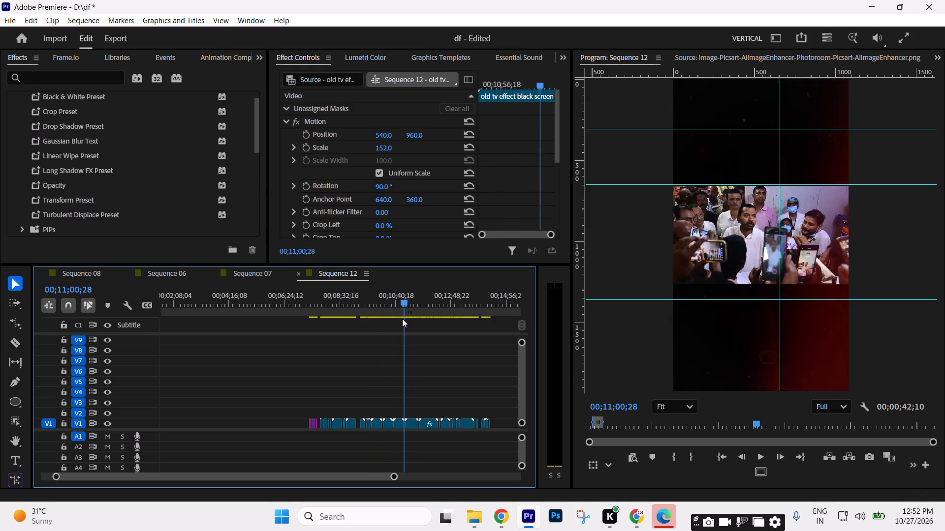
drag(402, 319, 388, 320)
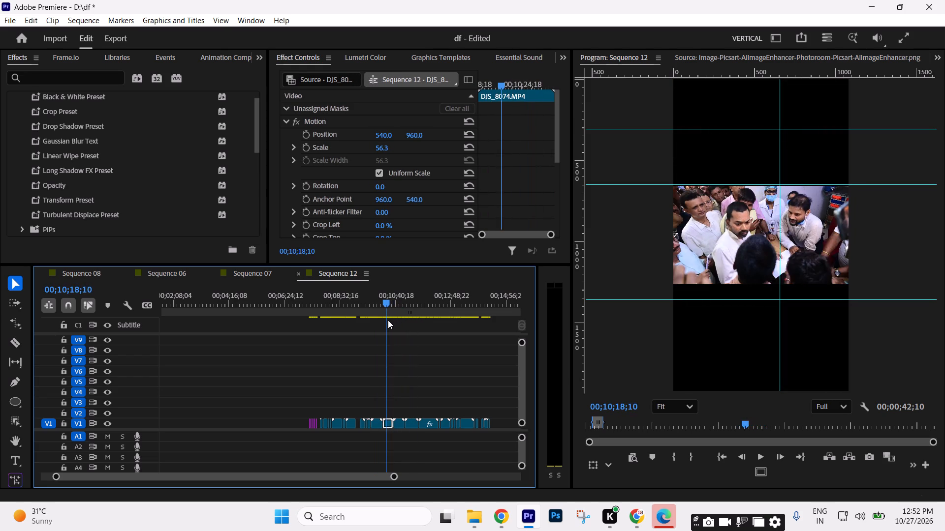
drag(388, 320, 387, 321)
key(equal)
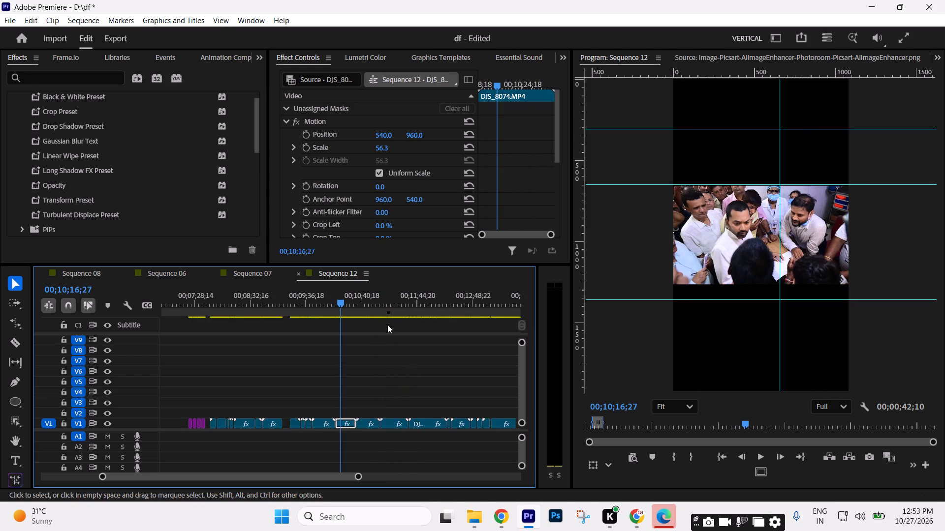
key(equal)
key(equal)
drag(341, 302, 360, 302)
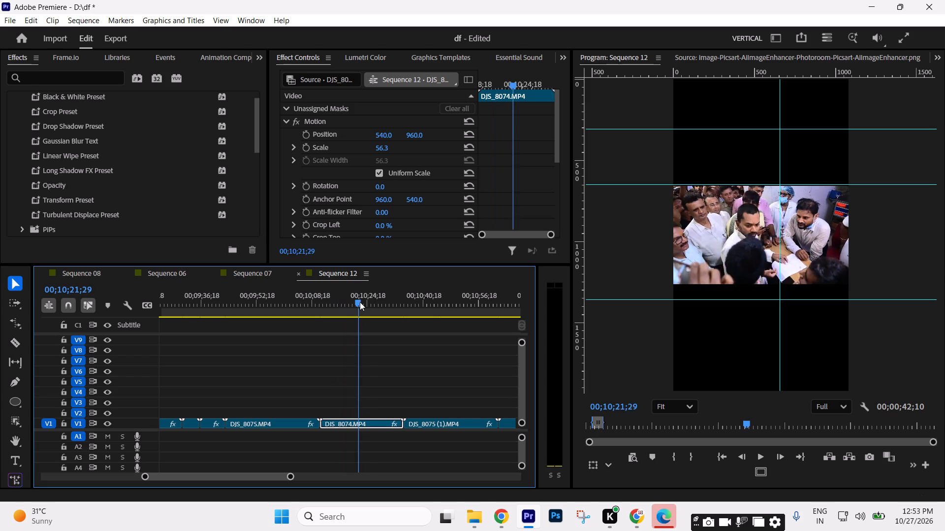
drag(360, 302, 334, 306)
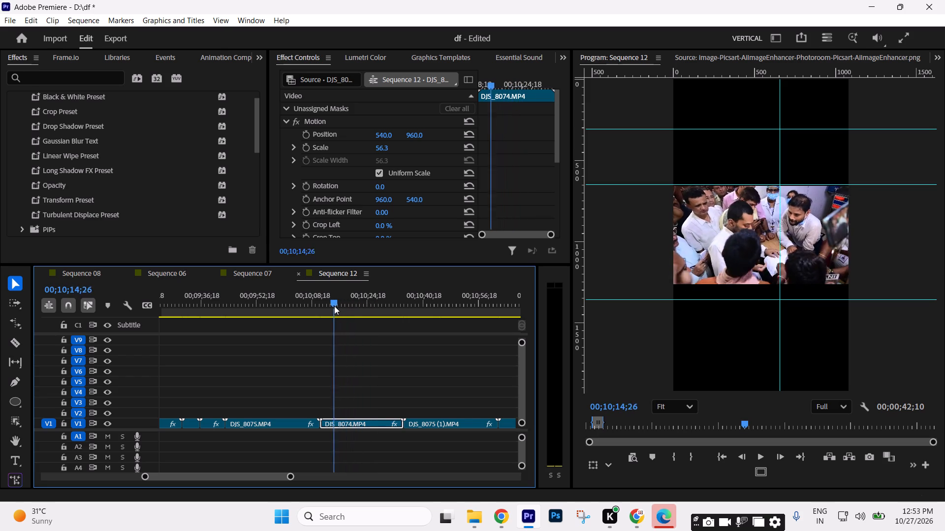
drag(334, 306, 338, 306)
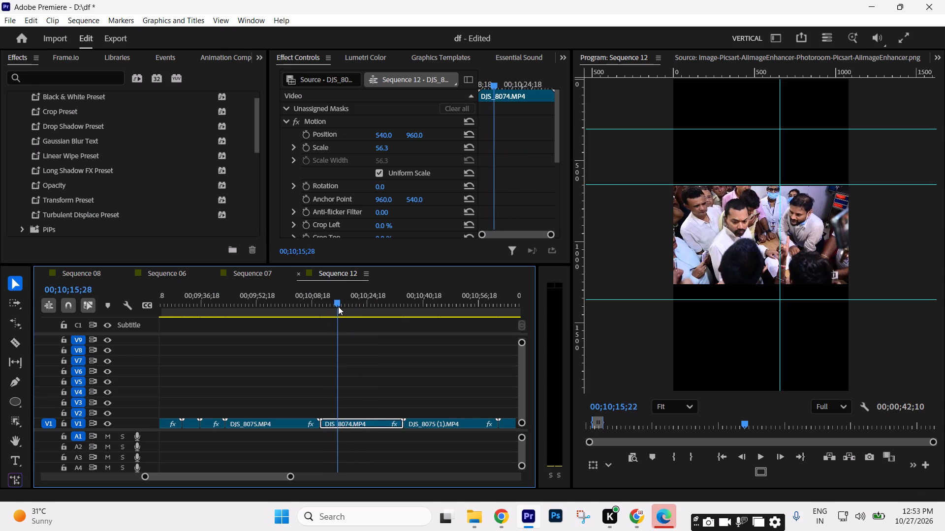
drag(338, 306, 336, 306)
key(v)
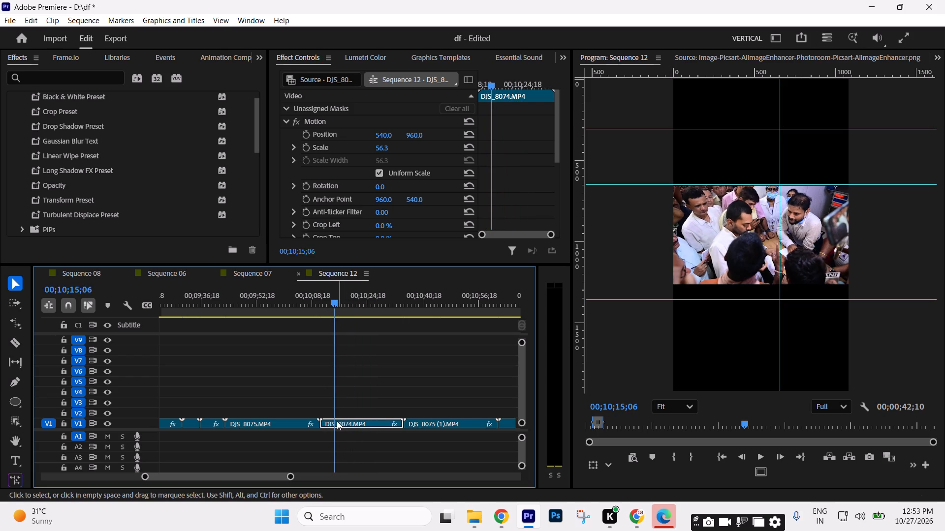
key(c)
click(333, 423)
key(v)
drag(344, 402, 361, 430)
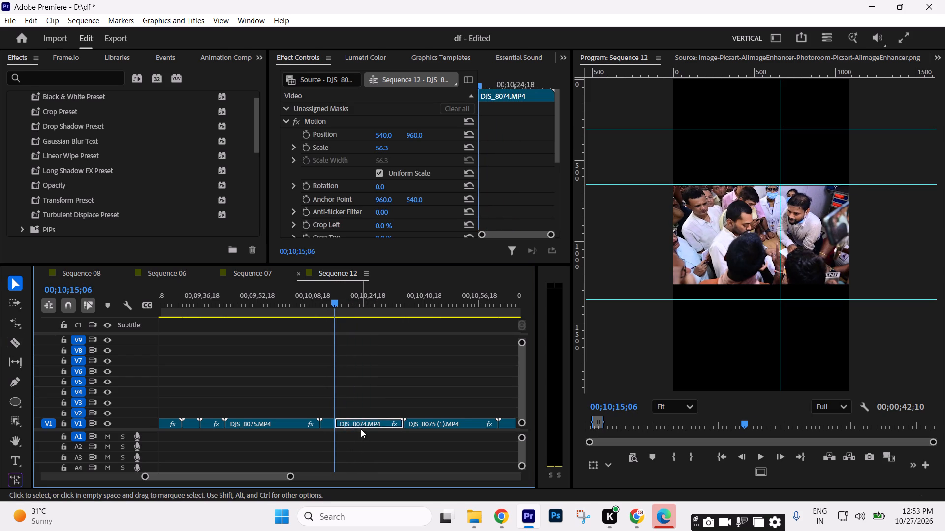
key(ctrl+x)
Paste the cut DJS_8074.MP4 piece on V1 directly after the stacked restaurant images.
click(383, 393)
key(minus)
key(minus)
key(minus)
key(minus)
key(minus)
drag(265, 307, 156, 320)
key(equal)
text(===)
key(equal)
click(409, 292)
key(Up)
key(Up)
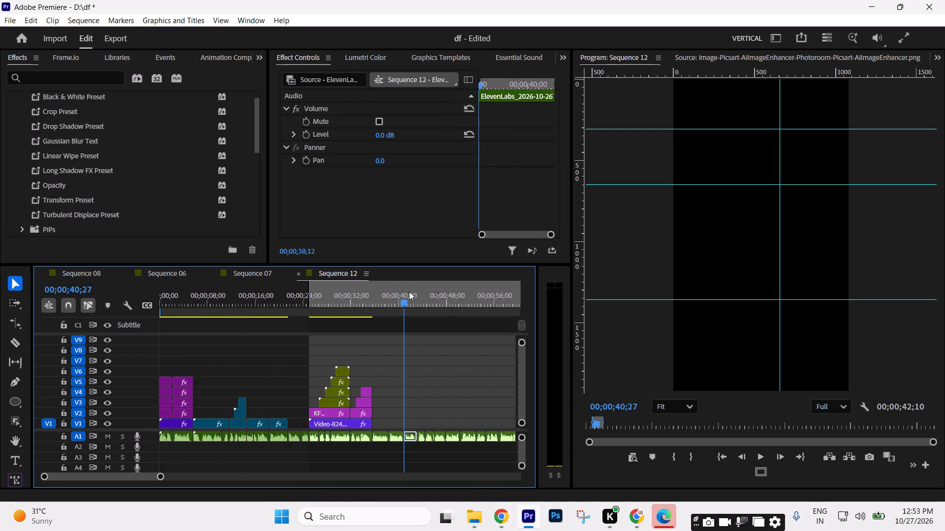
key(Up)
key(ctrl+v)
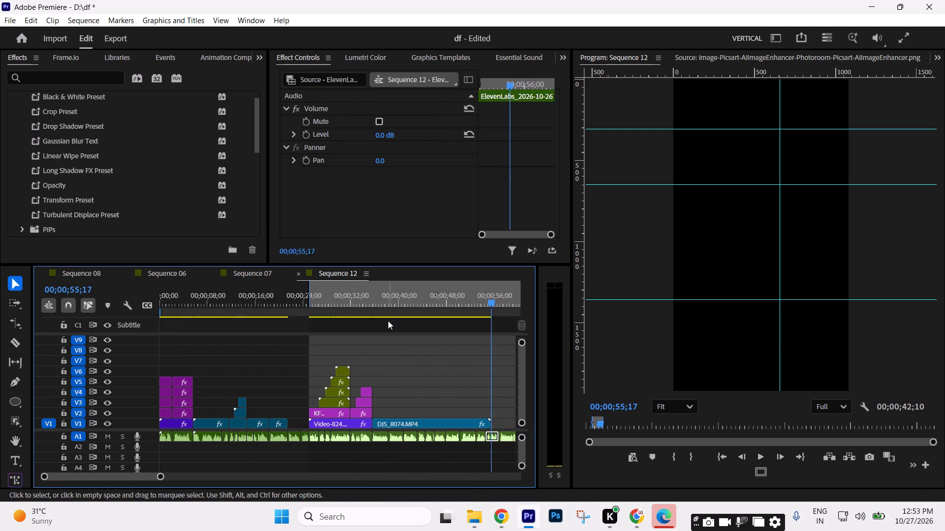
Play the pasted DJS_8074.MP4 clip with the voice-over and trim its end to about 00;00;43;00.
click(379, 305)
key(space)
click(434, 350)
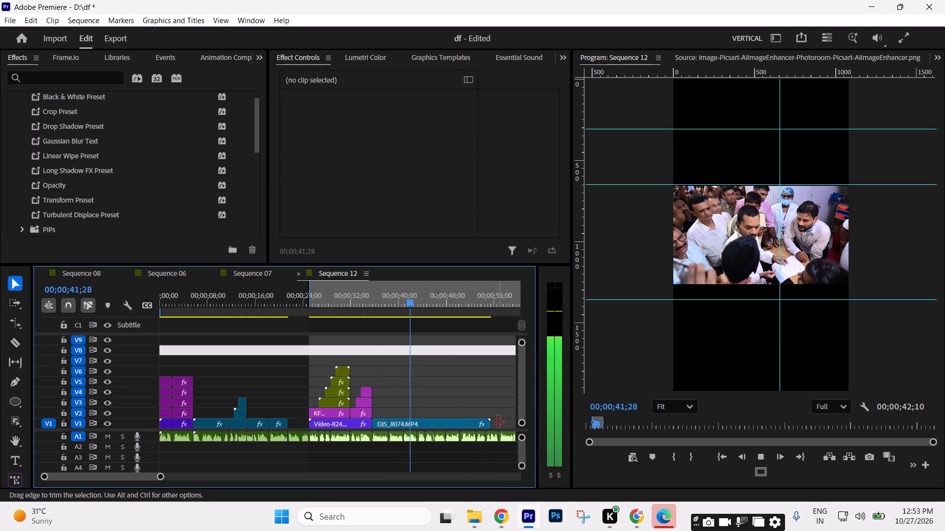
key(space)
drag(499, 421, 421, 425)
key(space)
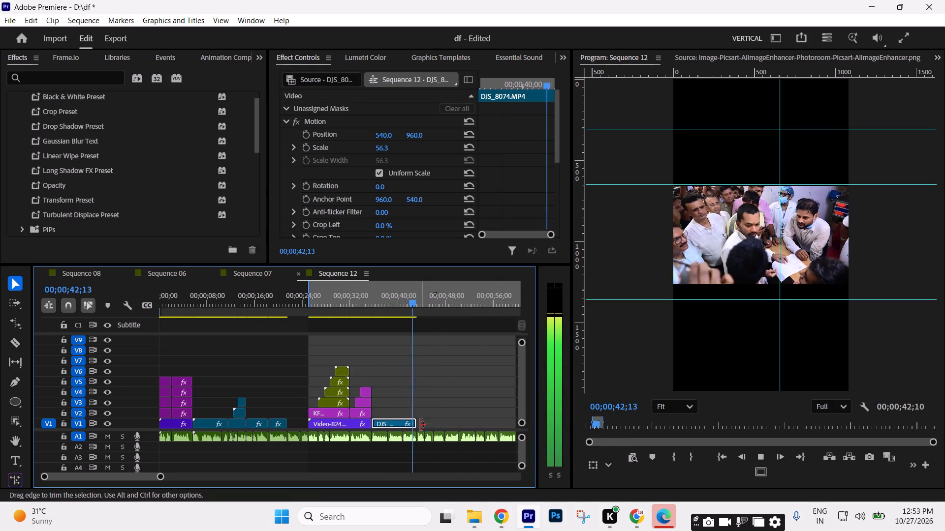
key(space)
Reframe the pasted DJS_8074.MP4 clip to fill the vertical frame with scale 178.3 and horizontal position 924.
drag(402, 303, 393, 305)
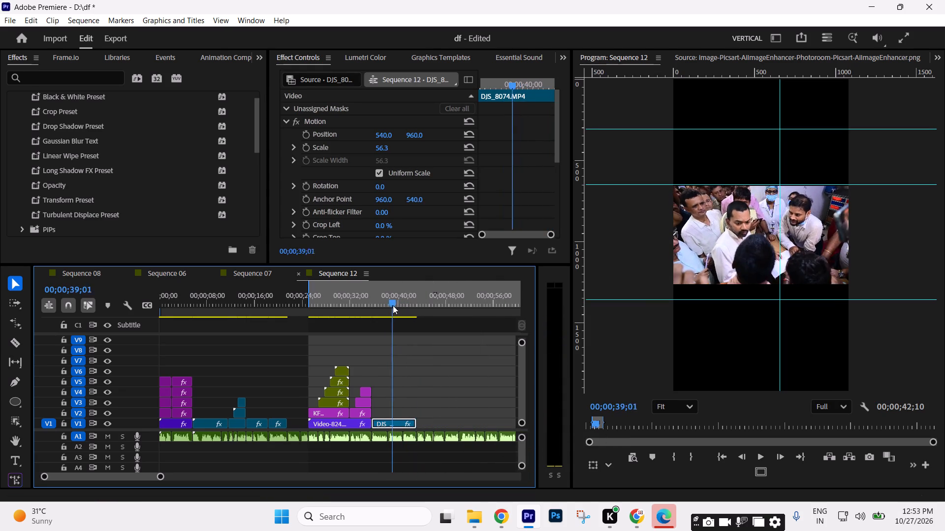
drag(393, 305, 403, 310)
click(396, 425)
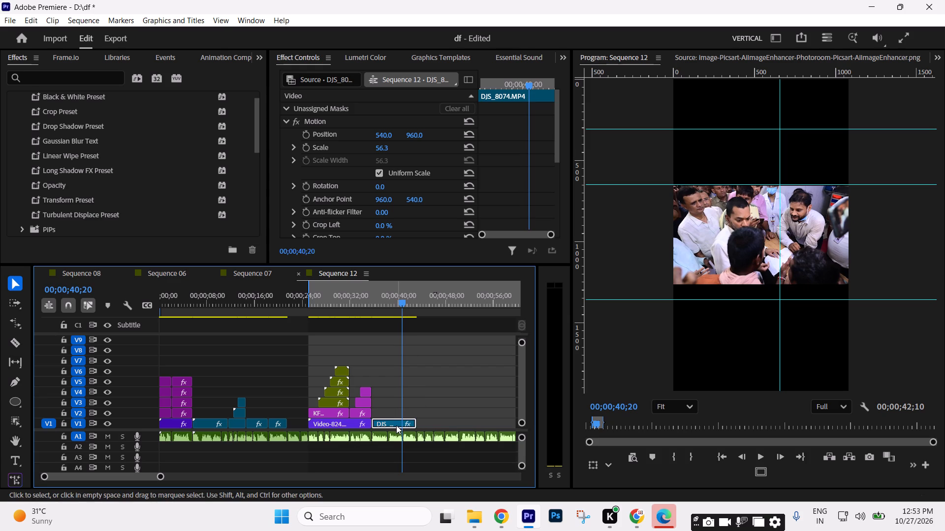
drag(385, 147, 464, 167)
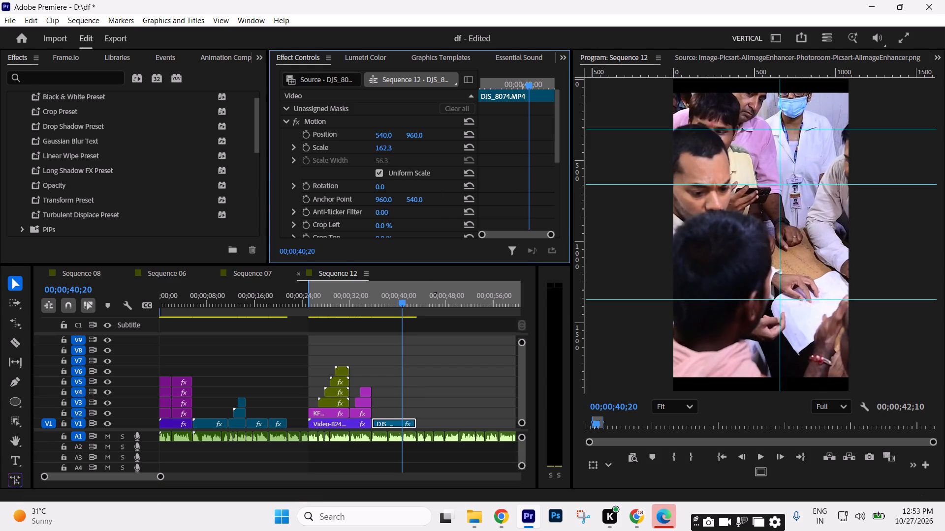
drag(464, 167, 476, 168)
drag(381, 131, 618, 147)
Preview the reframed DJS_8074.MP4 clip and trim its end to about 00;00;39;16.
key(space)
key(space)
drag(388, 311, 378, 315)
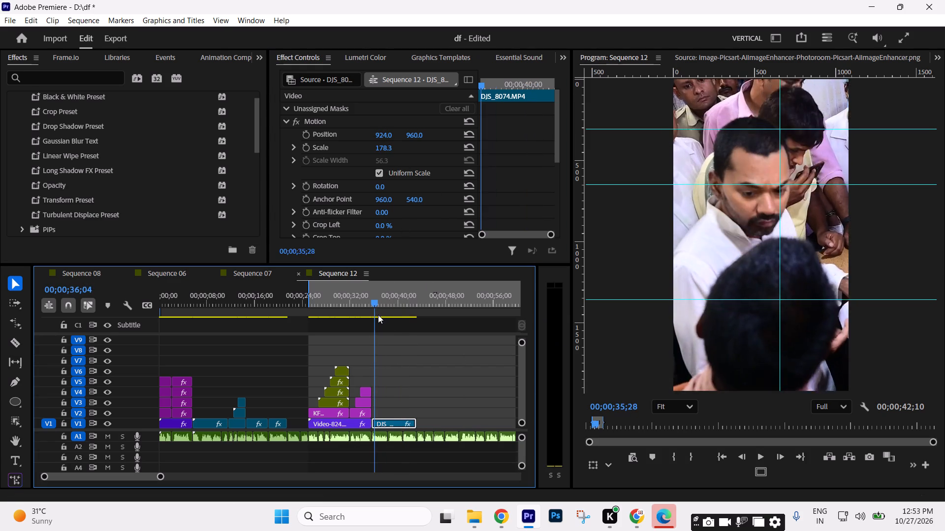
drag(378, 315, 394, 316)
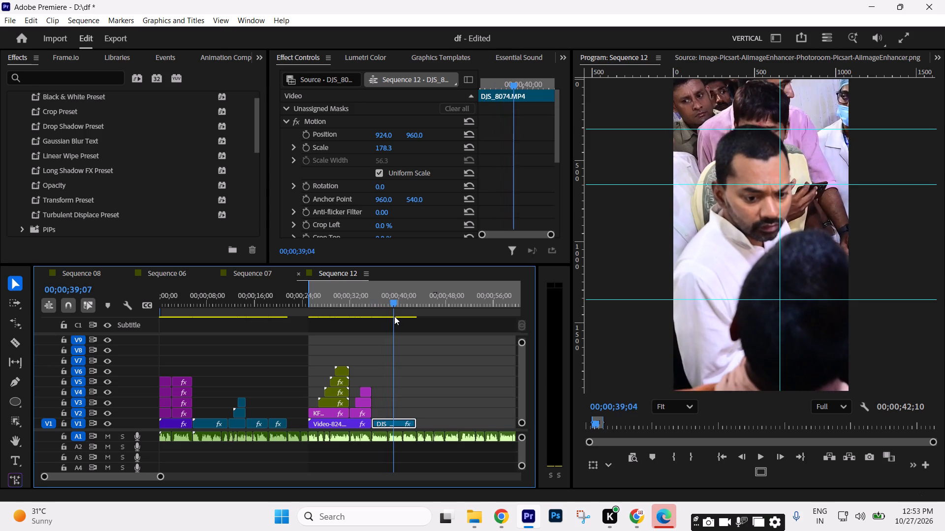
drag(394, 316, 400, 317)
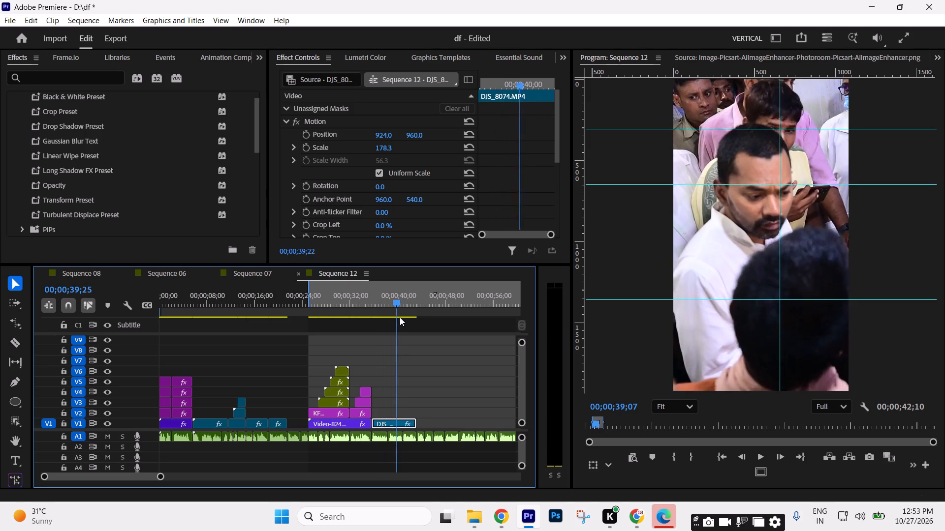
drag(400, 317, 396, 320)
key(space)
key(space)
click(399, 303)
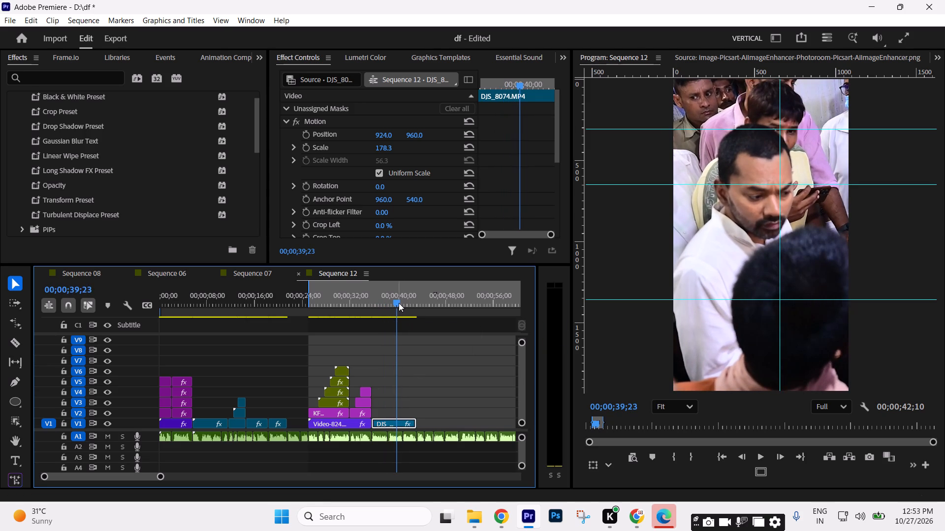
drag(419, 424, 417, 424)
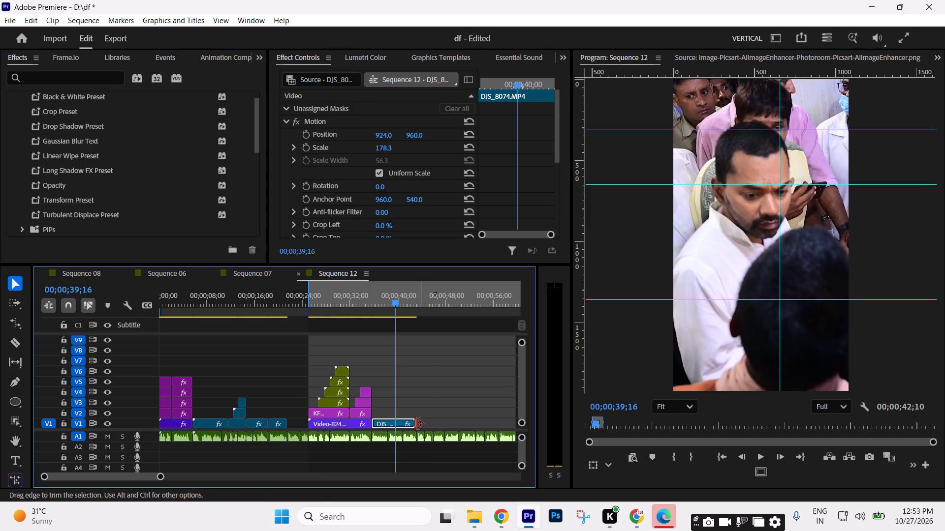
drag(417, 424, 399, 420)
Slow the DJS_8074.MP4 clip to 60% speed and preview it.
click(381, 301)
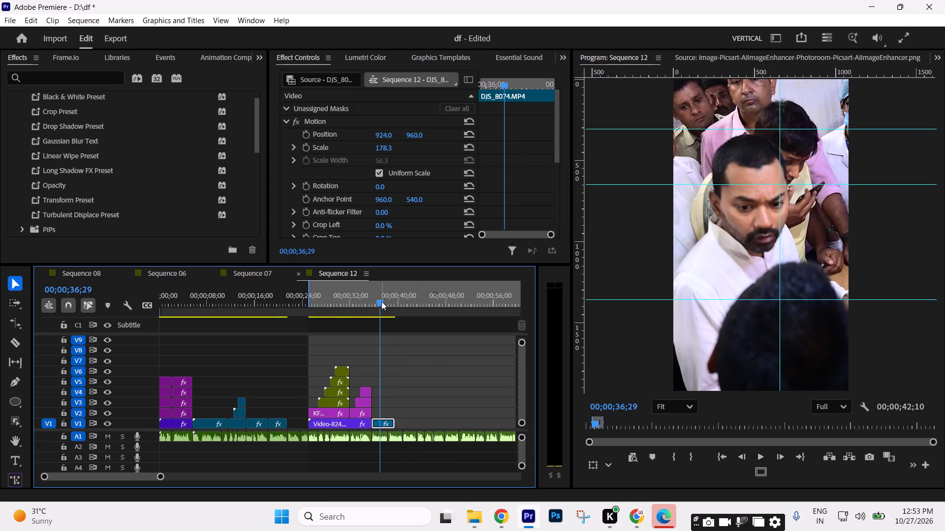
key(ctrl+r)
text(60)
key(Return)
key(space)
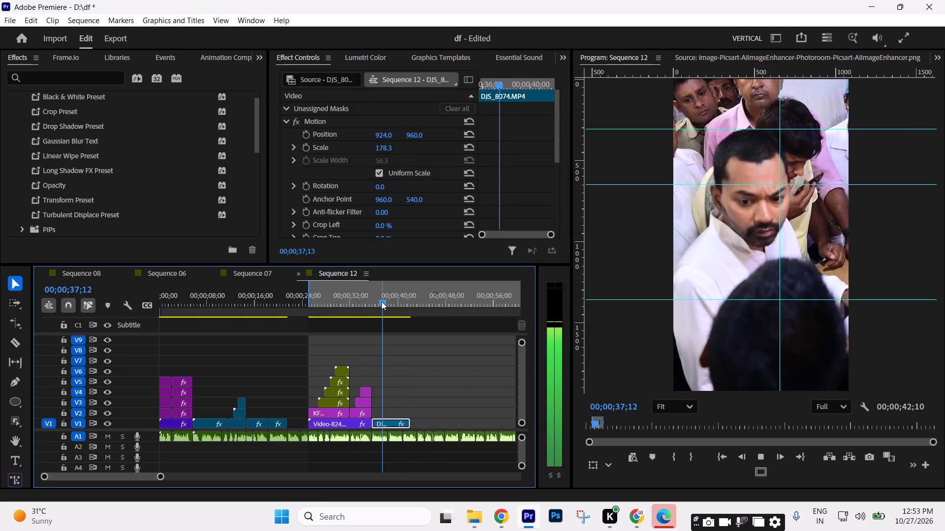
key(space)
Play on and trim the slowed DJS_8074.MP4 clip's end to about 00;00;40;20.
key(space)
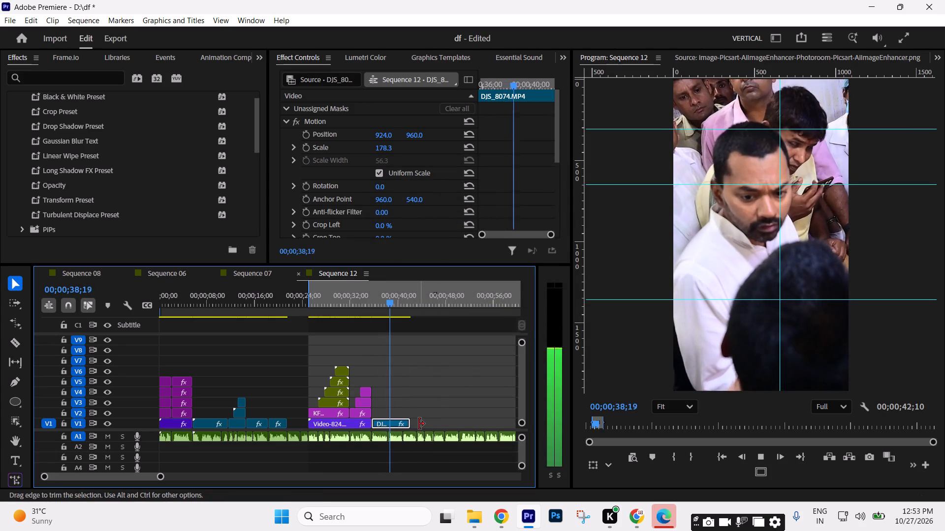
drag(412, 424, 407, 424)
Play the voice-over from 00;00;38;18 to 00;00;46;11 to hear which visuals should follow the trimmed clip.
click(389, 308)
key(space)
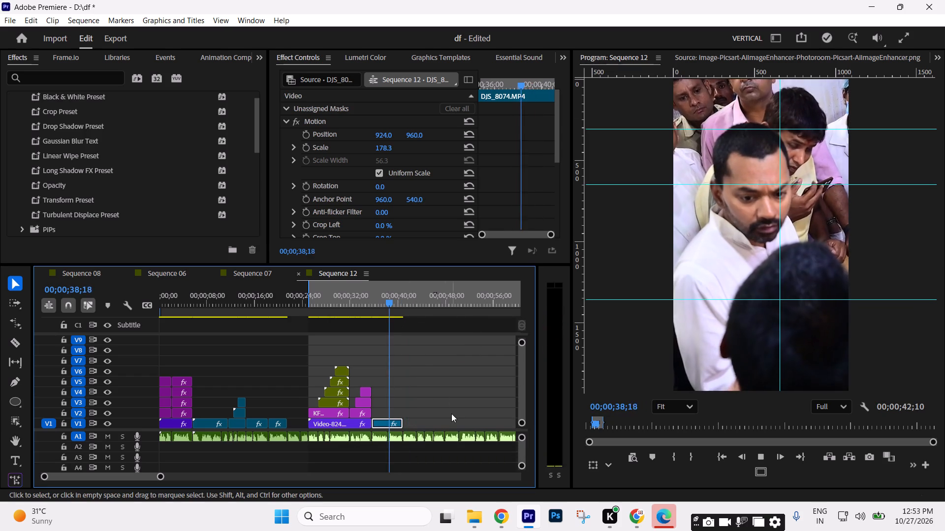
click(451, 413)
text(----=====)
key(minus)
key(equal)
click(380, 416)
text(--)
key(minus)
key(minus)
key(minus)
key(equal)
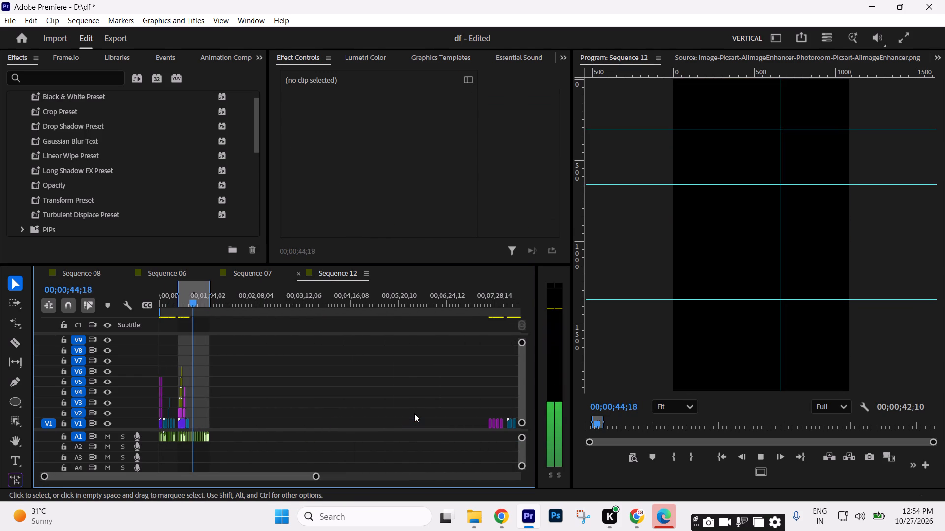
text(--)
key(equal)
Save the project.
key(ctrl+s)
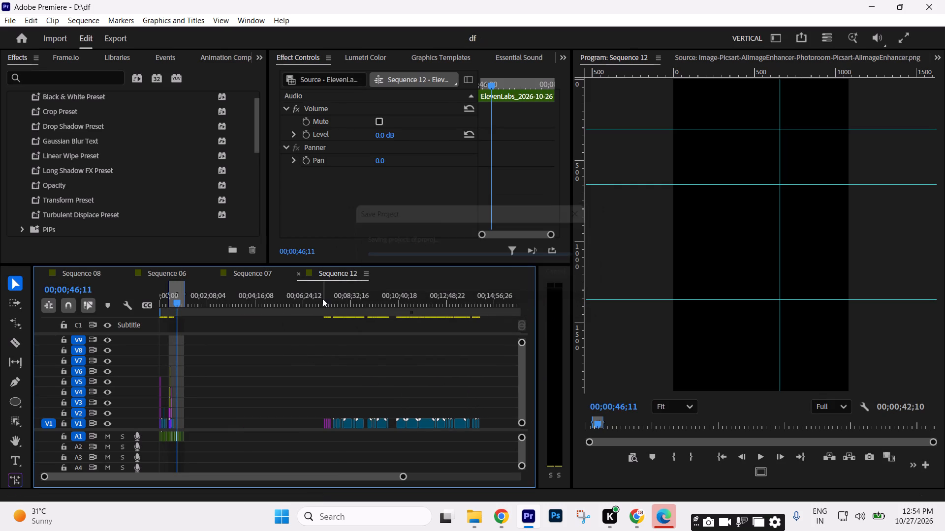
Scan the spare footage between about 00;07;25 and 00;09;55 for a clip to follow DJS_8074.MP4.
drag(322, 299, 327, 310)
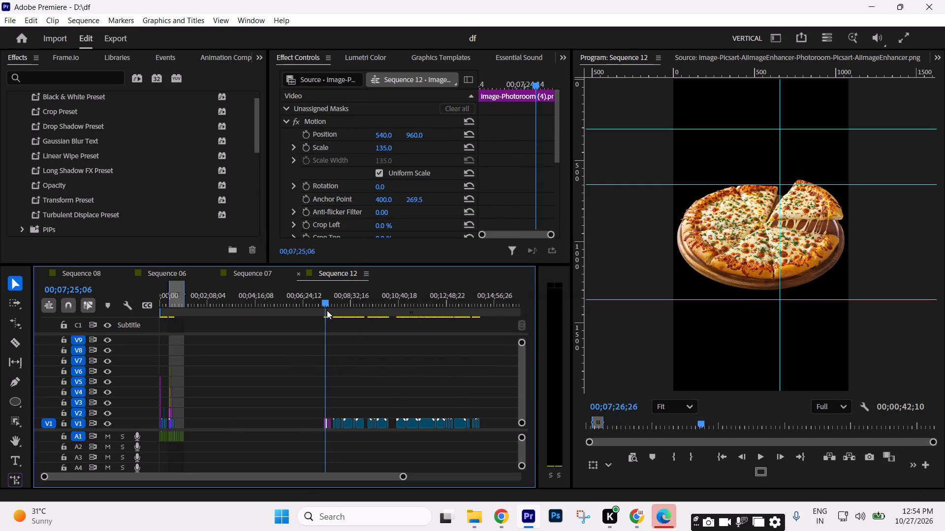
drag(327, 310, 361, 313)
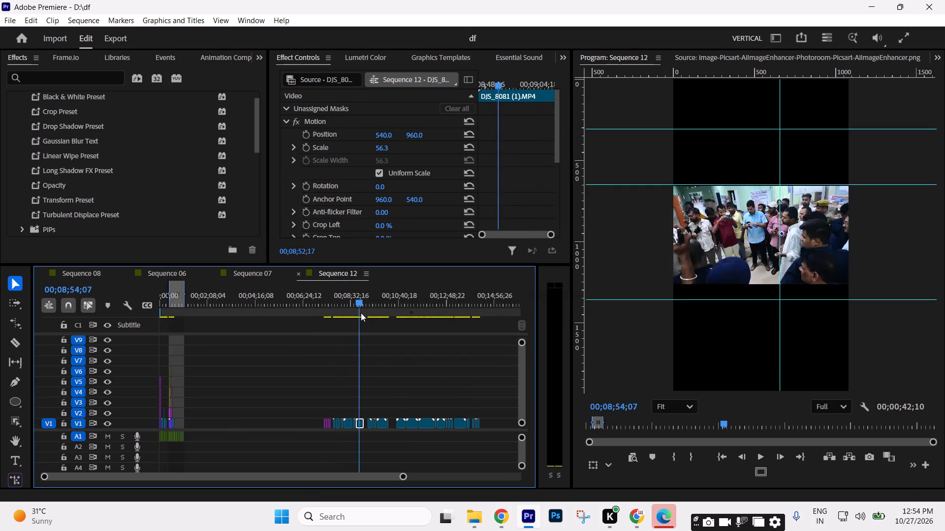
drag(361, 313, 353, 315)
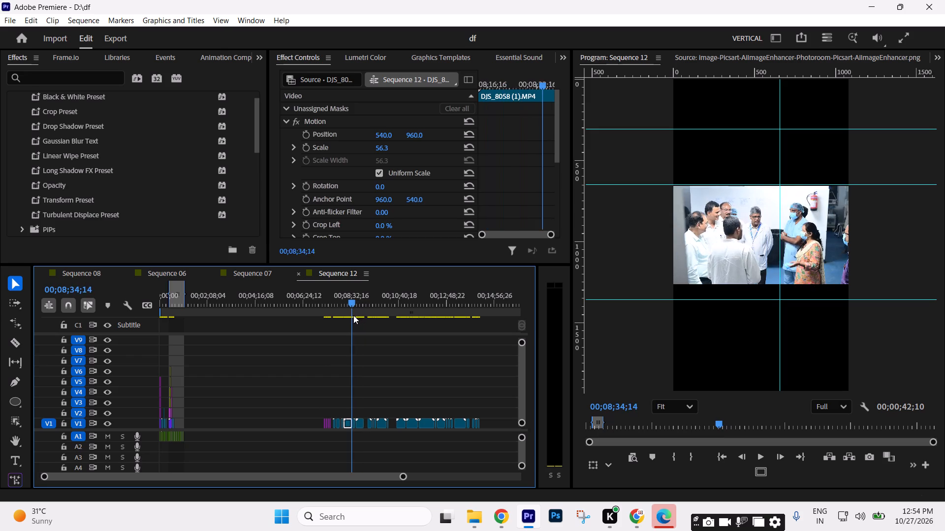
drag(353, 315, 383, 315)
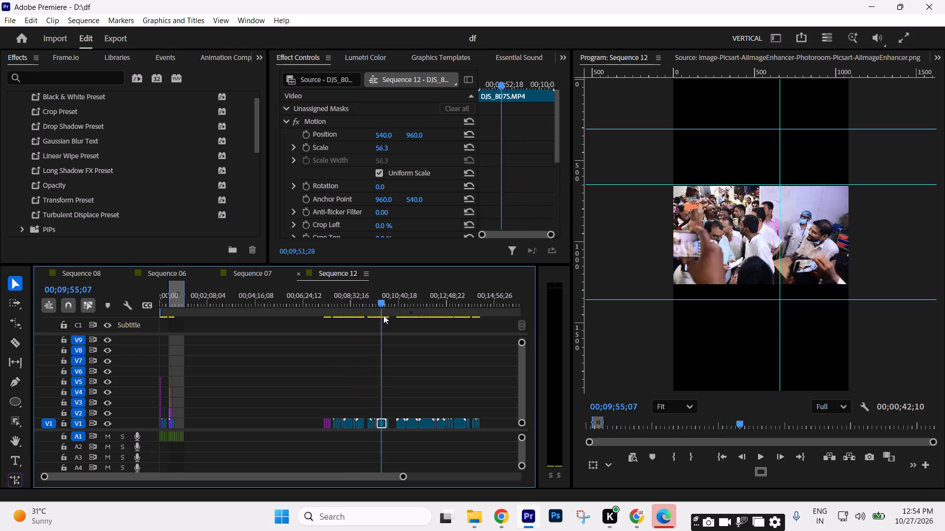
drag(383, 315, 383, 316)
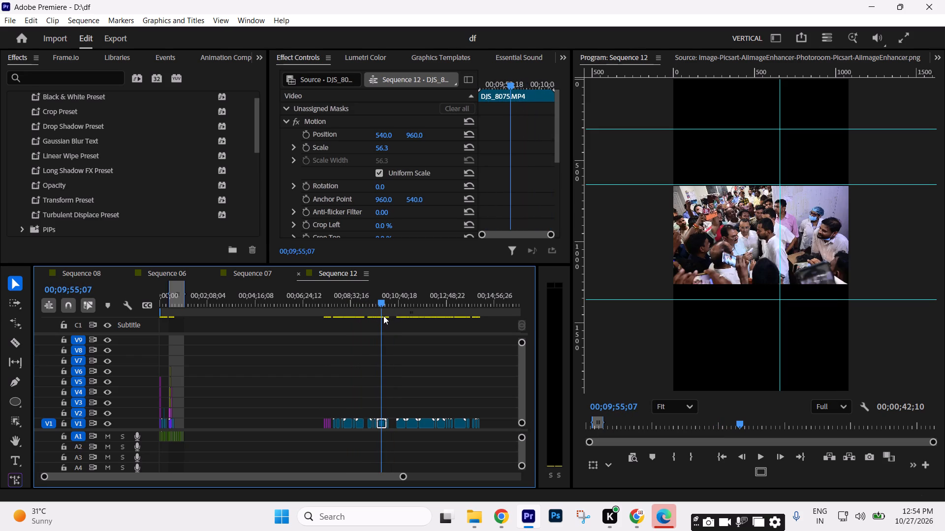
drag(383, 316, 366, 317)
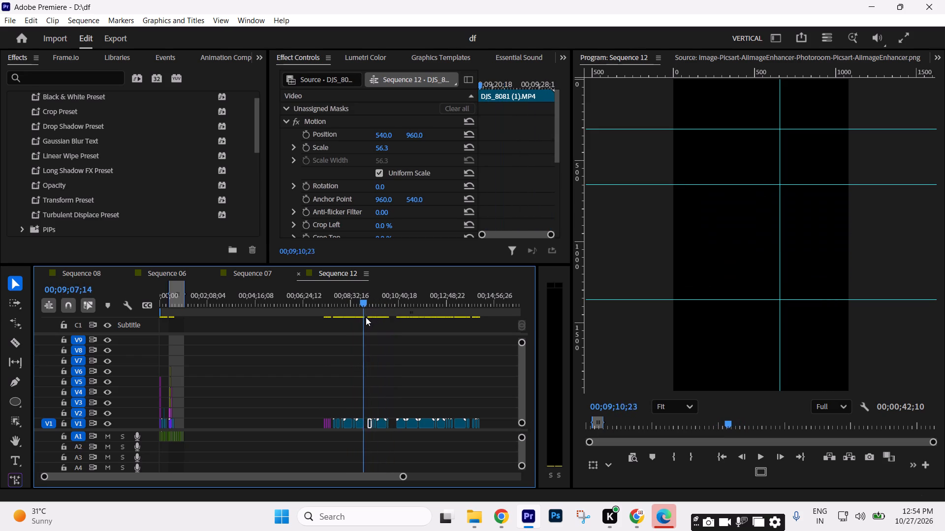
drag(366, 317, 353, 317)
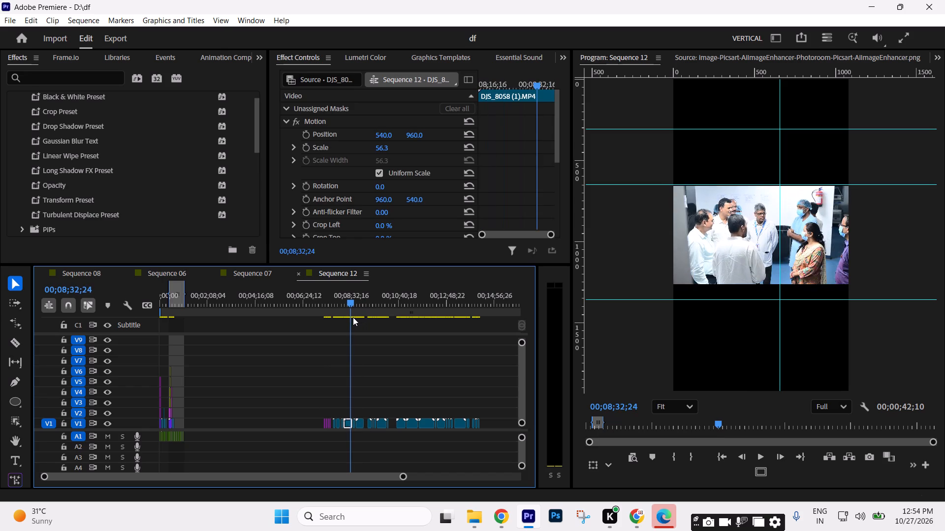
drag(353, 317, 354, 317)
text(==)
key(equal)
key(equal)
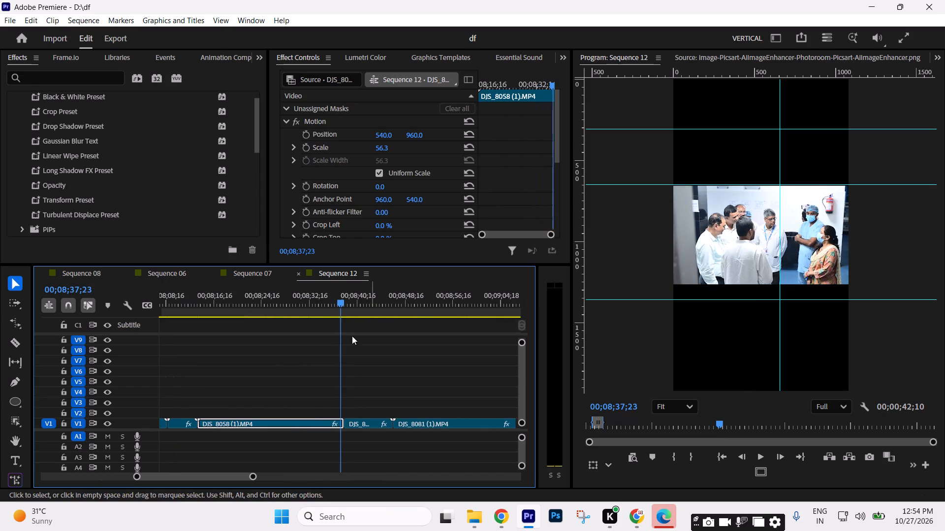
Cut the short DJS_8058 (1).MP4 piece at 00;08;42;29 from the spare footage and paste it after DJS_8074.MP4 at 00;00;40;27.
drag(339, 310, 336, 311)
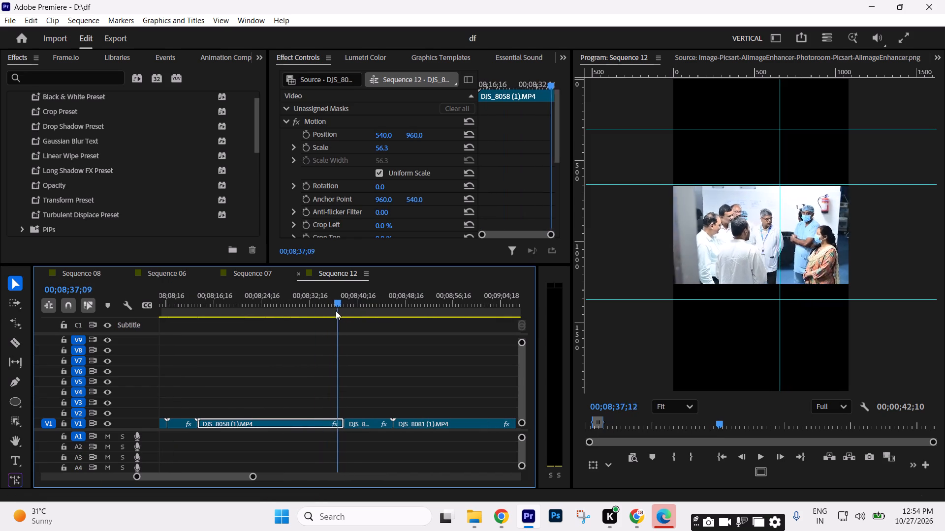
drag(336, 311, 371, 317)
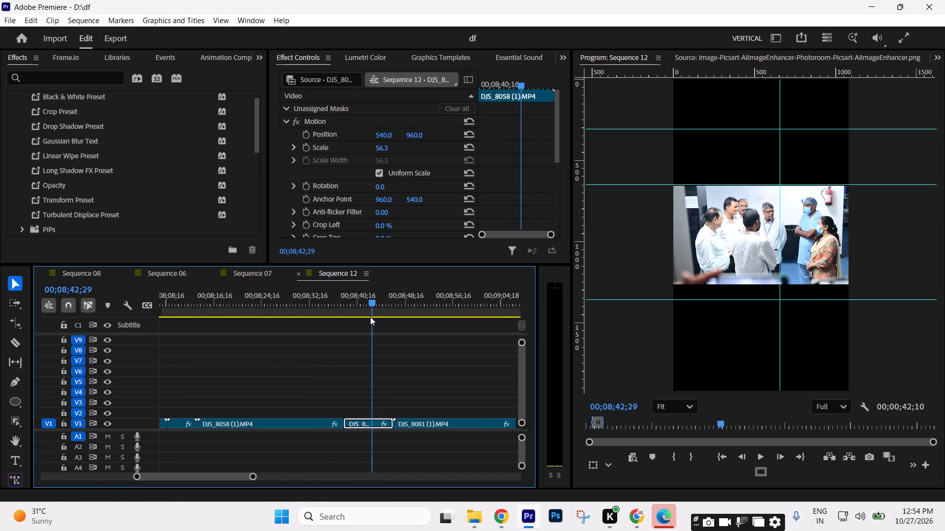
key(ctrl+x)
key(minus)
key(minus)
key(minus)
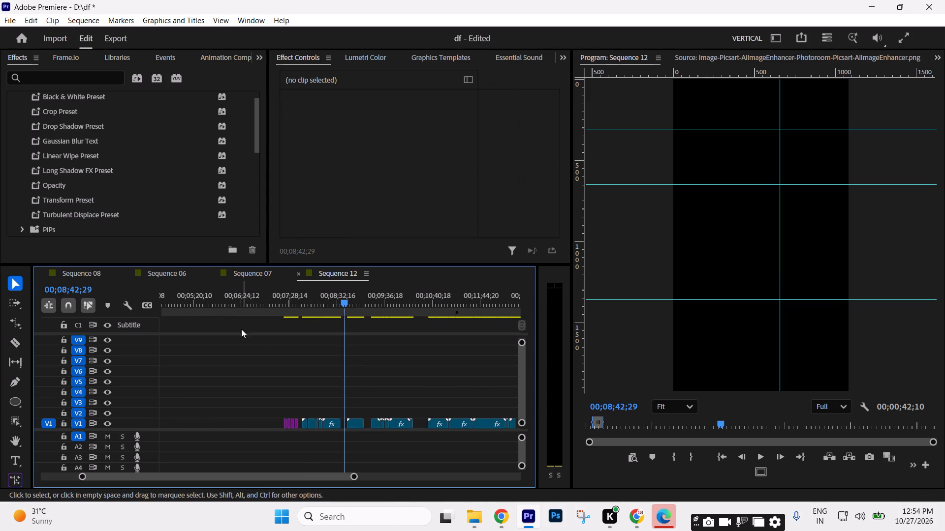
text(---)
drag(240, 311, 0, 383)
key(equal)
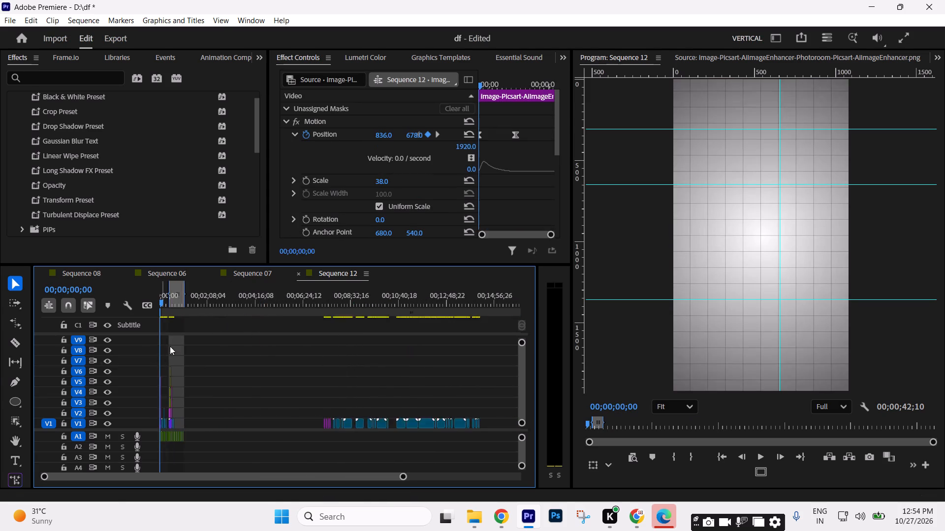
key(equal)
key(equal)
key(equal)
click(296, 303)
key(Up)
key(Up)
key(Up)
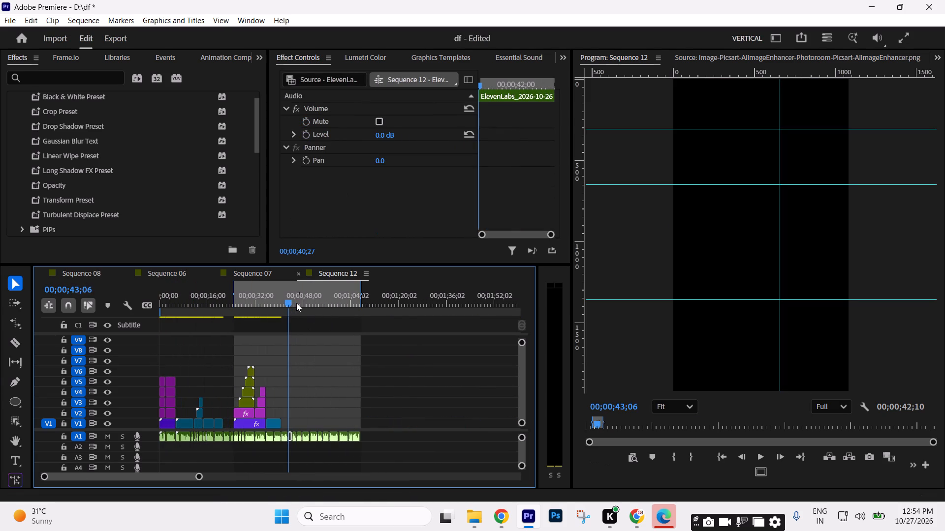
key(ctrl+v)
Preview the pasted DJS_8058 (1).MP4 clip and trim its end to about 00;00;43;06.
key(equal)
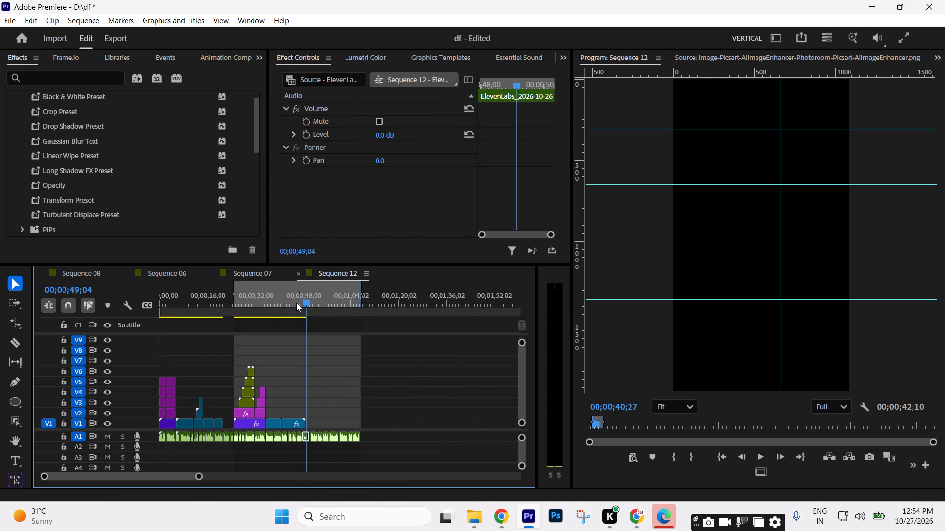
drag(291, 309, 302, 312)
key(space)
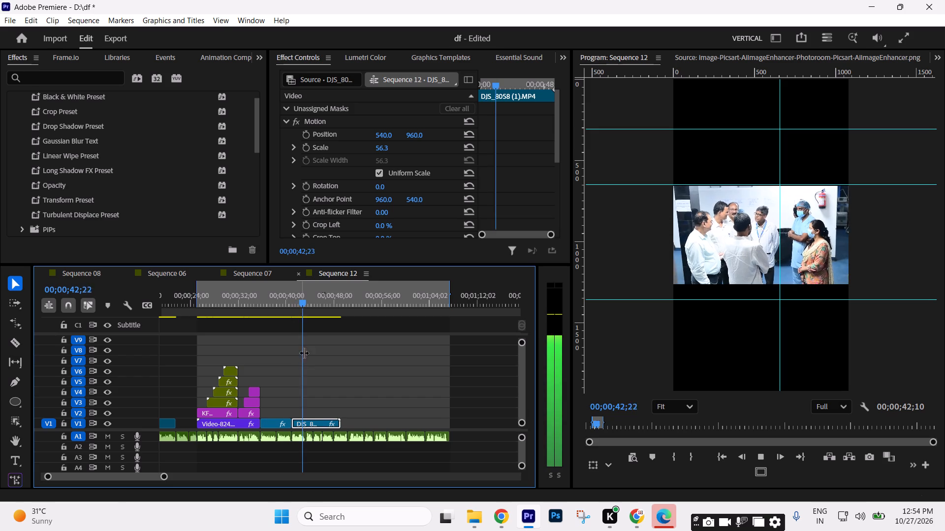
key(space)
drag(347, 420, 345, 421)
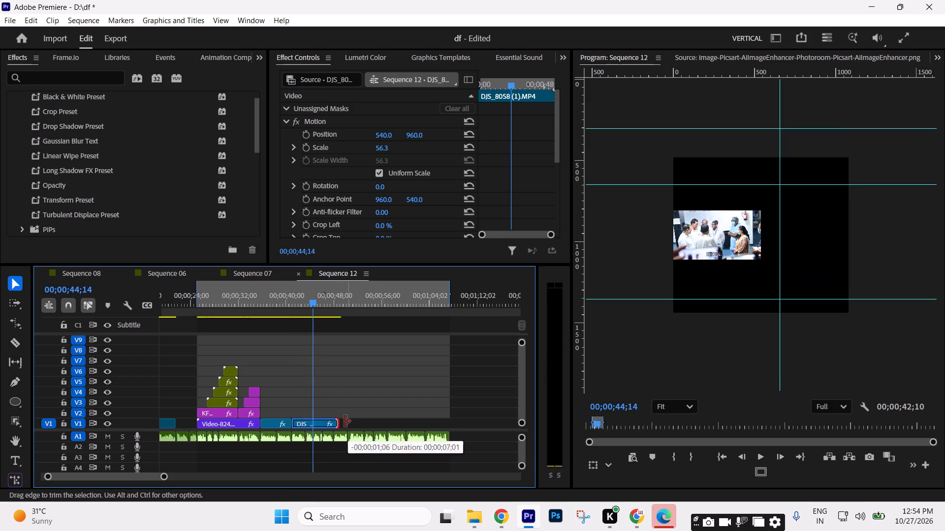
drag(345, 421, 315, 422)
Replay the DJS_8074.MP4 clip and trim its end to about 00;00;38;13.
drag(298, 301, 272, 308)
key(space)
key(space)
drag(291, 424, 286, 424)
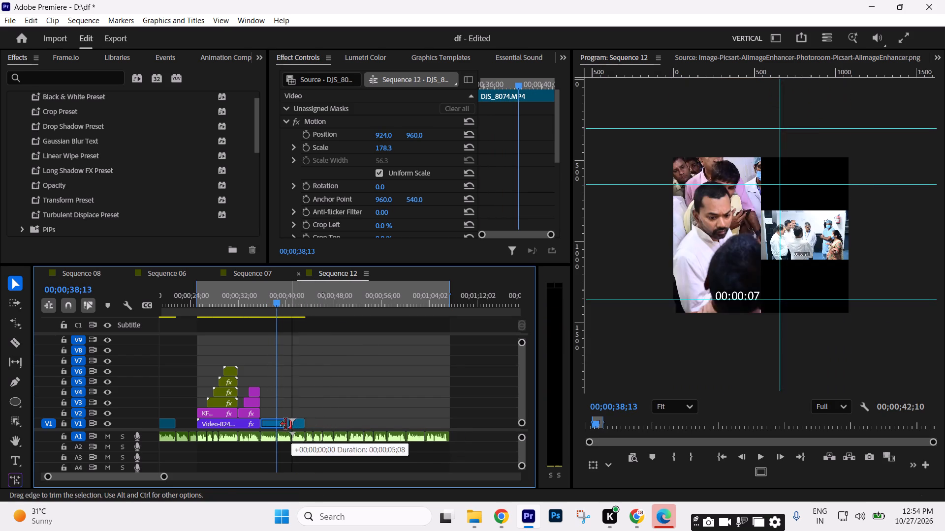
drag(286, 424, 276, 422)
Move the DJS_8058 (1).MP4 clip against DJS_8074.MP4's new end at 00;00;38;13 and extend its end to about 00;00;40;28.
drag(300, 421, 286, 421)
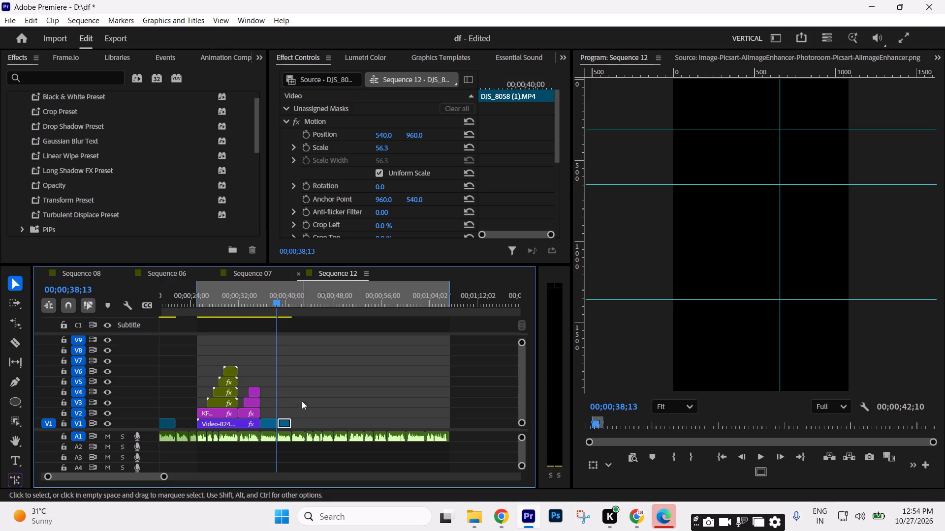
key(space)
key(space)
drag(164, 477, 113, 472)
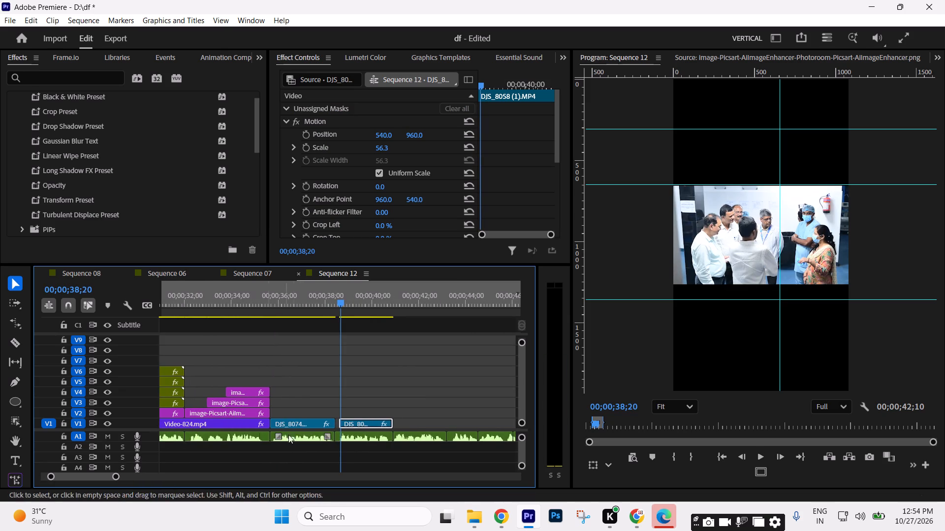
click(335, 423)
drag(364, 423, 357, 423)
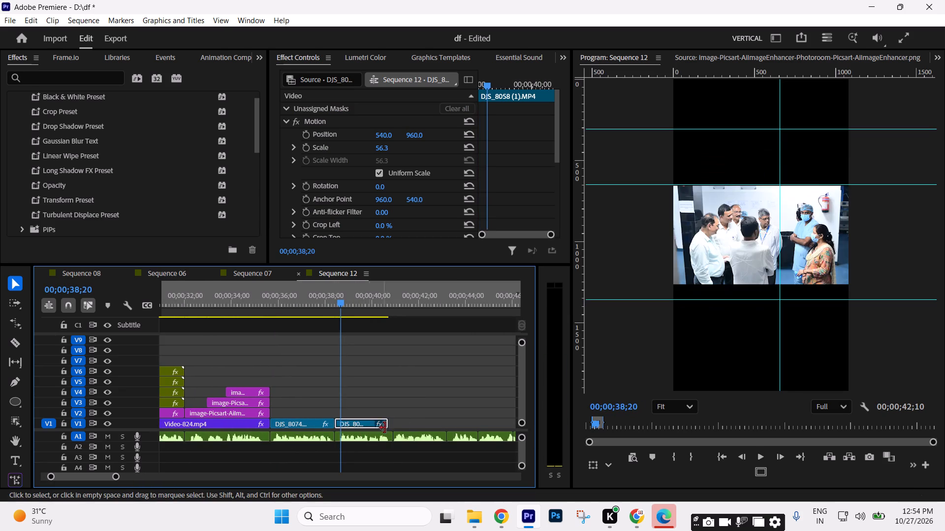
click(388, 426)
click(377, 423)
Reframe the DJS_8058 (1).MP4 clip to fill the vertical frame with scale 205.3 and horizontal position 681, previewing the framing.
drag(388, 149, 392, 149)
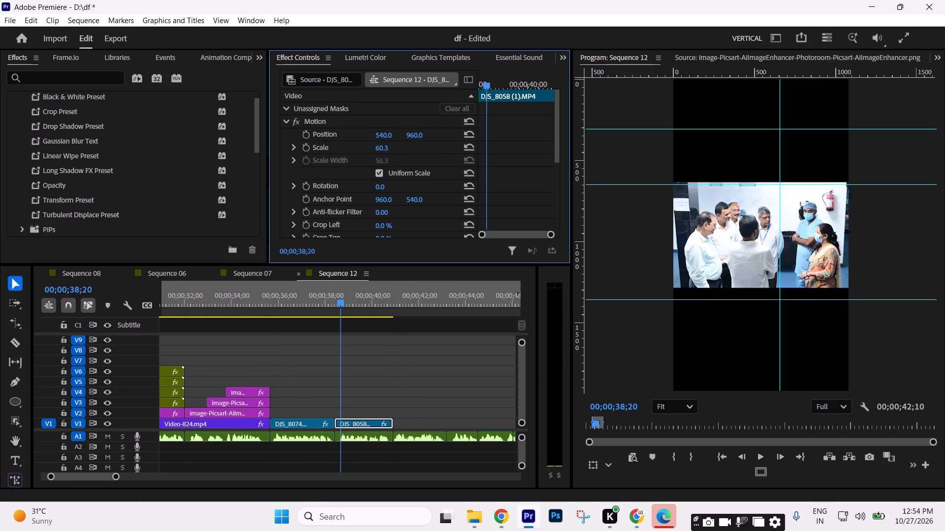
drag(392, 149, 479, 153)
drag(385, 133, 405, 138)
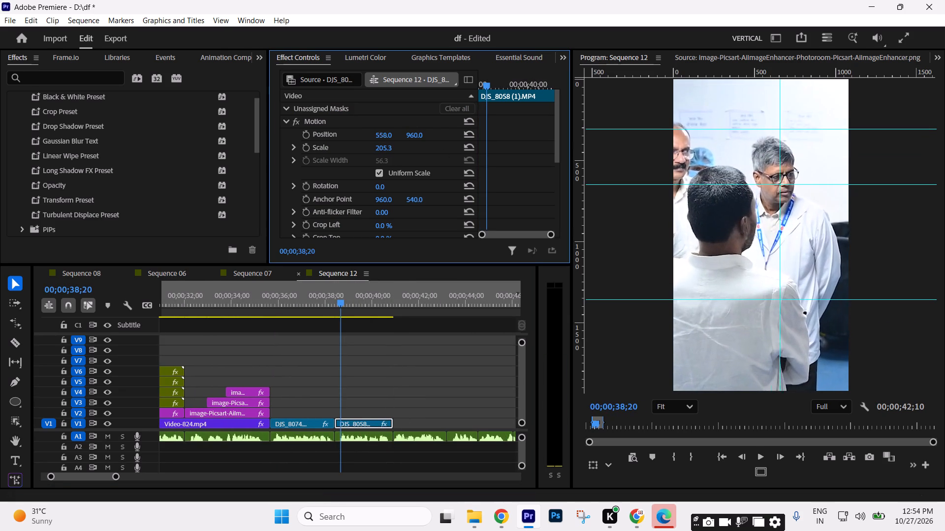
drag(405, 138, 541, 143)
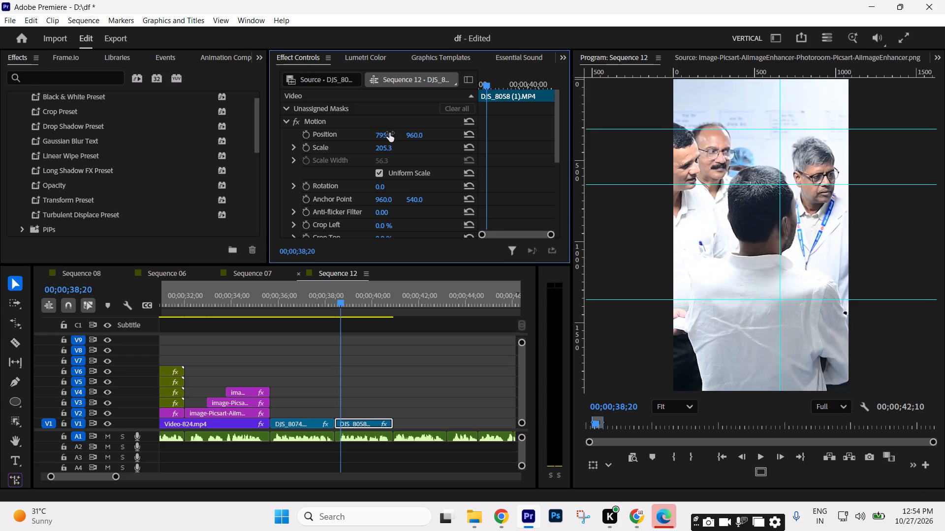
key(space)
key(space)
drag(379, 133, 325, 139)
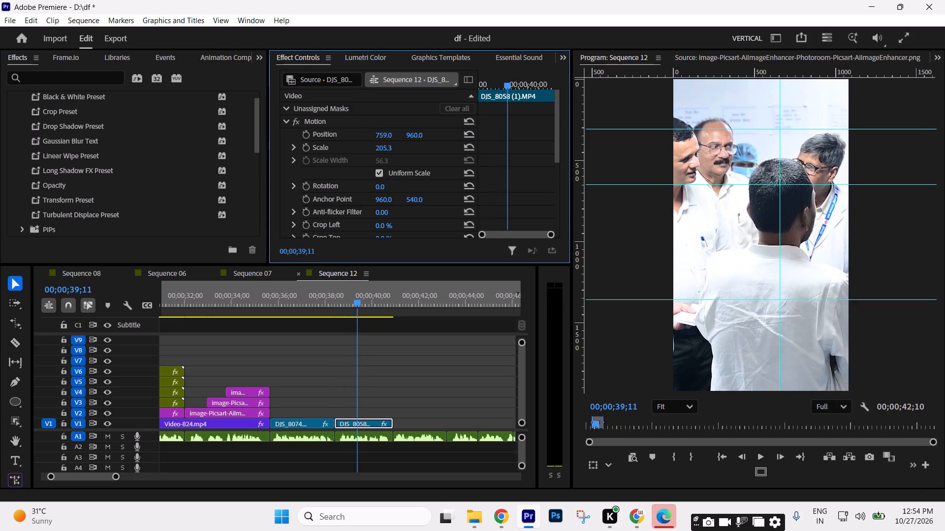
drag(325, 139, 310, 142)
key(space)
key(space)
key(space)
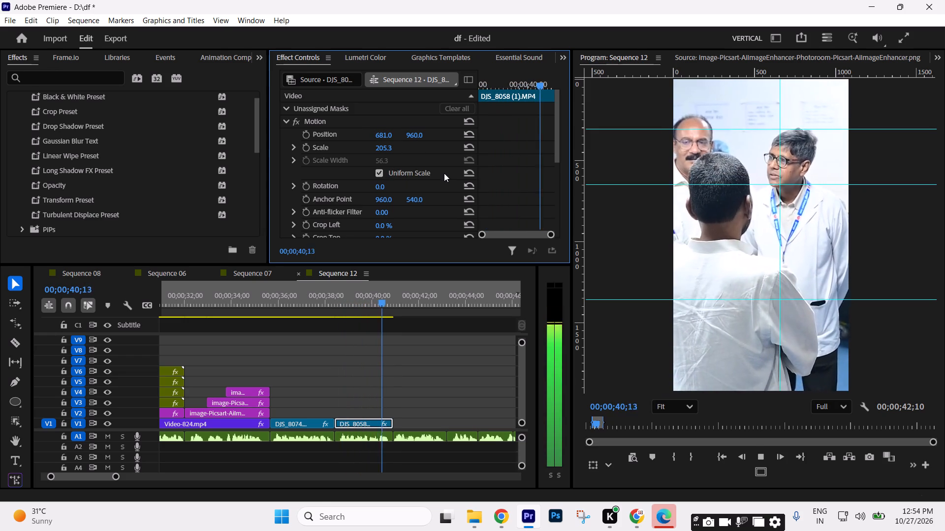
key(space)
click(359, 304)
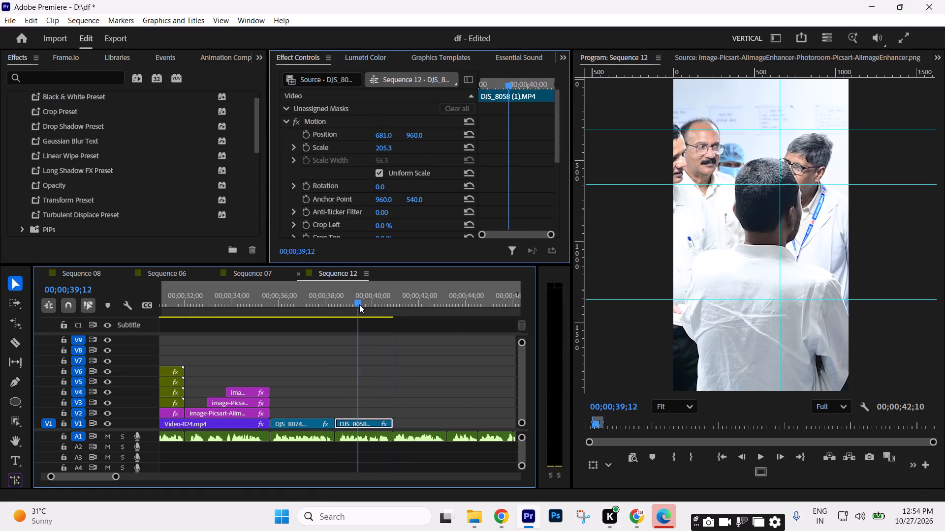
Slow the DJS_8058 (1).MP4 clip to 60% speed and preview it.
click(459, 403)
key(minus)
text(-=)
key(equal)
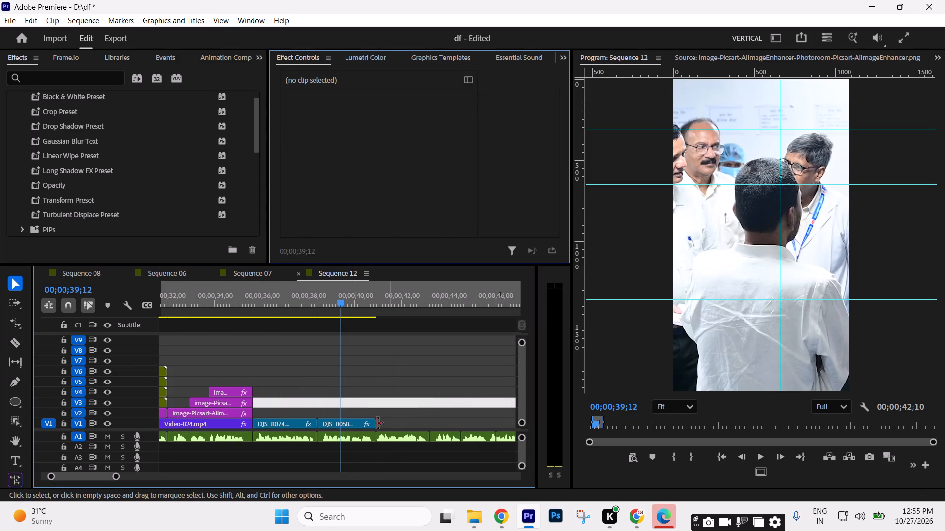
click(338, 428)
key(ctrl+r)
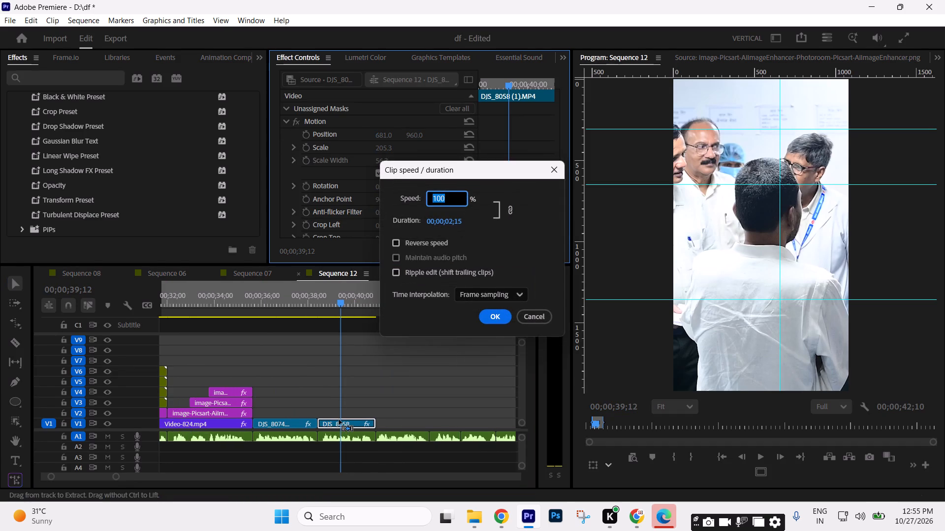
text(60)
key(Return)
key(space)
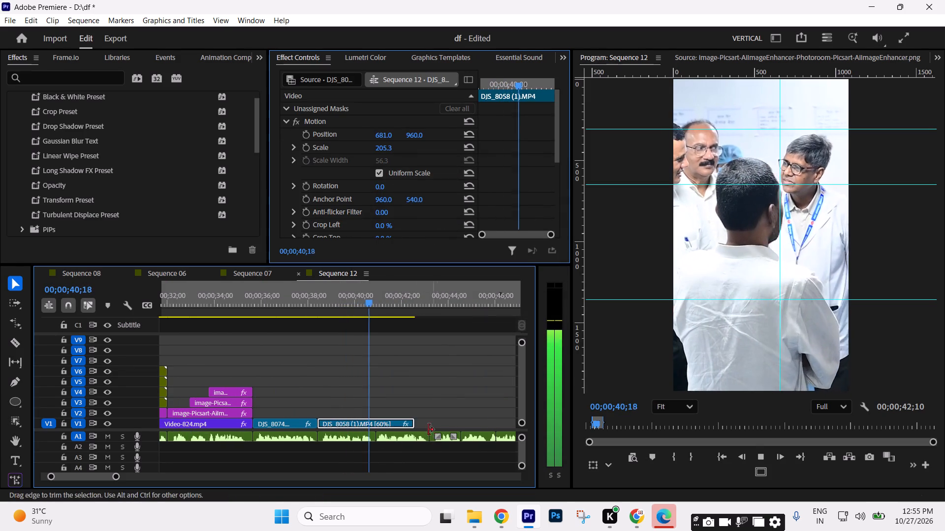
key(space)
Trim the slowed DJS_8058 (1).MP4 clip's end back to about 00;00;41 and play the voice-over on to 00;00;43;26.
drag(421, 423, 383, 426)
click(401, 401)
key(space)
text(---)
key(minus)
key(minus)
text(===---)
key(space)
Find the DSC_6836.MOV clip in the spare footage around 00;14;04 and cut it out of the timeline.
key(minus)
key(minus)
key(minus)
key(equal)
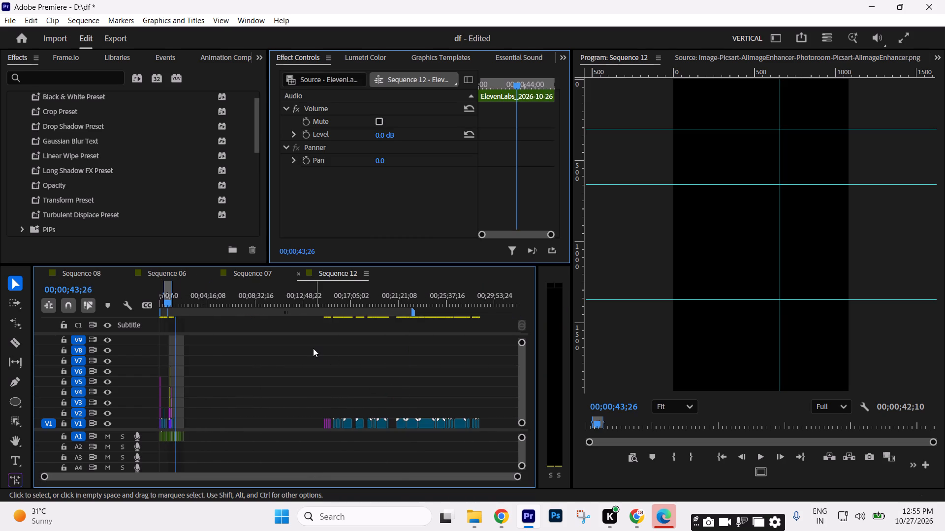
key(equal)
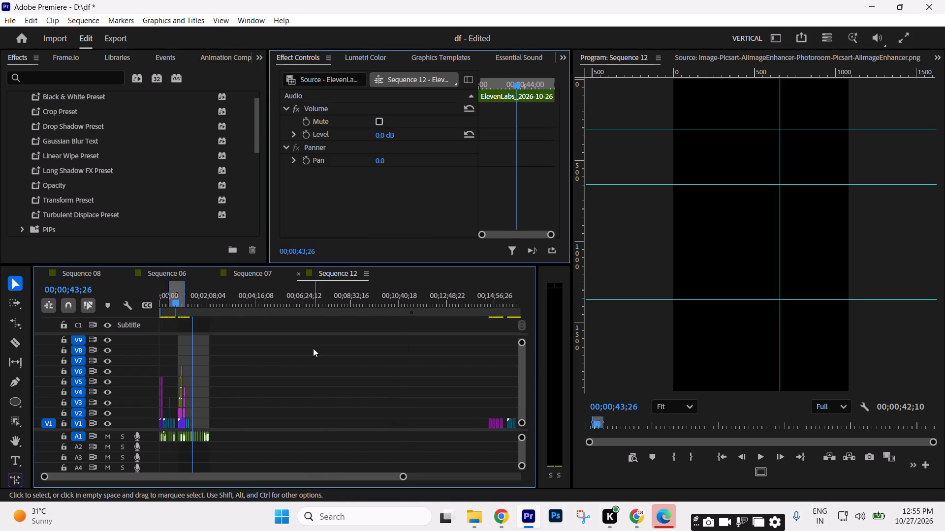
key(minus)
text(--)
text(===)
key(minus)
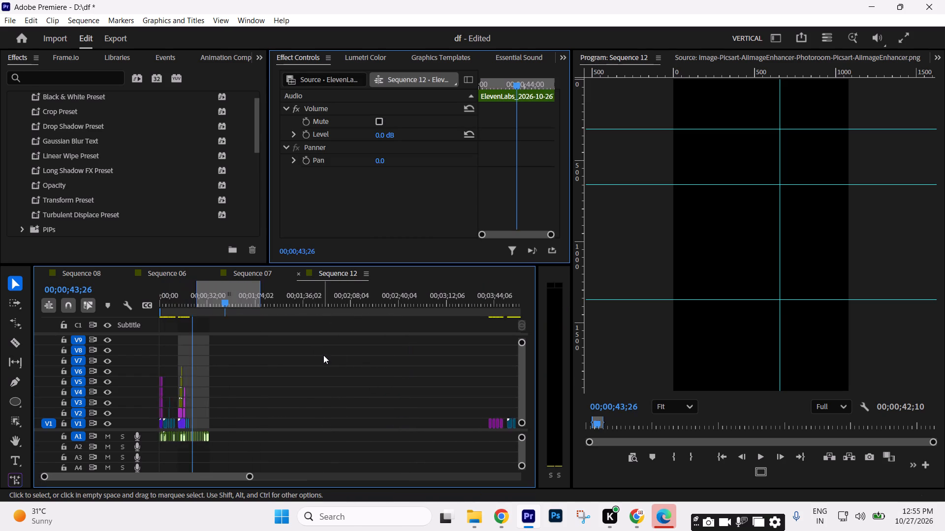
key(minus)
key(minus)
drag(244, 308, 285, 312)
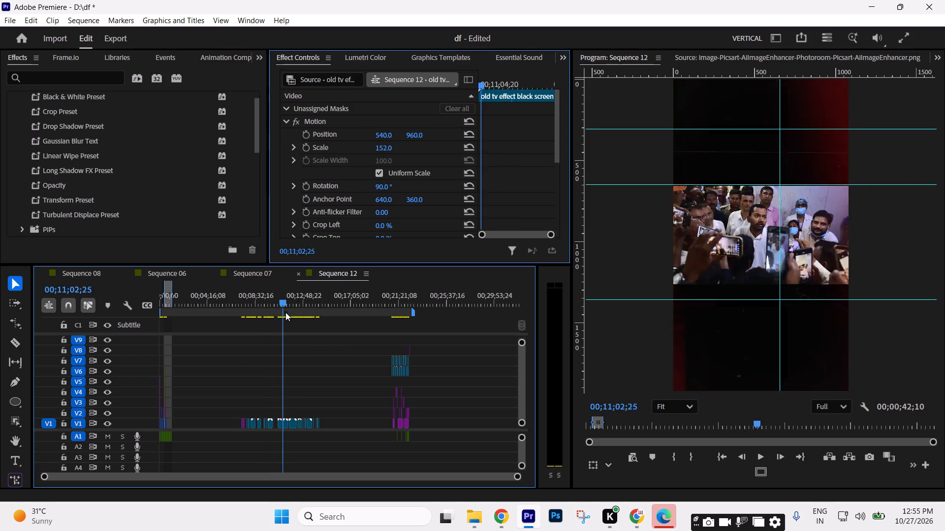
drag(285, 312, 307, 316)
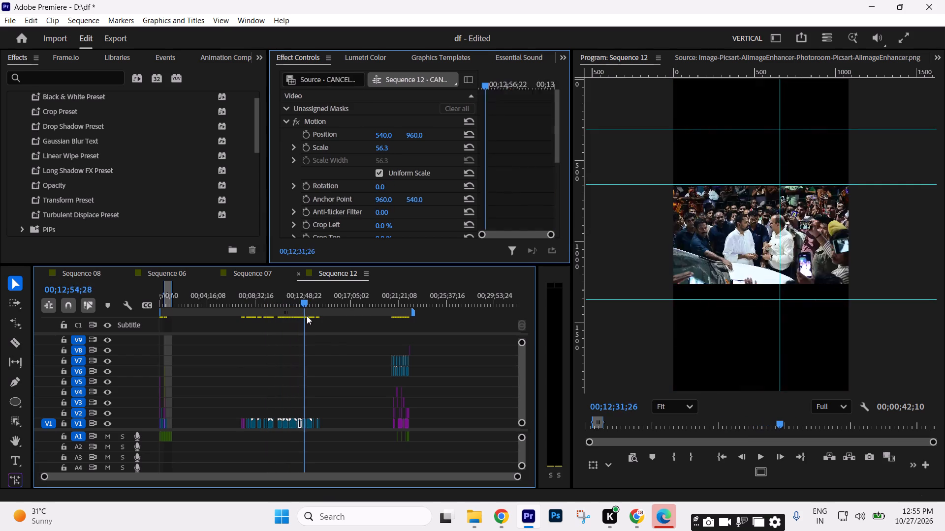
drag(307, 316, 320, 317)
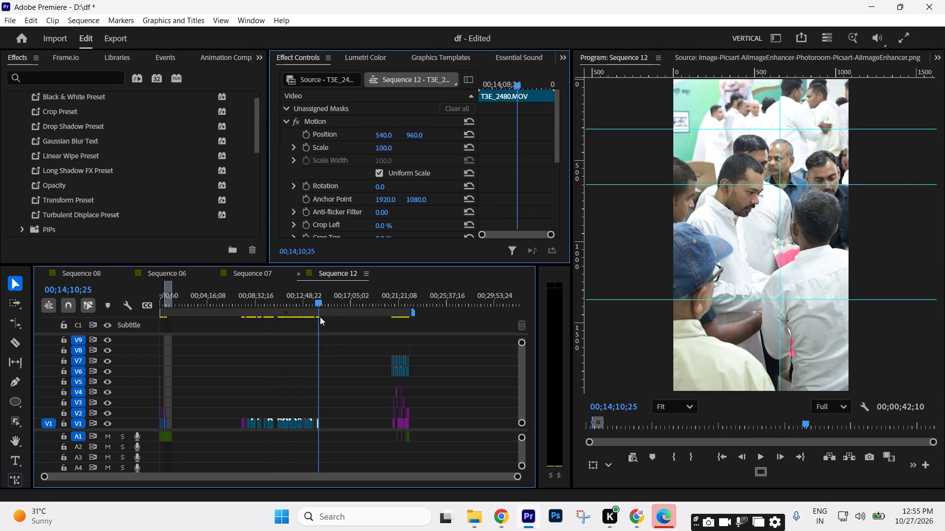
drag(320, 317, 318, 317)
key(equal)
key(equal)
key(equal)
key(equal)
drag(337, 309, 347, 309)
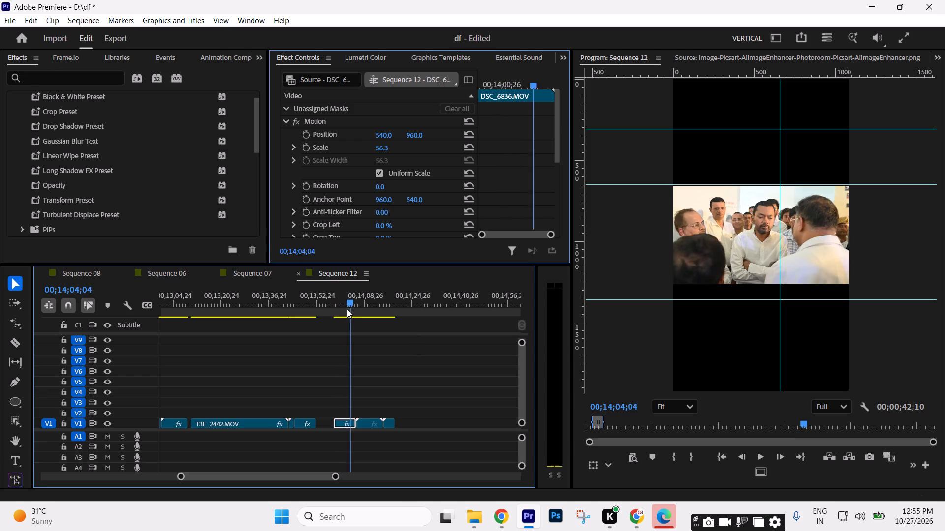
drag(347, 309, 347, 312)
key(ctrl+x)
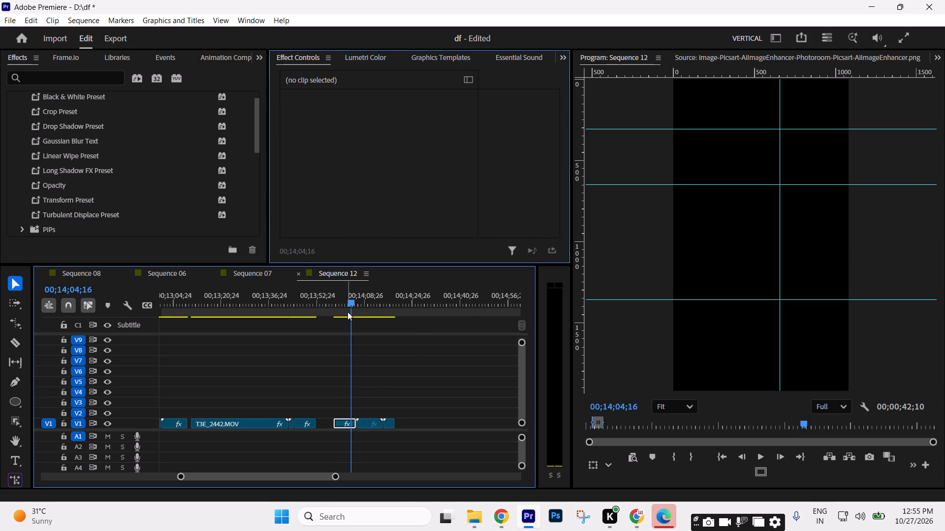
Paste the cut DSC_6836.MOV clip on V1 right after the DJS_8058 (1).MP4 clip, at 00;00;40;27.
key(minus)
key(minus)
key(minus)
key(minus)
key(minus)
drag(268, 311, 0, 349)
key(equal)
key(equal)
key(equal)
key(equal)
key(equal)
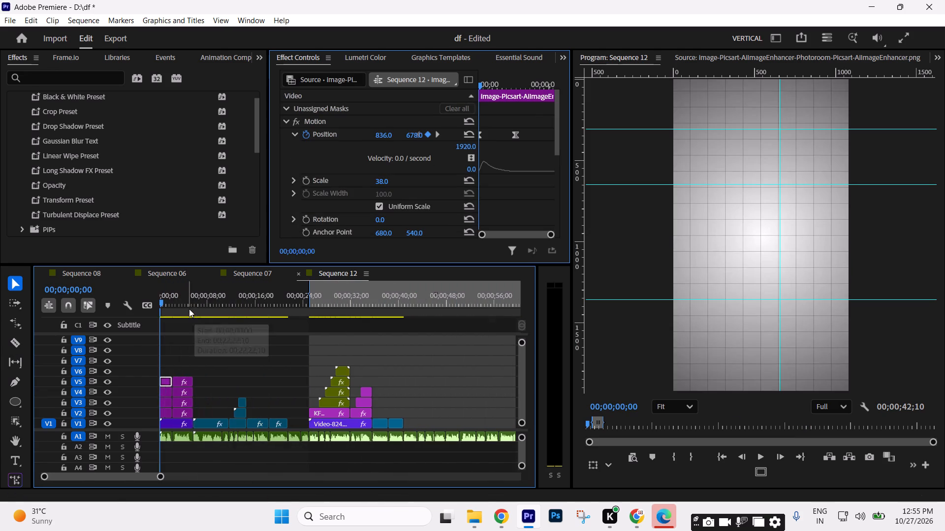
drag(189, 309, 293, 328)
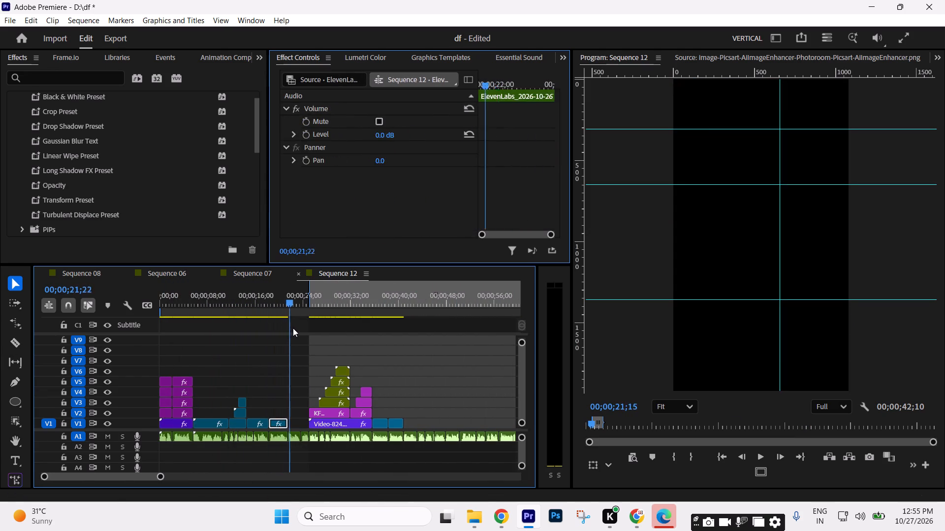
drag(293, 328, 357, 327)
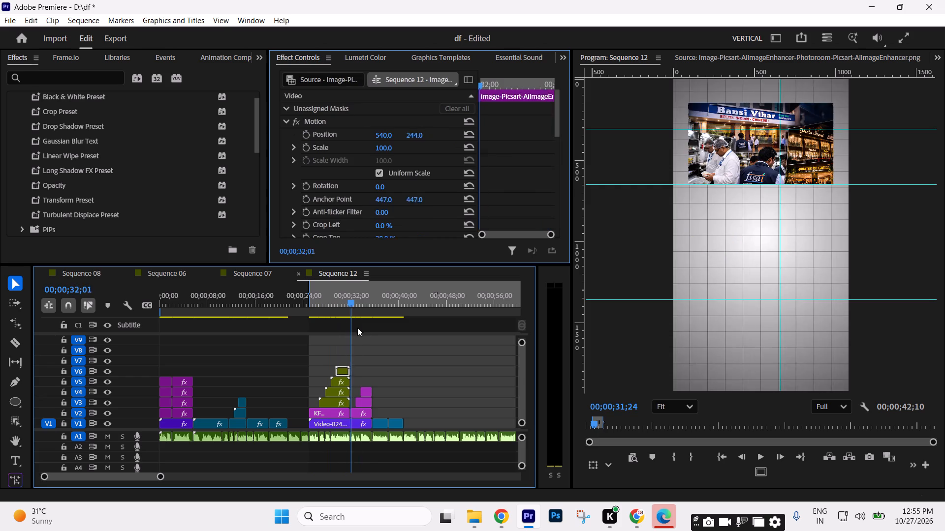
drag(357, 327, 398, 332)
key(minus)
key(equal)
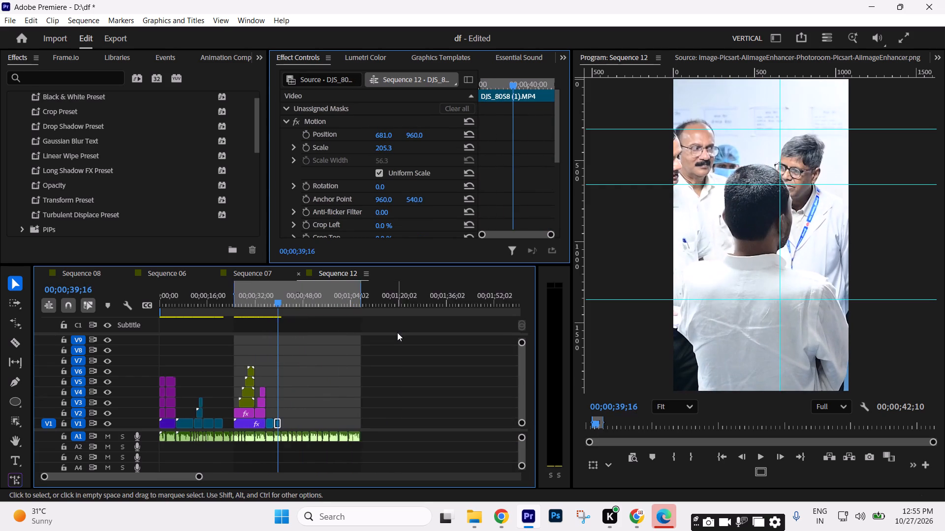
key(Down)
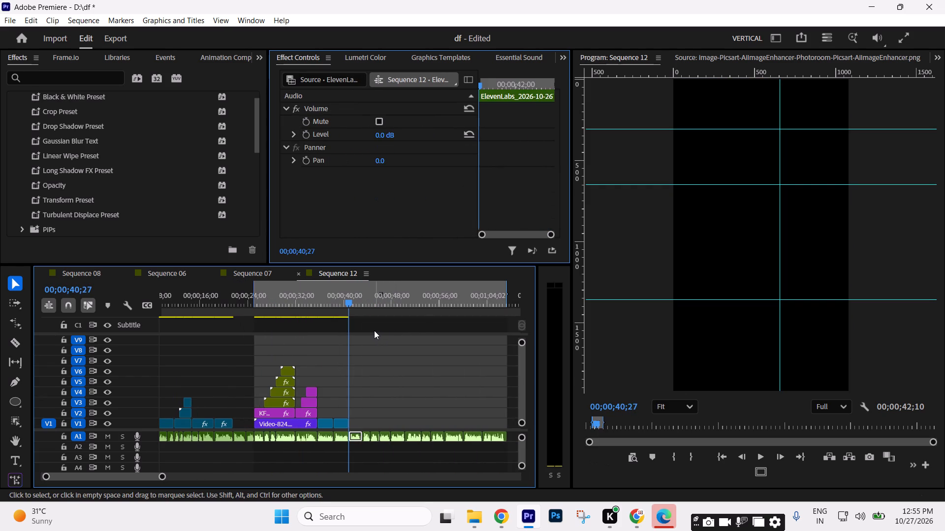
key(ctrl+v)
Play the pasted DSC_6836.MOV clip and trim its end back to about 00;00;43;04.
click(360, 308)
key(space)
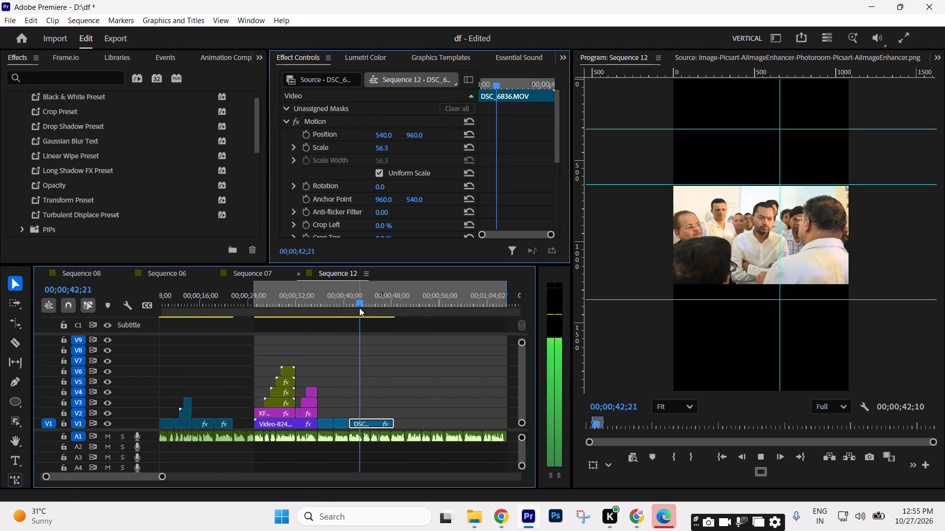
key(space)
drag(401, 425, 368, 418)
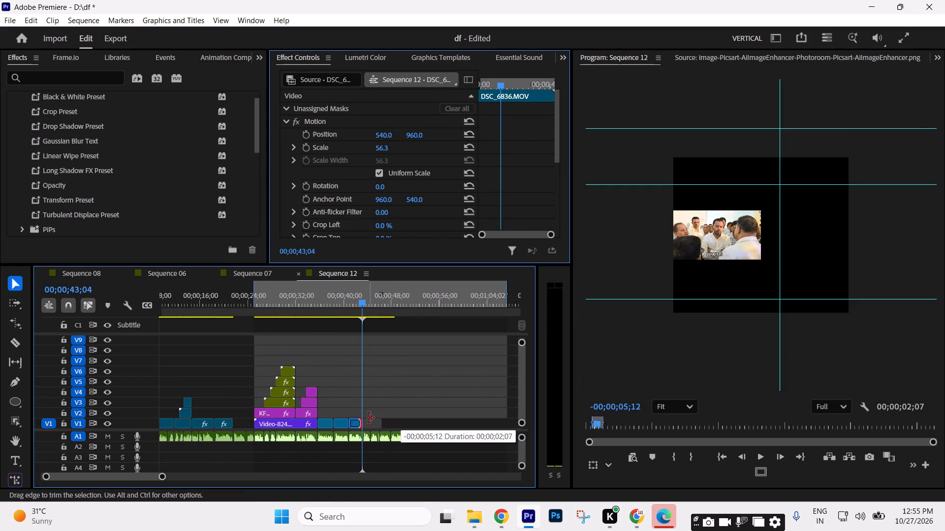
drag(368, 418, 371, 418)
Scale the DSC_6836.MOV clip to 192.3 so it fills the vertical frame, and preview it.
click(358, 298)
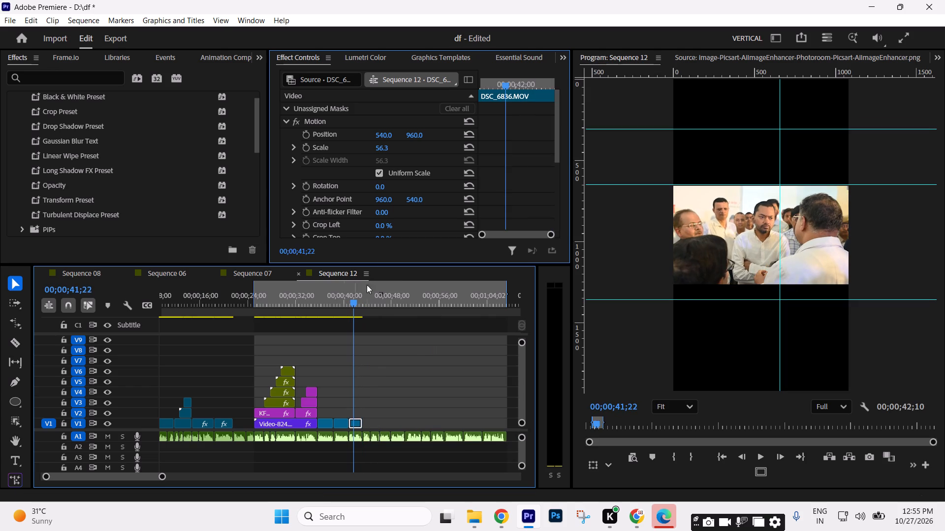
drag(378, 148, 462, 160)
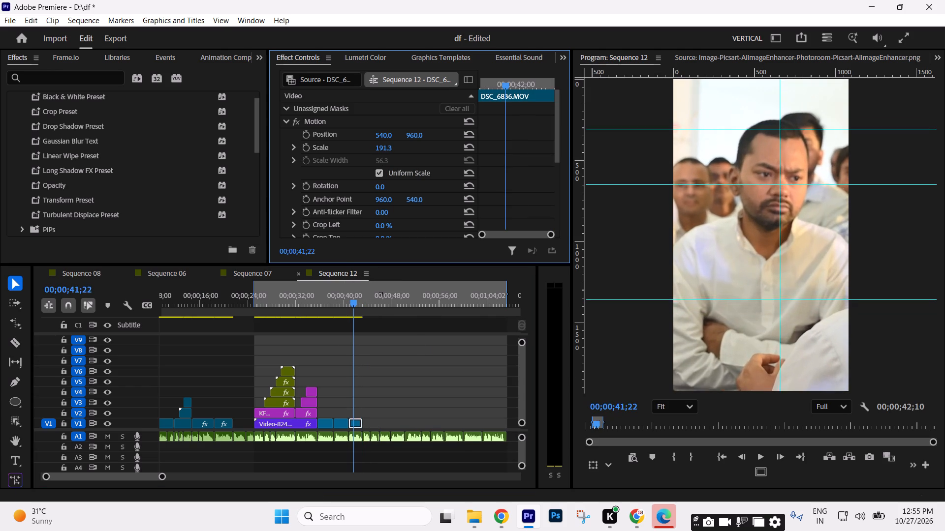
drag(462, 160, 463, 161)
key(space)
key(space)
key(space)
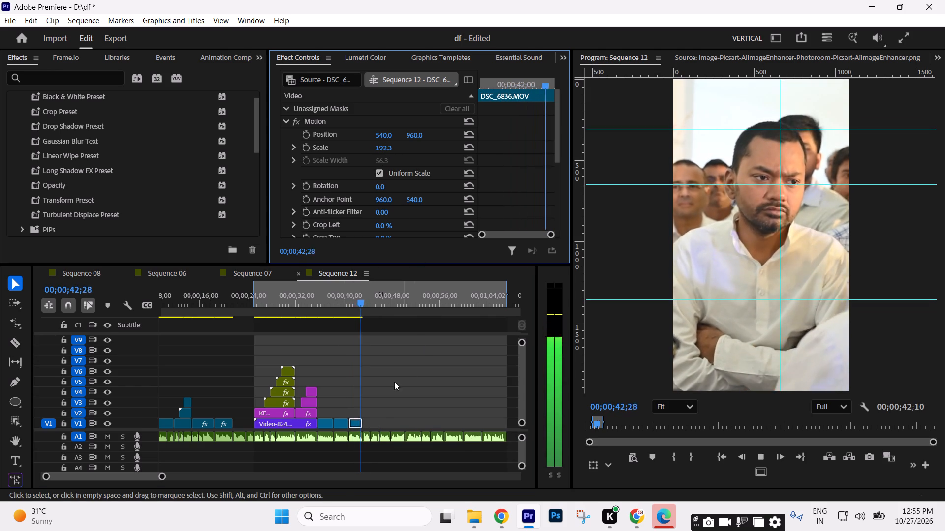
Extend the DSC_6836.MOV clip's end to about 00;00;48, split it at 00;00;45;26 and delete the earlier part.
drag(366, 424, 464, 412)
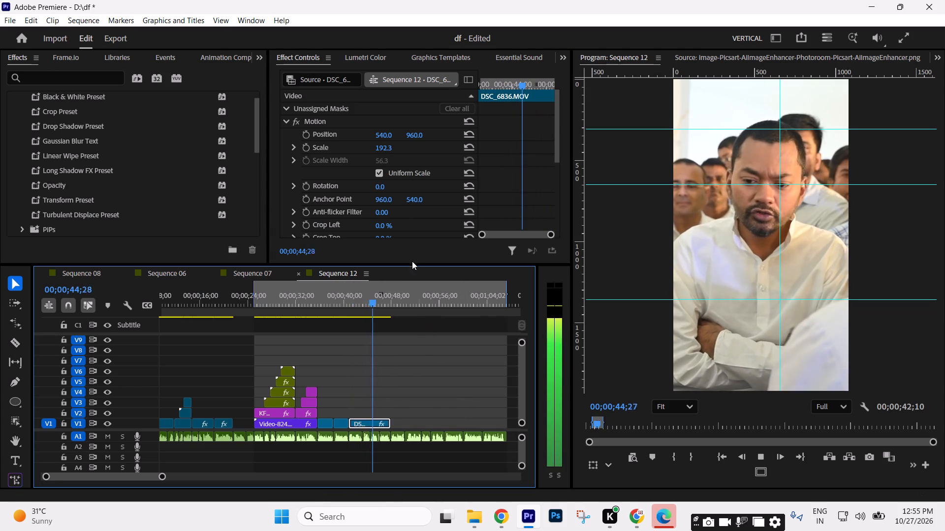
click(378, 307)
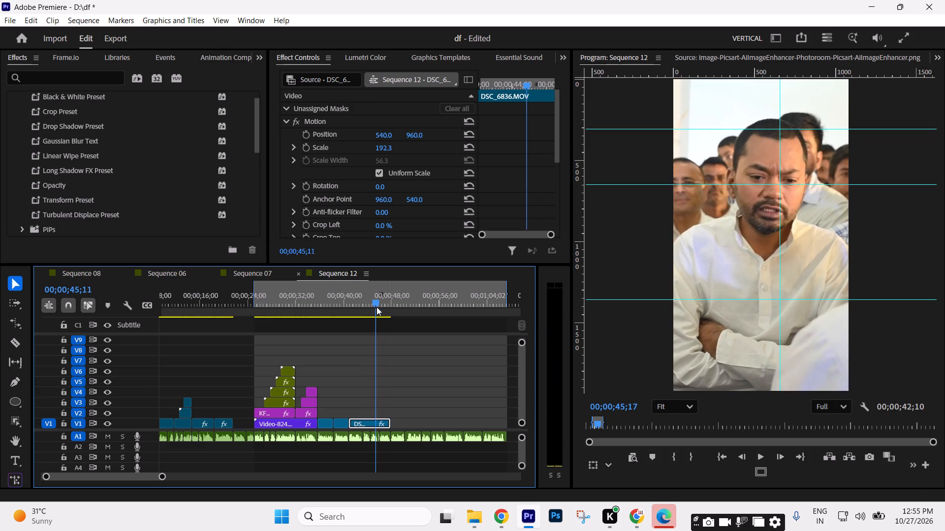
key(c)
click(378, 423)
key(v)
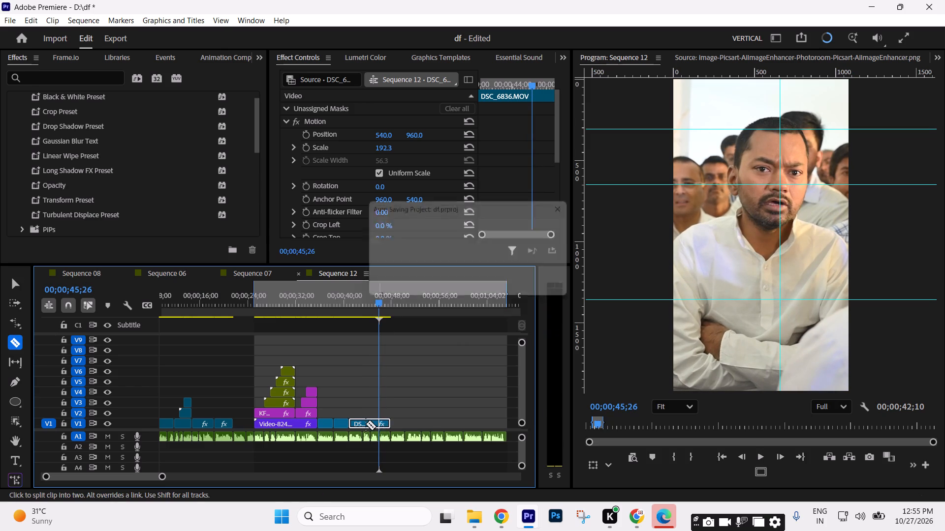
click(366, 424)
key(ctrl+z)
key(v)
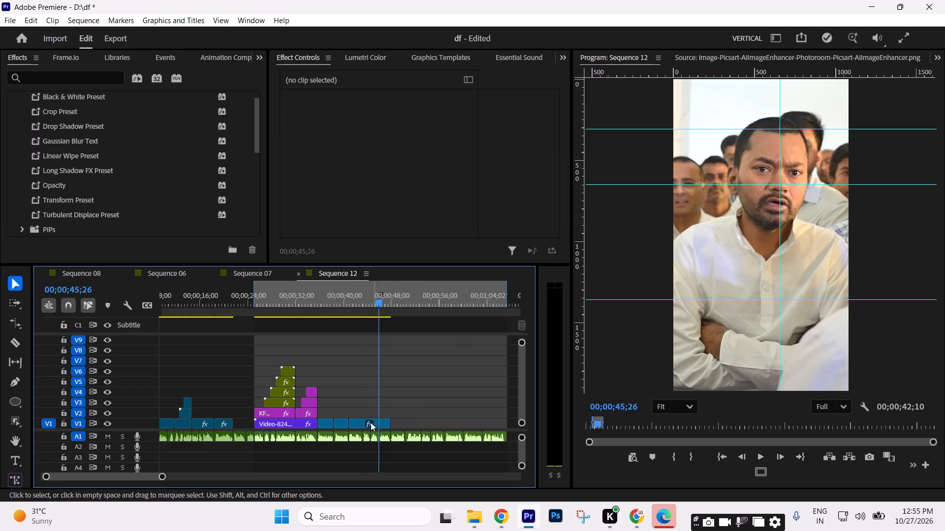
drag(363, 404, 375, 420)
key(Delete)
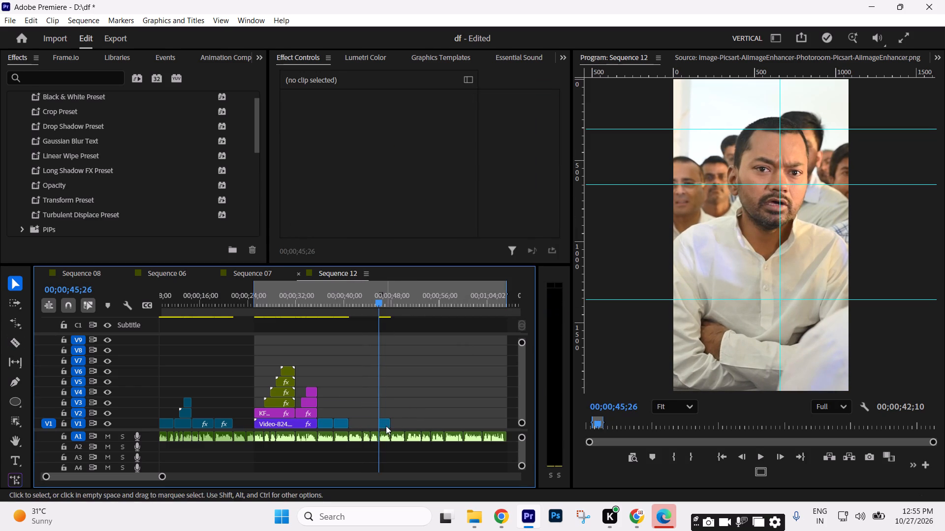
Move the remaining DSC_6836.MOV piece against the DJS_8058 (1).MP4 clip's end at 00;00;40;27 and preview it.
drag(386, 426, 354, 426)
click(368, 422)
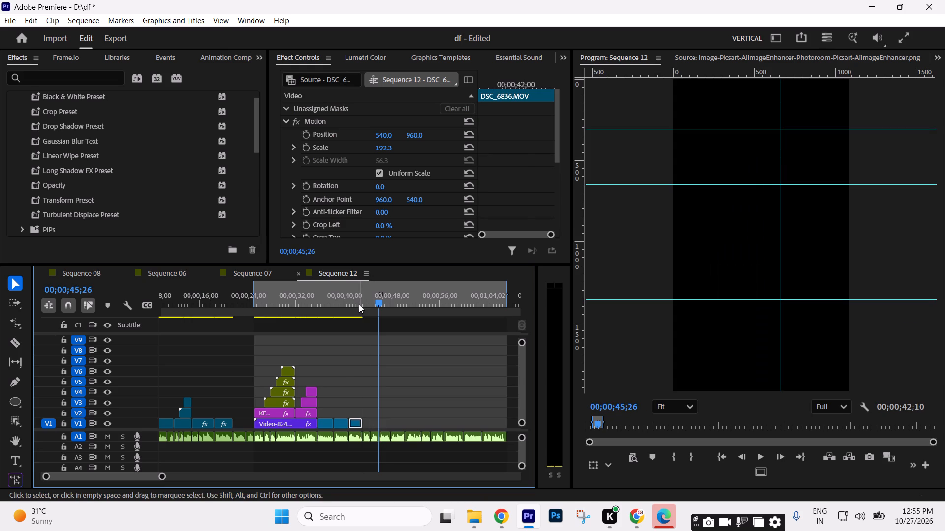
click(359, 302)
key(space)
click(427, 374)
key(space)
Put the playhead at the DSC_6836.MOV clip's end, 00;00;43;06, and save the project.
text(=)
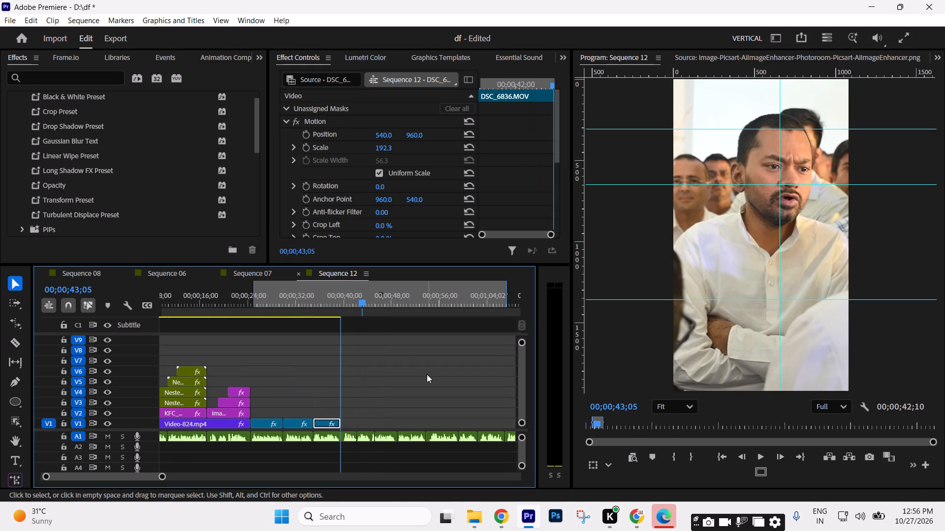
key(Down)
text(===---)
click(428, 374)
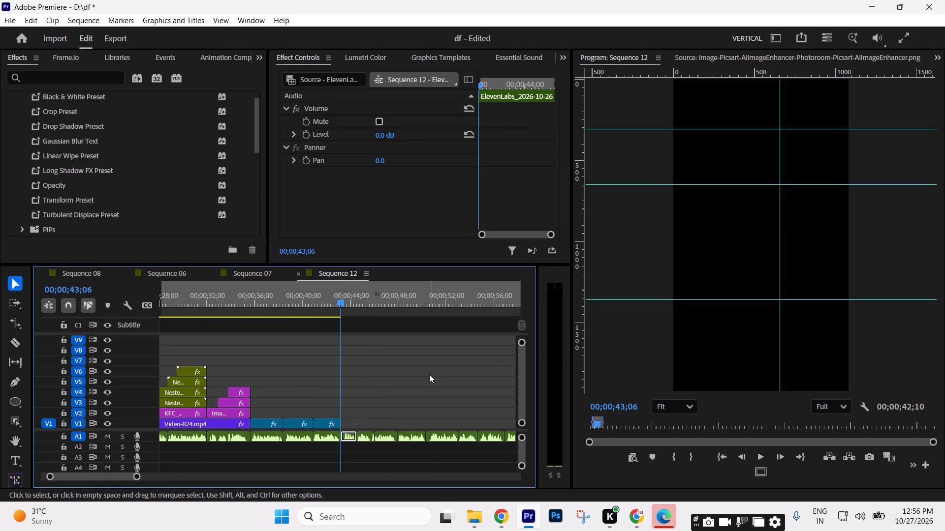
key(ctrl+s)
key(minus)
key(minus)
text(---)
text(===-----)
key(equal)
key(equal)
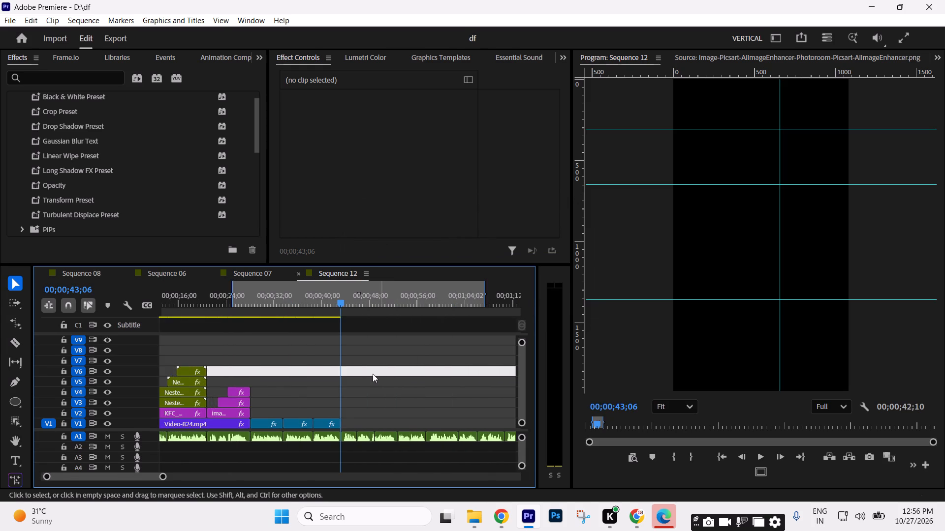
key(minus)
click(374, 371)
key(ctrl+s)
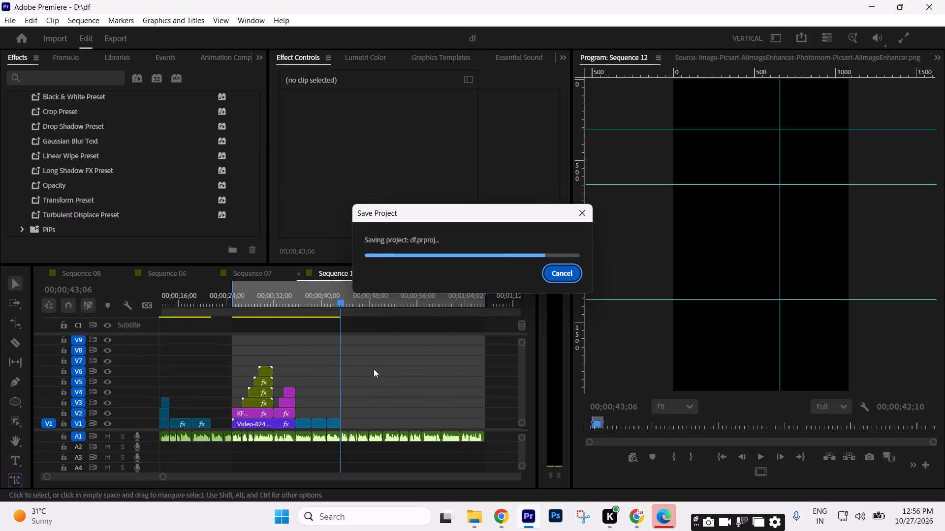
Play the voice-over to 00;00;45;19 and place a copy of the Video-824.mp4 background on V1 right after DSC_6836.MOV.
key(space)
key(space)
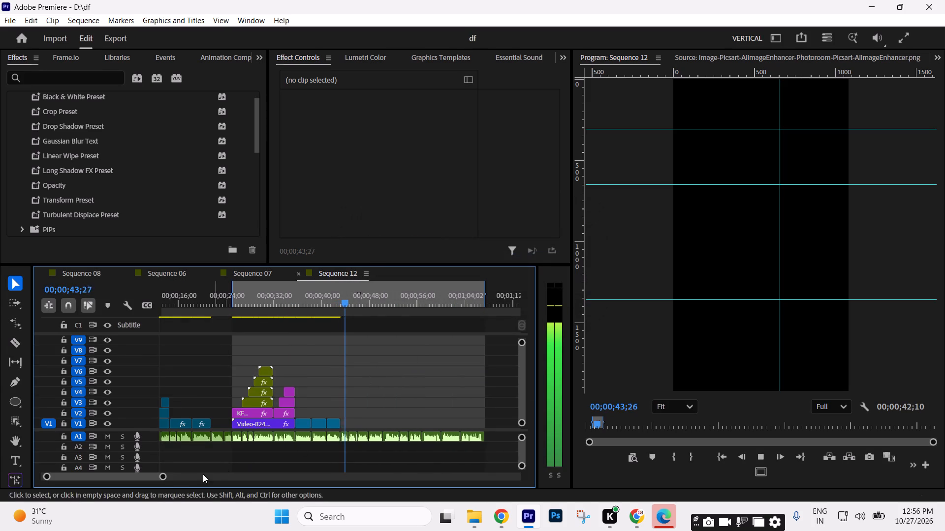
drag(161, 476, 190, 471)
key(space)
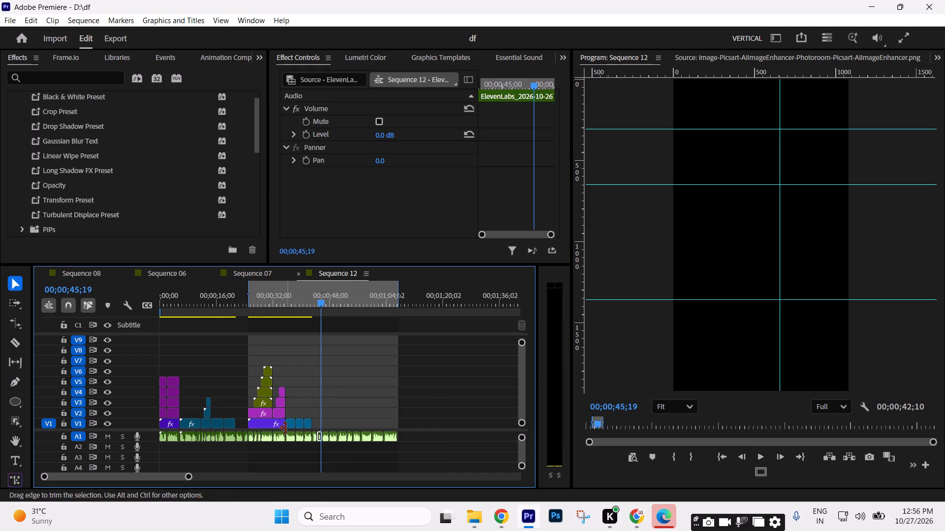
drag(266, 423, 374, 423)
drag(367, 423, 353, 424)
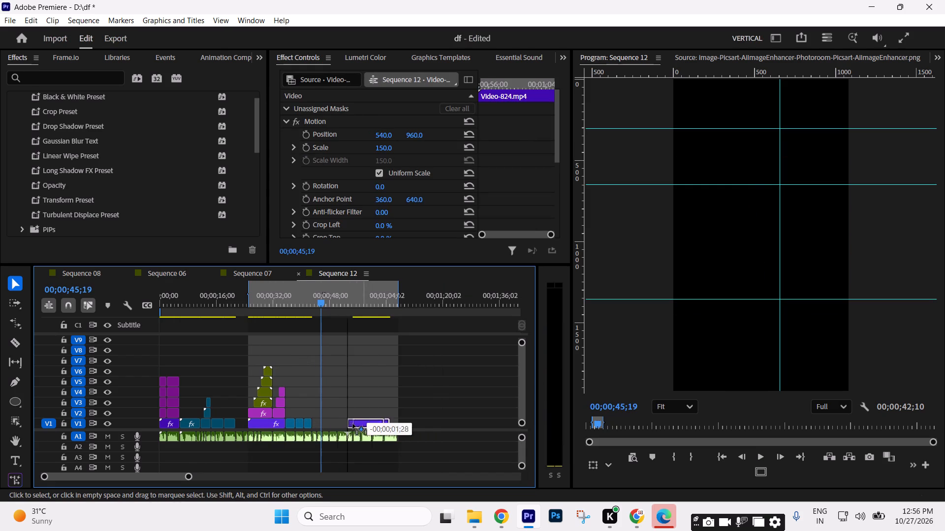
drag(353, 424, 327, 424)
Play the voice-over over the copied Video-824.mp4 background and trim its end back to about 00;00;48.
click(346, 393)
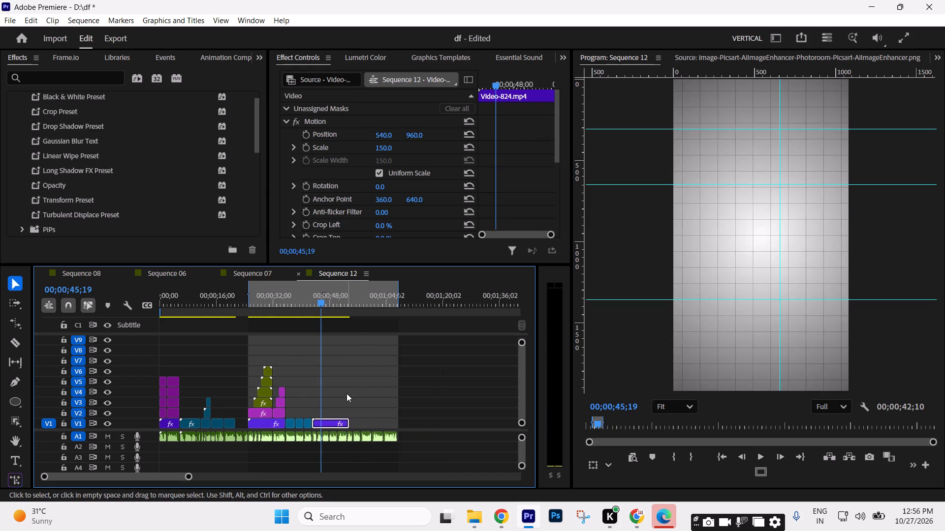
text(==)
key(minus)
key(space)
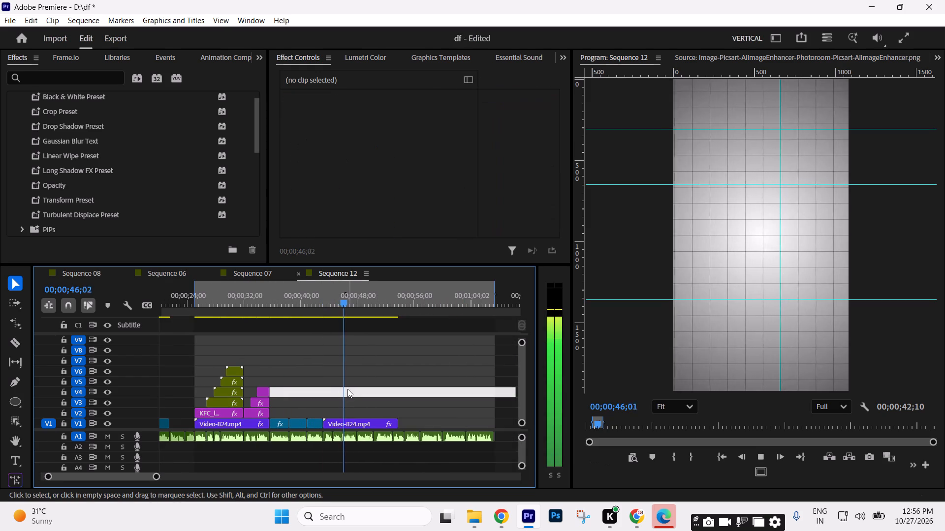
key(space)
drag(398, 424, 359, 423)
click(377, 403)
Look through the spare images and footage further along the Sequence 12 timeline for material that suits the voice-over.
text(--)
key(minus)
key(minus)
key(minus)
key(minus)
drag(240, 307, 245, 307)
key(equal)
key(equal)
key(equal)
key(equal)
drag(341, 295, 380, 296)
key(minus)
key(minus)
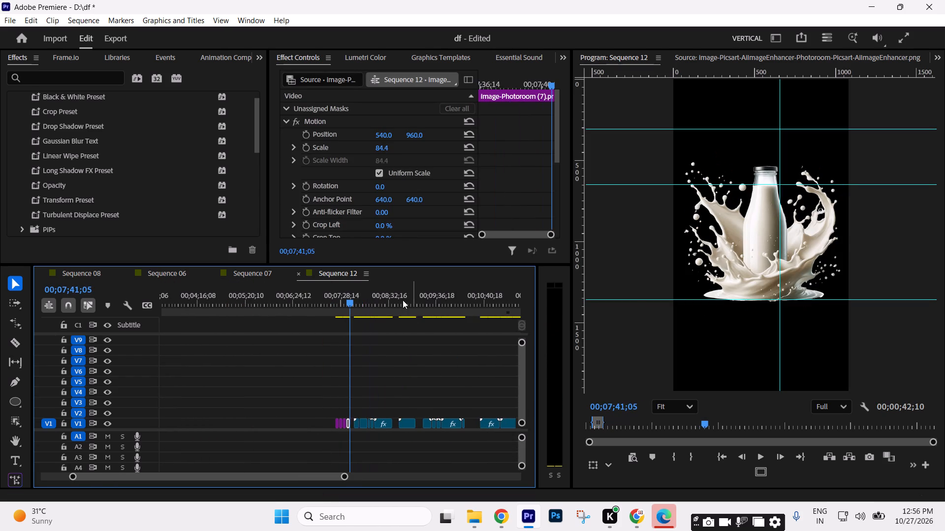
drag(363, 298, 508, 315)
key(minus)
drag(414, 302, 478, 315)
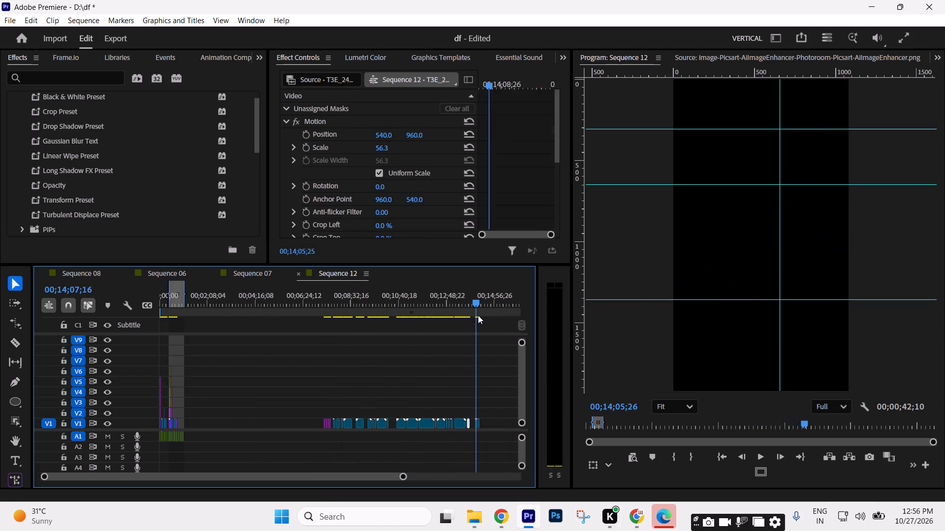
drag(478, 315, 455, 319)
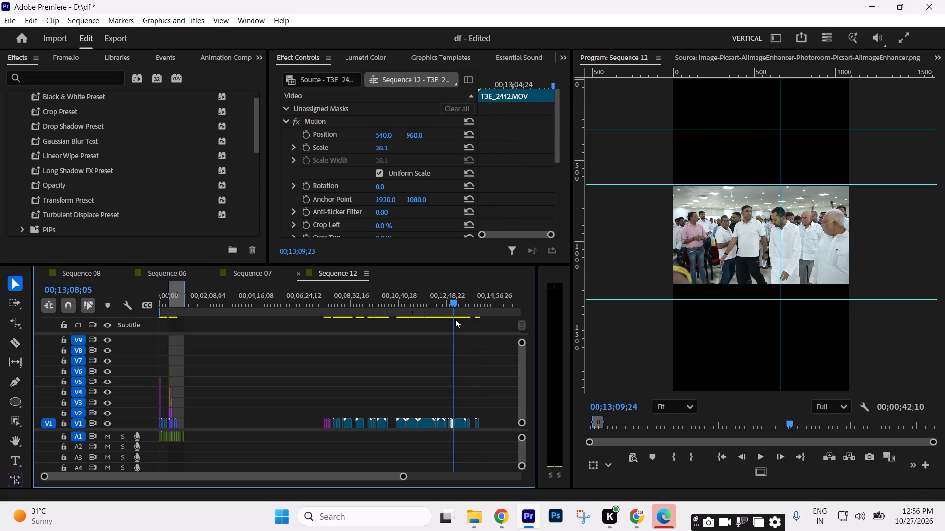
drag(455, 319, 454, 319)
Save the project.
click(368, 378)
key(ctrl+s)
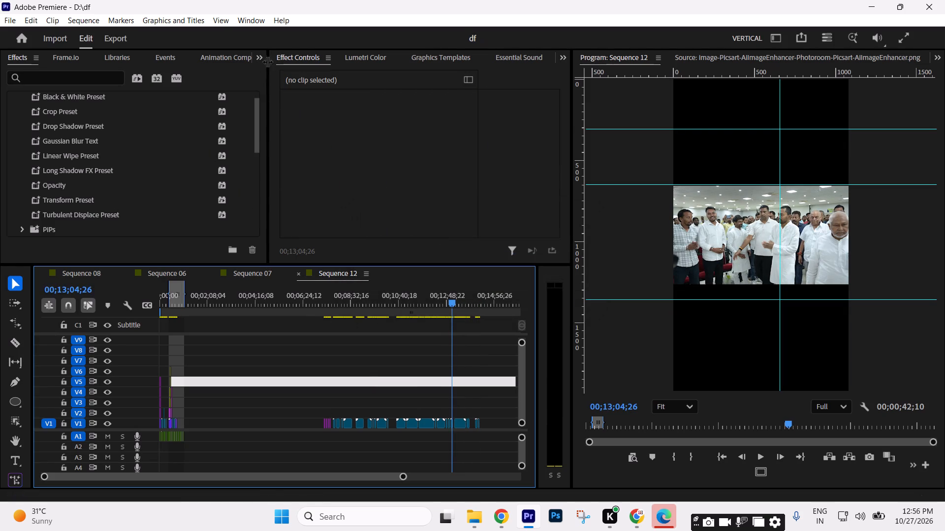
Import image-Picsart-AiImageEnhancer (4) and image-Picsart-AiImageEnhancer (5) from the Nis folder on drive E into the project.
drag(265, 57, 287, 145)
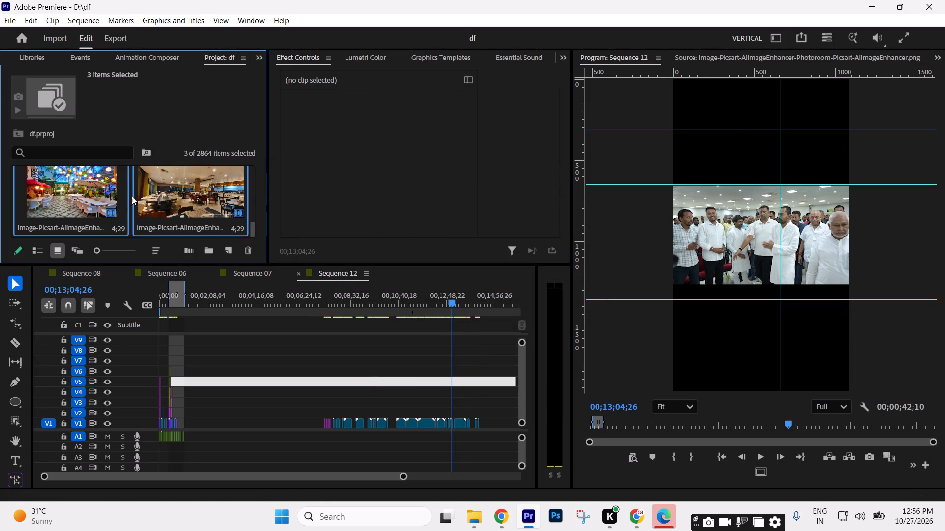
double_click(129, 196)
scroll(523, 289, down, 2)
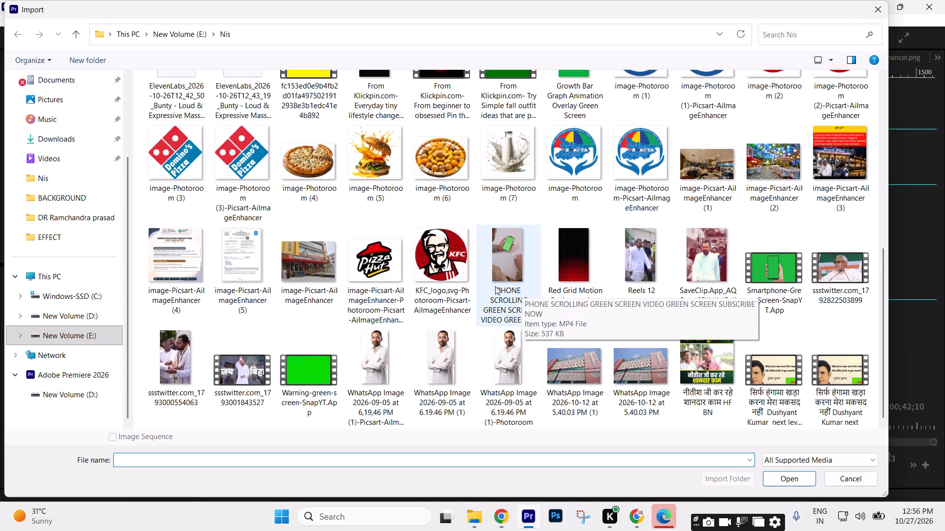
scroll(495, 286, down, 2)
scroll(267, 391, up, 1)
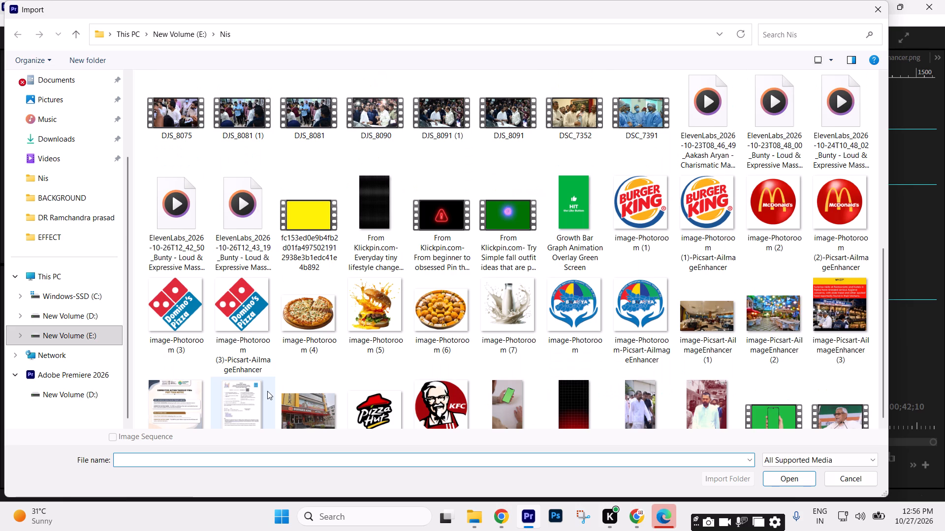
click(241, 395)
scroll(636, 279, up, 1)
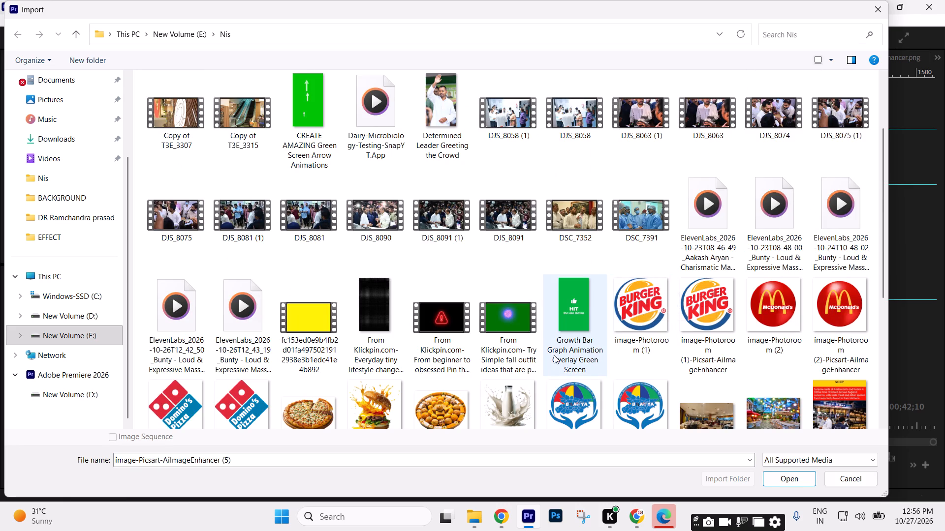
scroll(527, 336, down, 5)
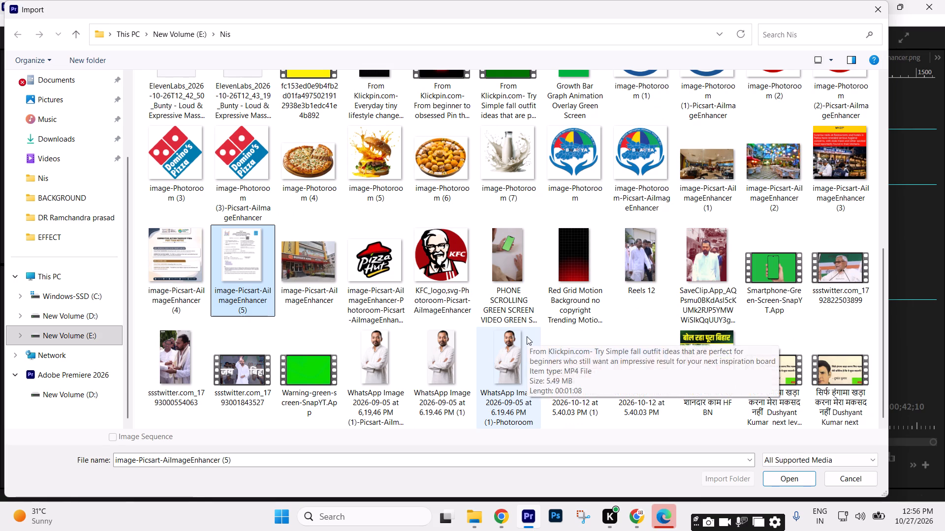
click(245, 274)
ctrl+click(175, 271)
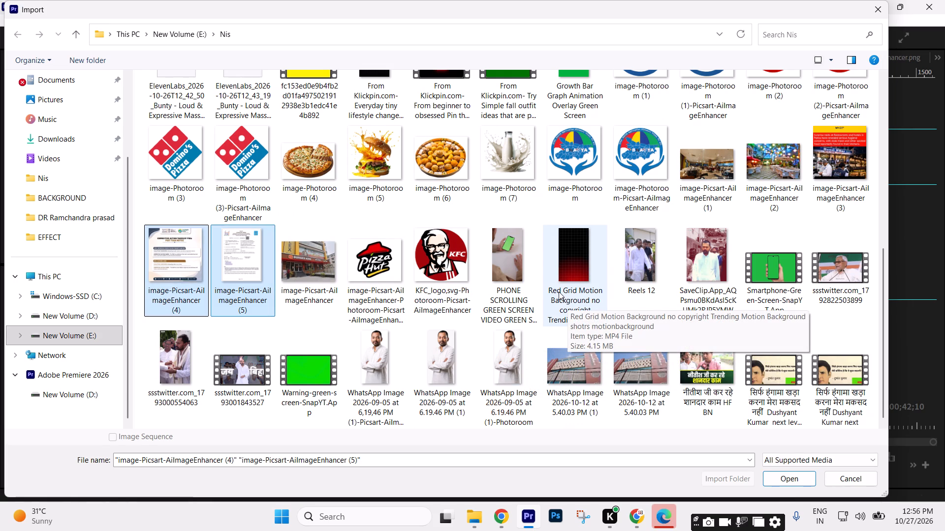
scroll(559, 292, up, 1)
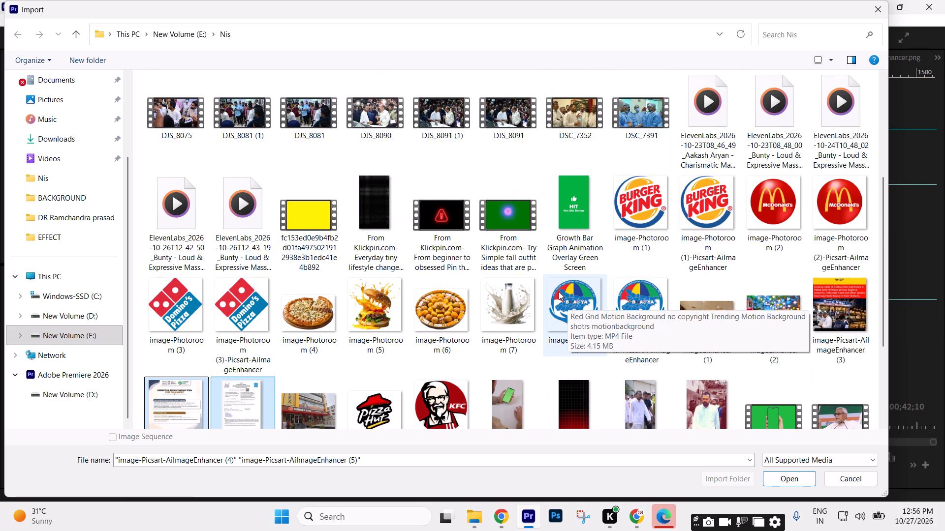
scroll(558, 292, up, 1)
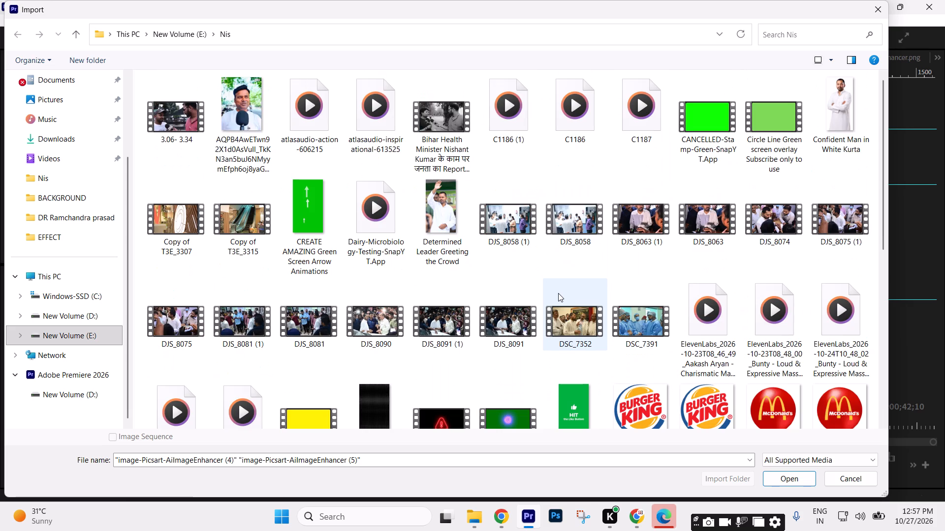
scroll(362, 264, down, 3)
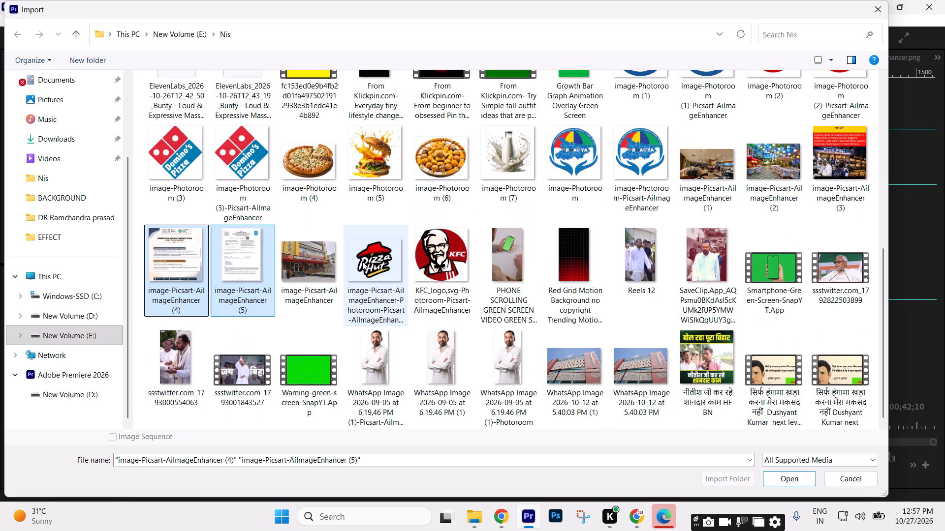
scroll(364, 238, down, 3)
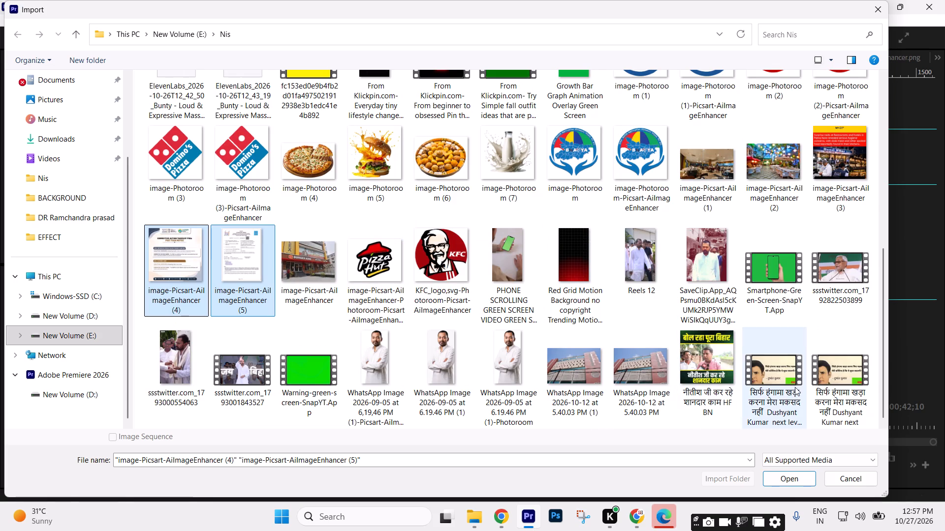
click(789, 481)
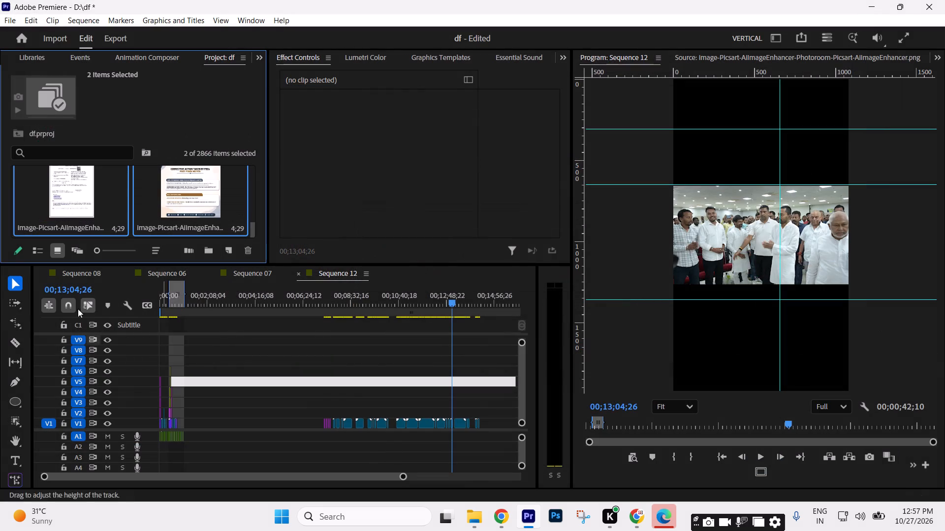
Place both imported document images on V1 just past the end of the voice-over.
drag(70, 208, 191, 418)
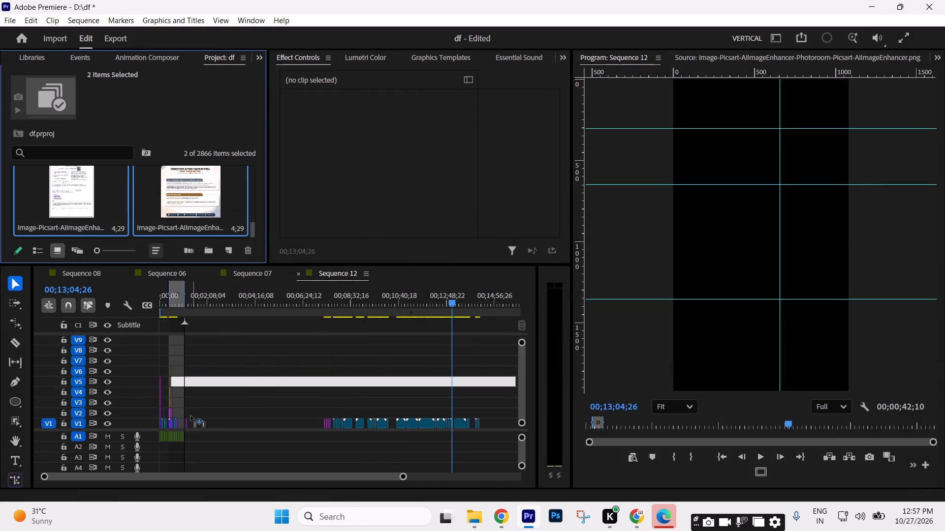
Play the voice-over around the second Video-824.mp4 background and just past its end, finishing at 00;00;47;11.
click(190, 306)
drag(403, 477, 292, 476)
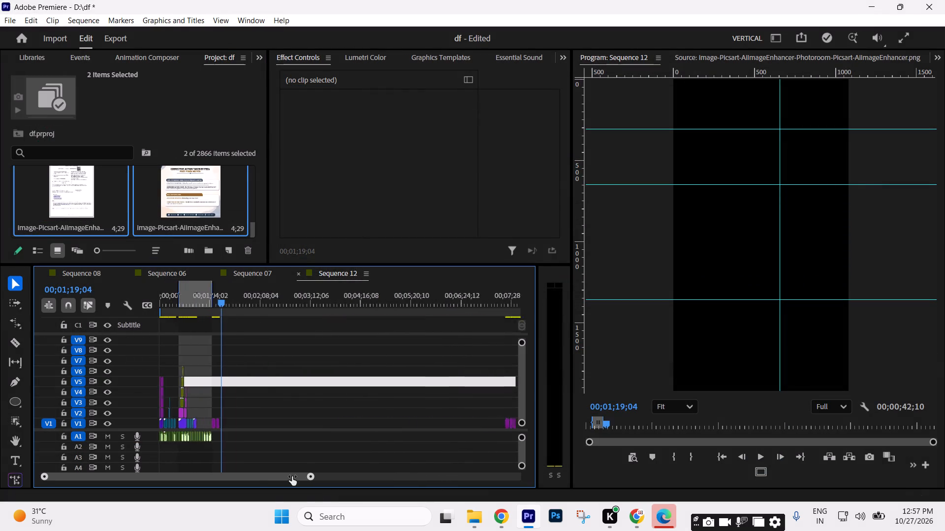
drag(292, 476, 199, 473)
drag(250, 309, 265, 307)
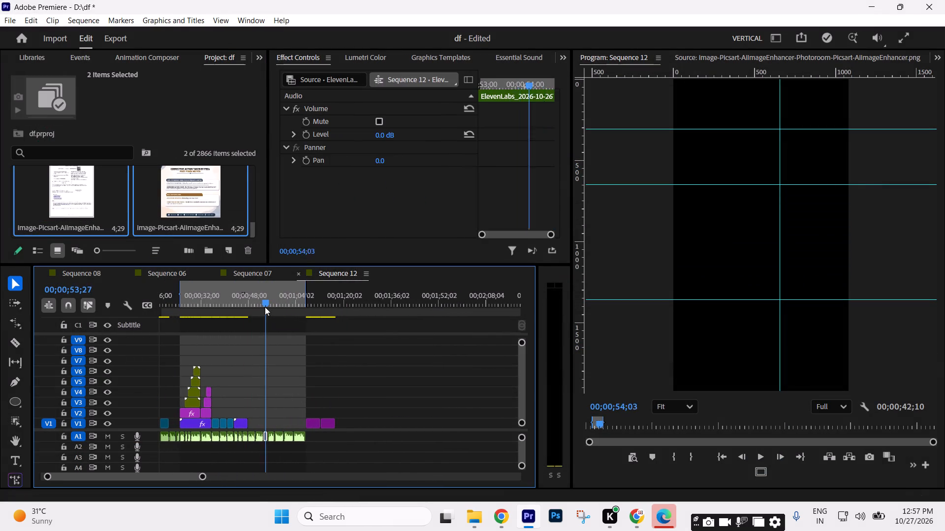
drag(265, 307, 256, 308)
key(space)
text(===--)
key(Up)
key(Up)
key(Up)
key(Down)
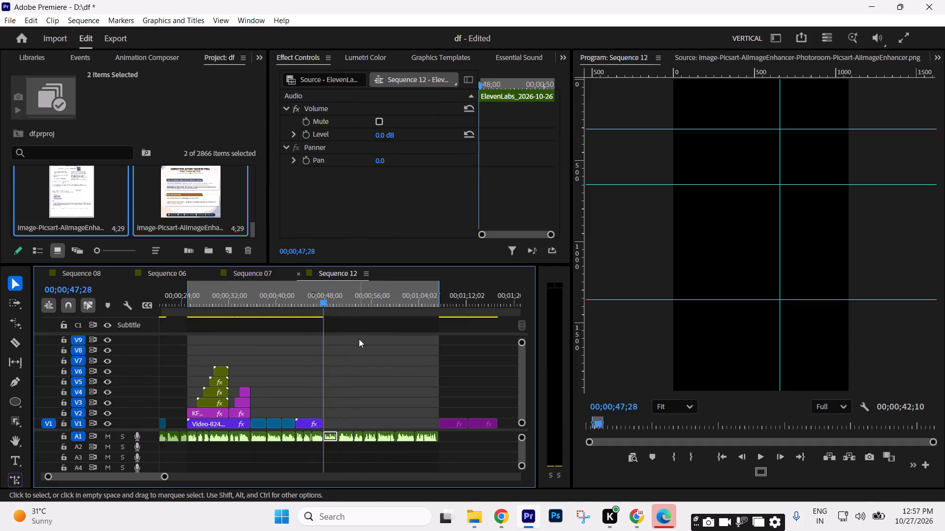
key(space)
key(minus)
text(==-)
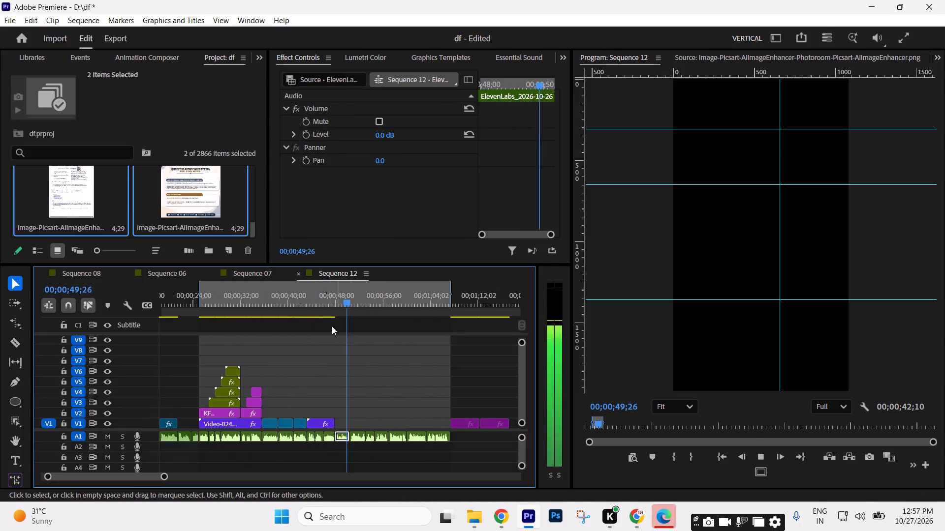
click(314, 311)
key(space)
key(space)
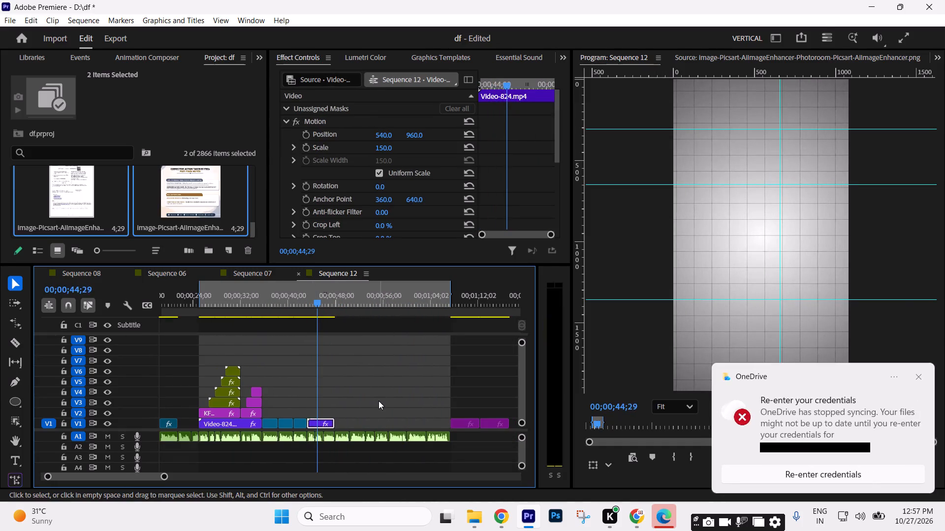
text(=-)
key(space)
click(452, 400)
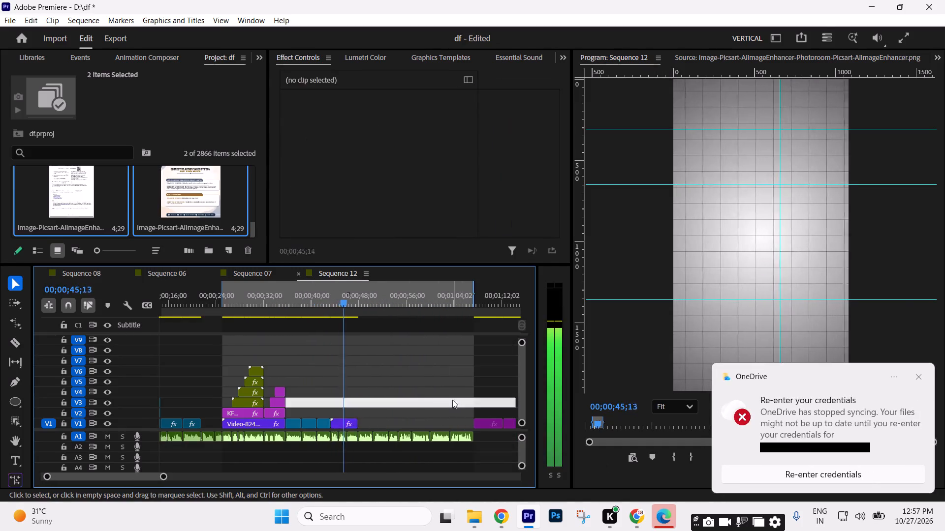
text(-=)
key(minus)
key(equal)
key(space)
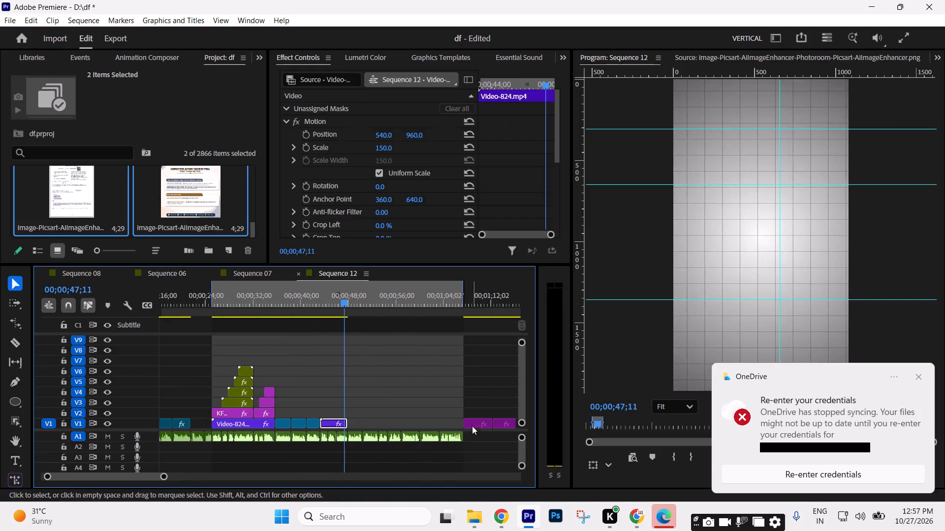
Move the licence document image onto V2 above the second Video-824.mp4 background, starting shortly before 00;00;45, and preview it with the voice-over.
drag(472, 422, 335, 413)
drag(336, 308, 337, 308)
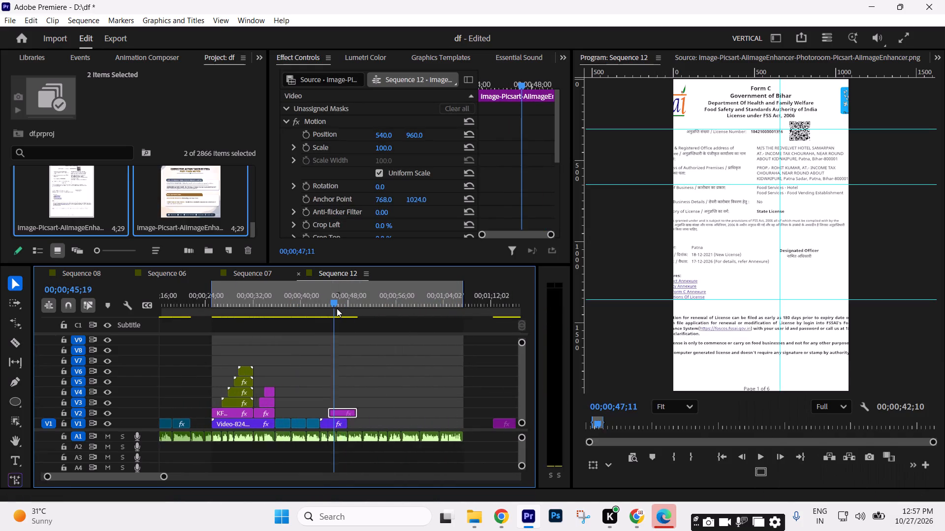
drag(337, 308, 330, 309)
key(space)
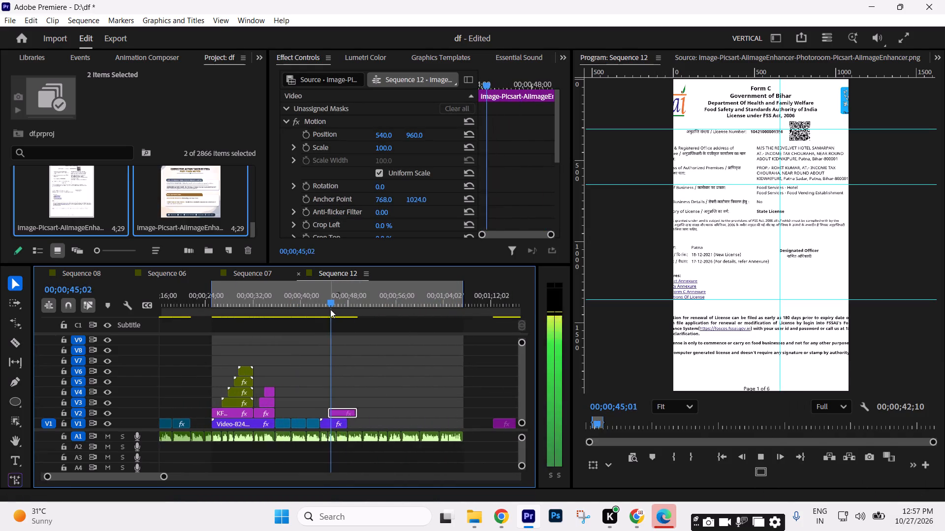
key(space)
key(space)
key(space)
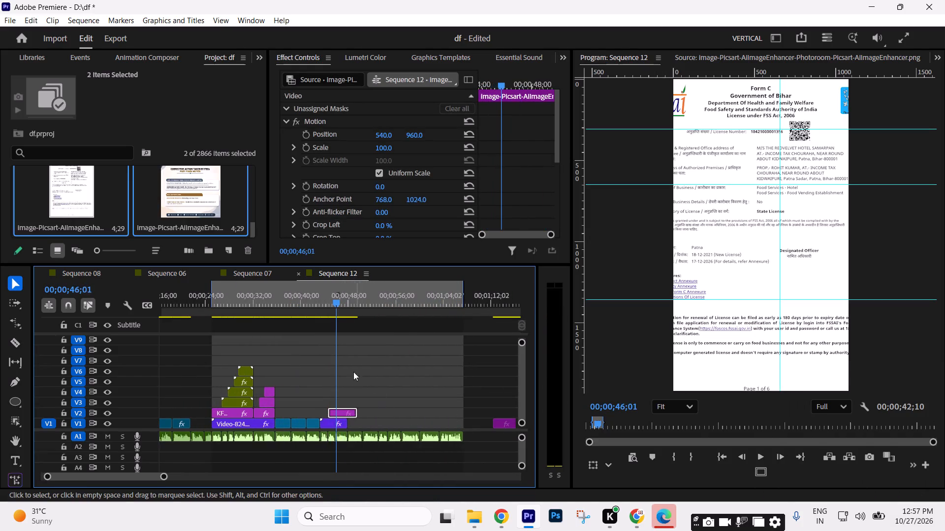
drag(340, 302, 334, 303)
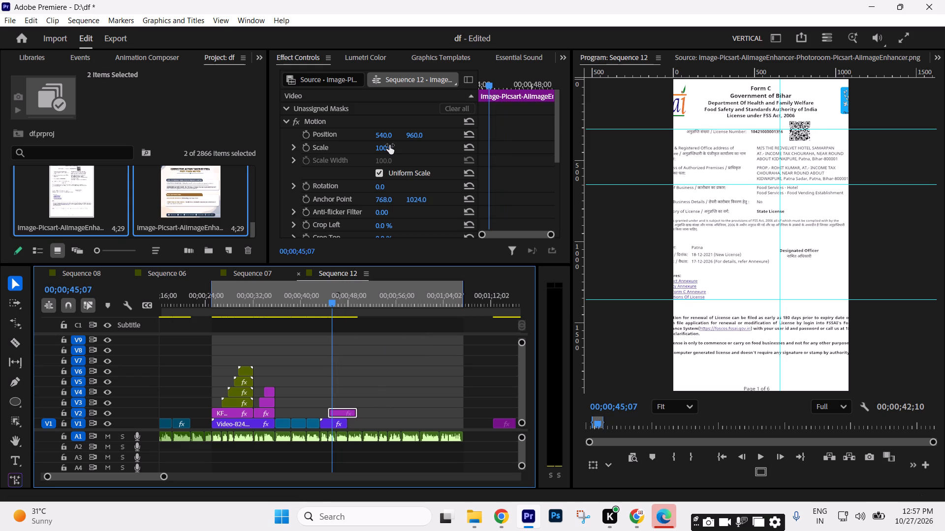
Set the licence document image's scale to 45.
drag(388, 145, 356, 155)
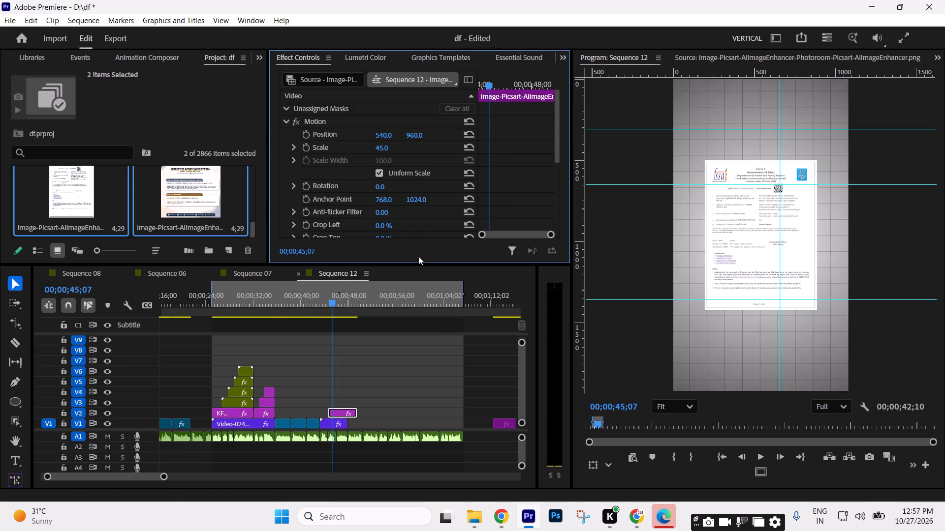
Trim the end of the licence document image on V2 back to about 00;00;46.
drag(359, 413, 353, 411)
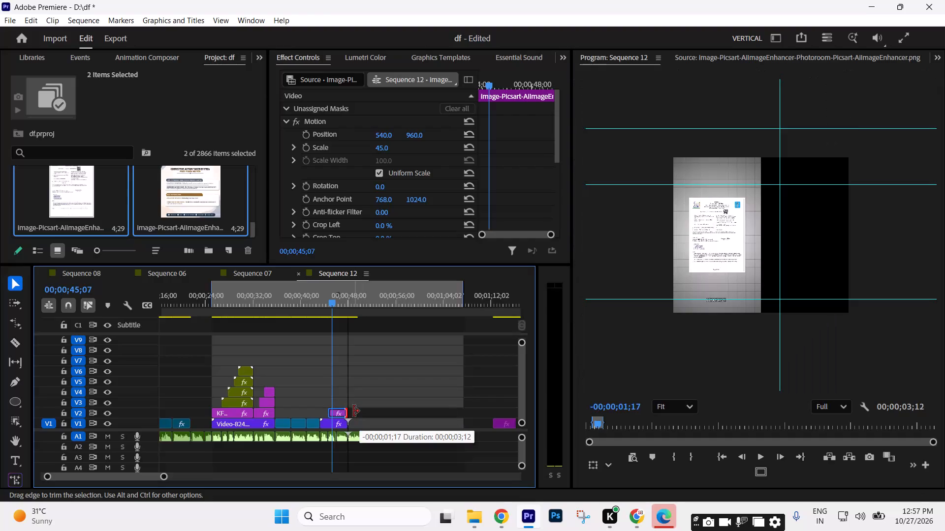
drag(353, 411, 342, 409)
click(380, 395)
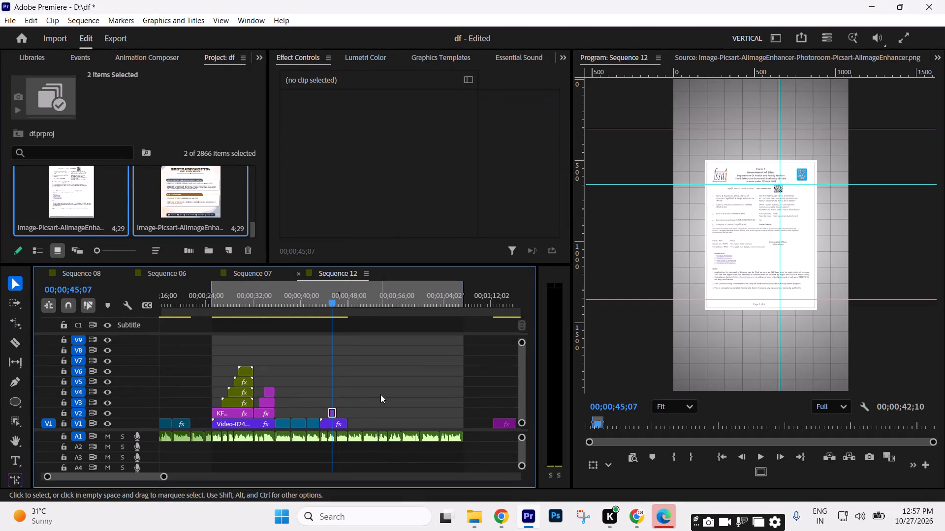
Find the Page Peel transition under Transformers and apply it to the start of the licence document image on V2.
key(equal)
text(==--)
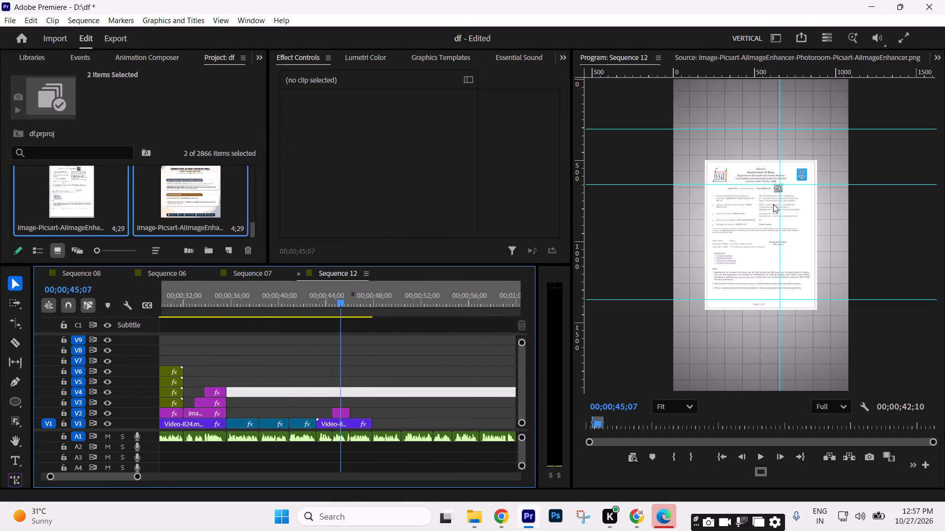
drag(255, 59, 268, 74)
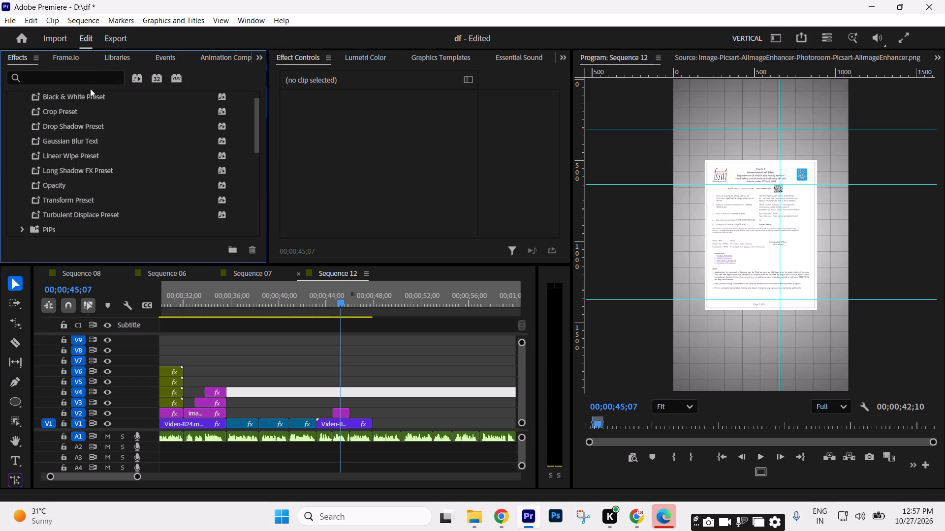
click(83, 80)
text(page)
click(116, 76)
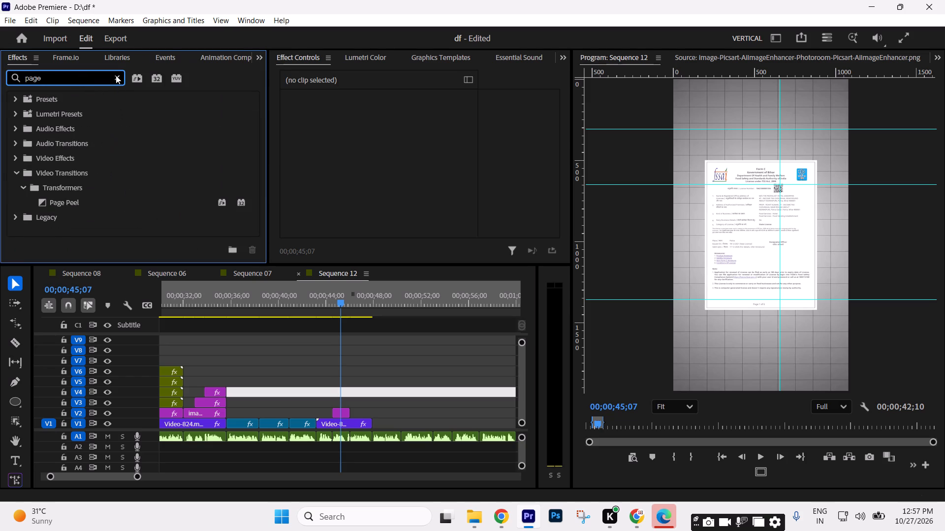
click(15, 174)
scroll(61, 179, down, 3)
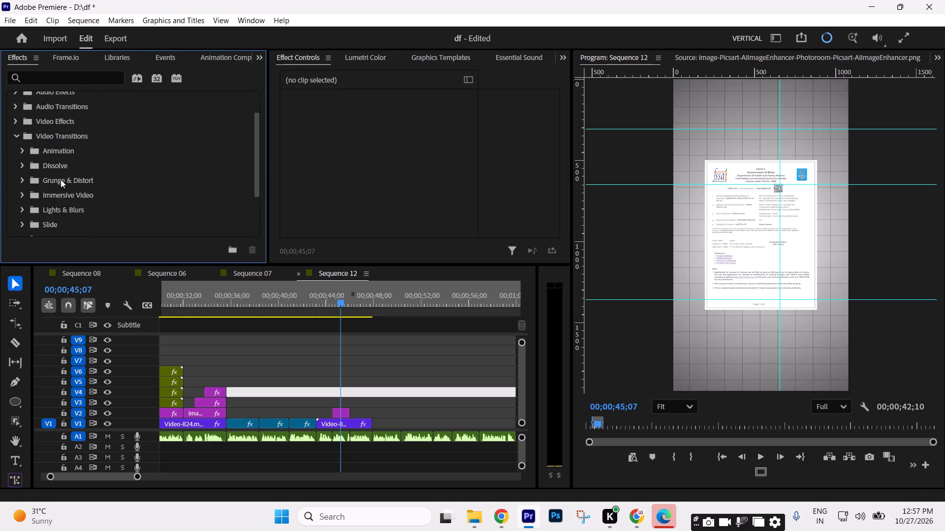
scroll(61, 179, down, 4)
scroll(42, 220, down, 2)
click(20, 200)
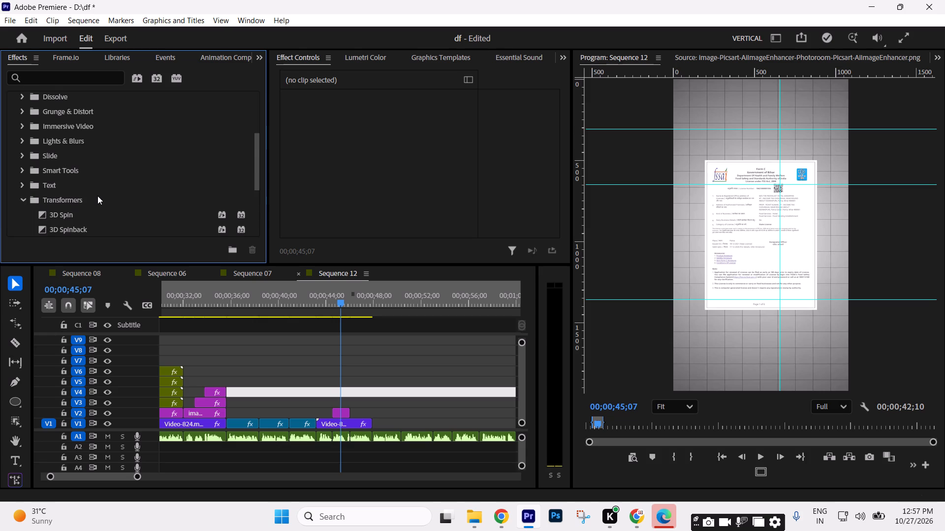
scroll(97, 196, down, 10)
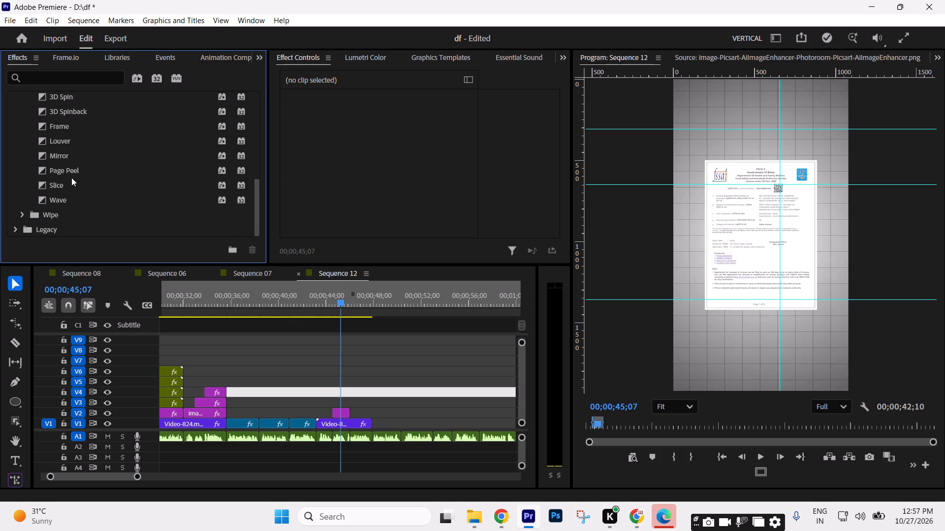
click(68, 175)
drag(44, 171, 329, 393)
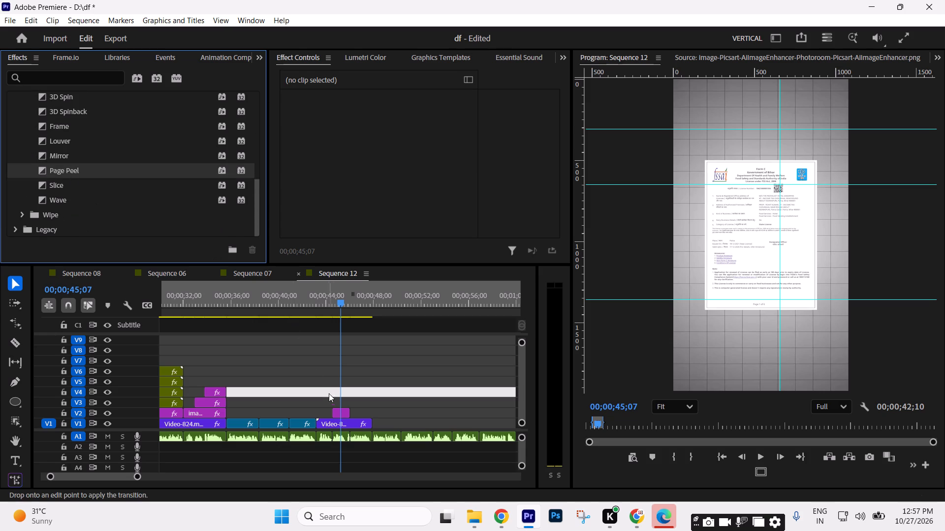
drag(329, 393, 334, 412)
Play the section from just before the licence document image to check its page peel against the voice-over.
drag(337, 299, 326, 303)
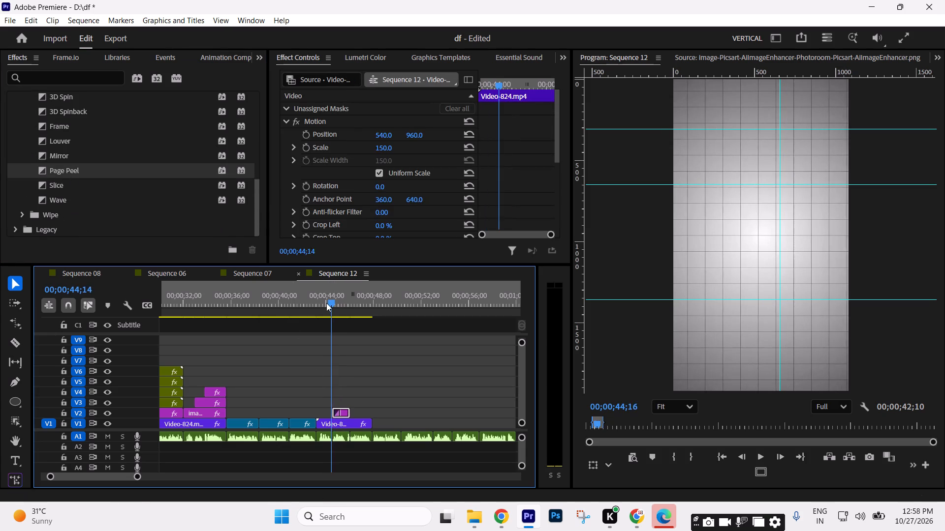
drag(326, 303, 326, 303)
key(space)
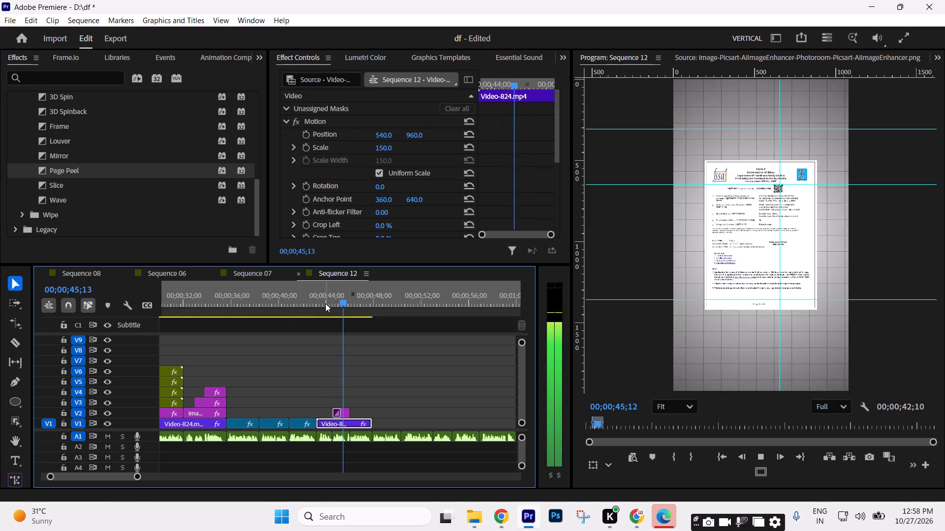
key(space)
click(341, 302)
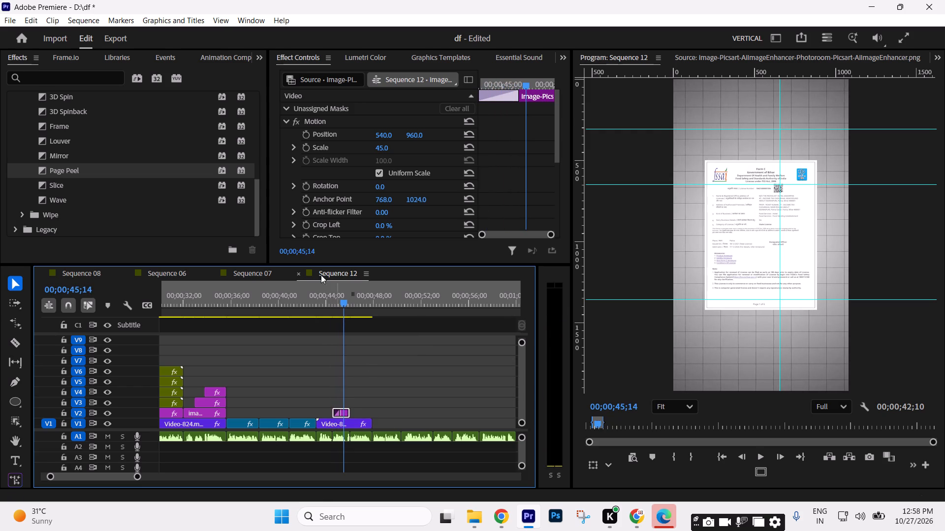
Search the effects for roughen and apply the roughen preset to the licence document image on V2.
click(92, 78)
text(roughen)
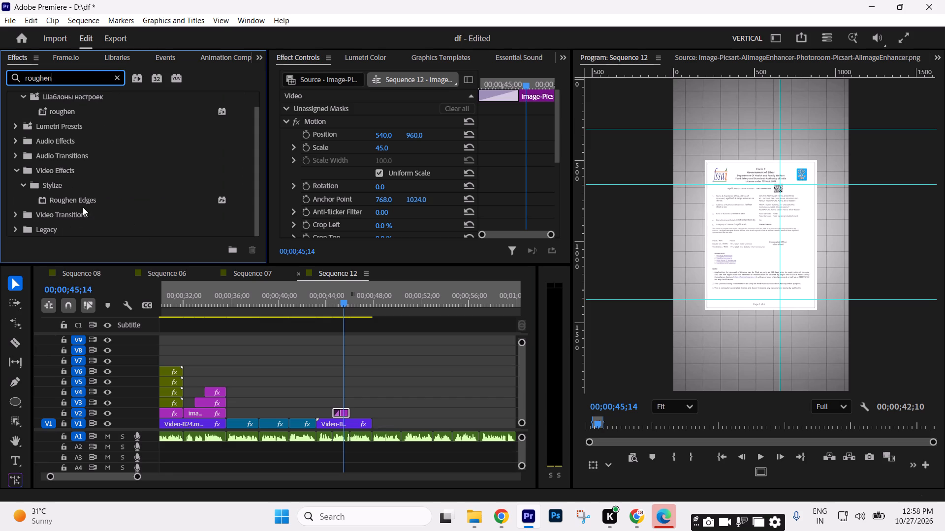
click(81, 202)
drag(67, 107, 315, 364)
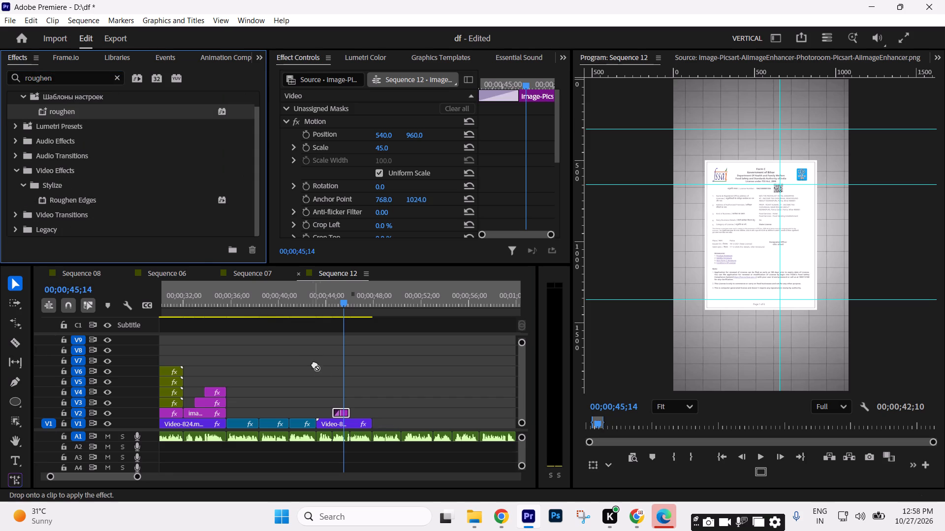
drag(315, 364, 345, 410)
Play the licence document image from around 00;00;45 to review its roughened edges and page peel.
click(343, 297)
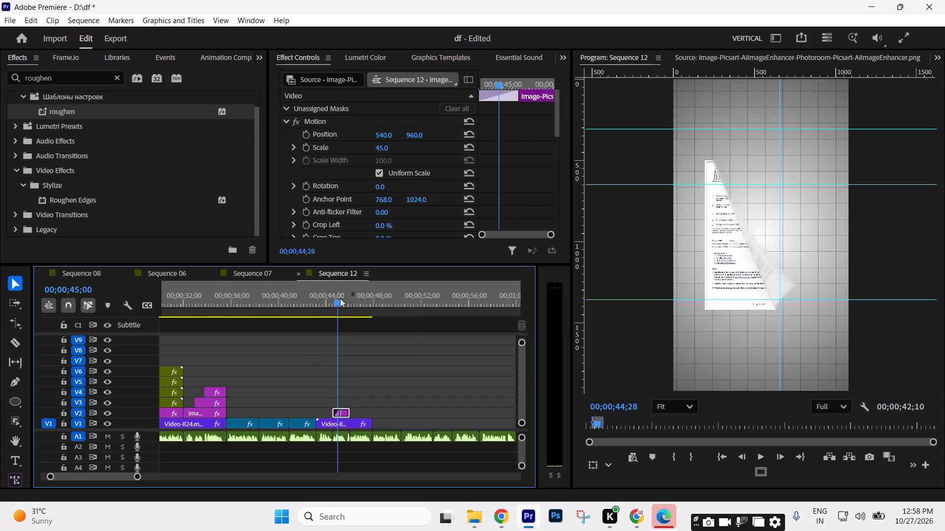
key(space)
key(space)
key(space)
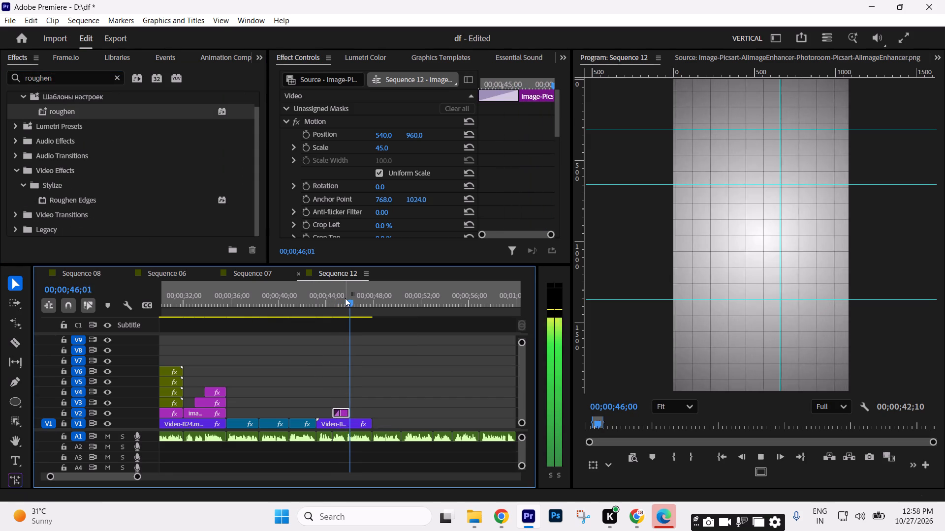
key(space)
click(344, 308)
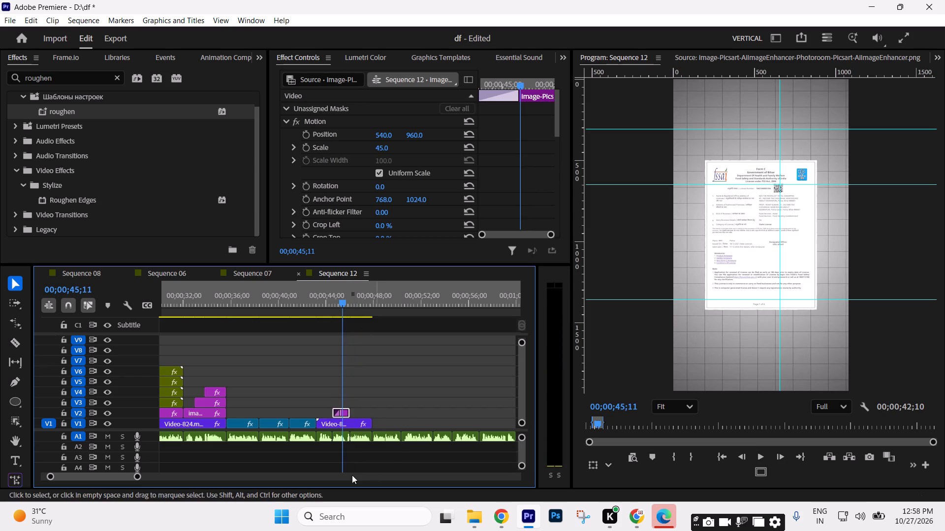
Duplicate the licence document image from V2 onto V3 directly above it.
drag(139, 477, 110, 482)
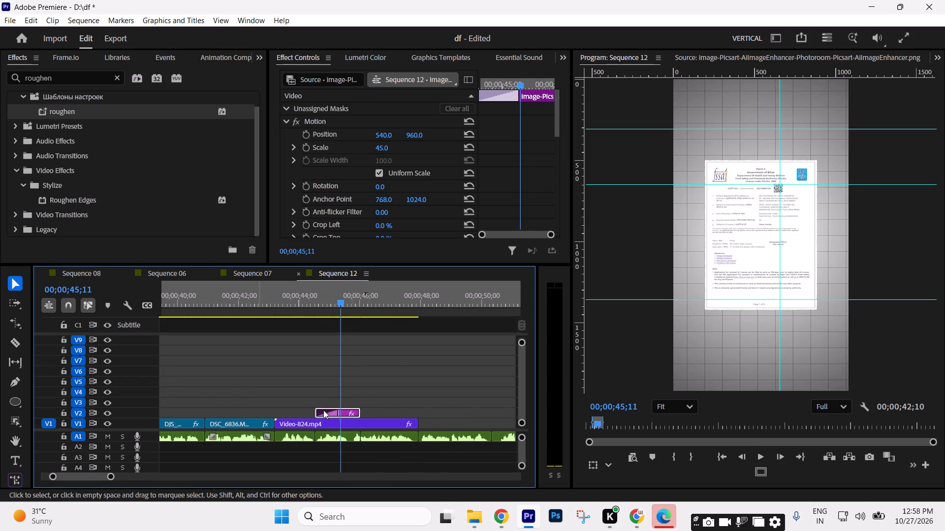
alt+drag(349, 410, 349, 403)
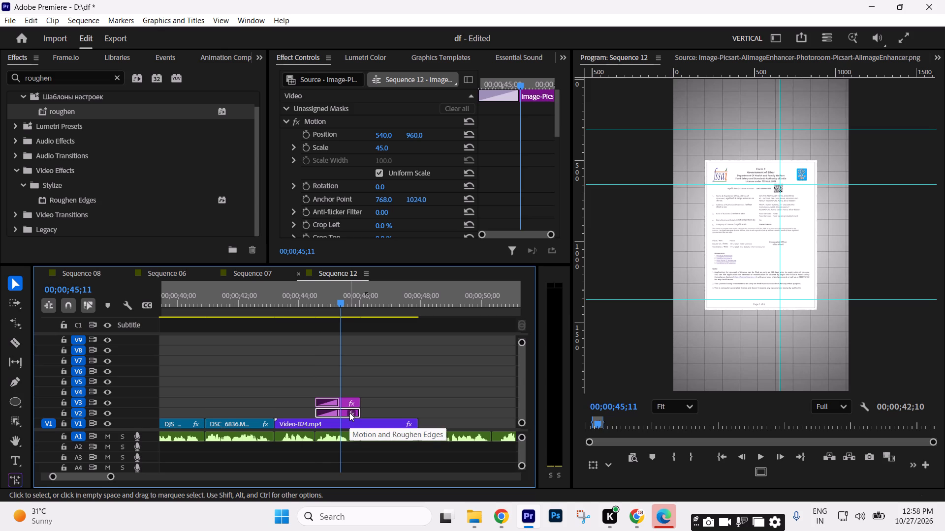
Delete the Page Peel transition from the licence document image on V2.
click(330, 412)
key(Delete)
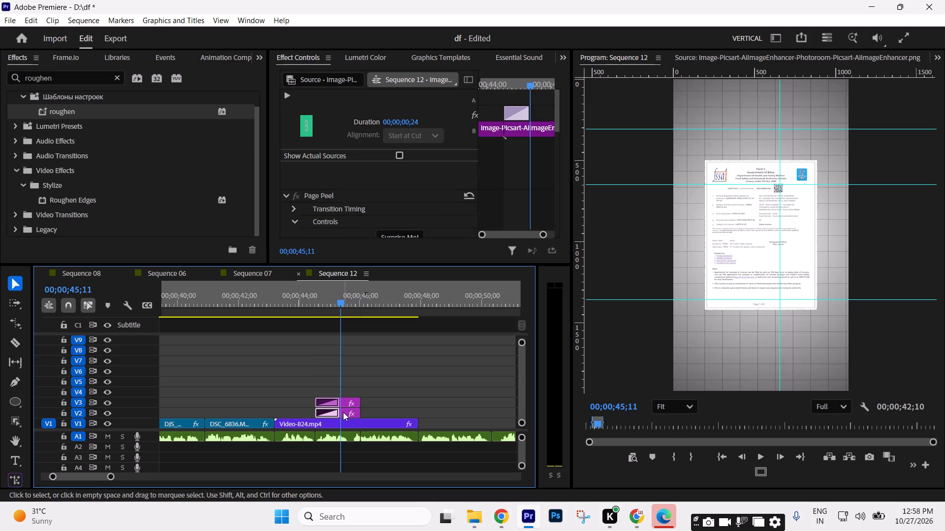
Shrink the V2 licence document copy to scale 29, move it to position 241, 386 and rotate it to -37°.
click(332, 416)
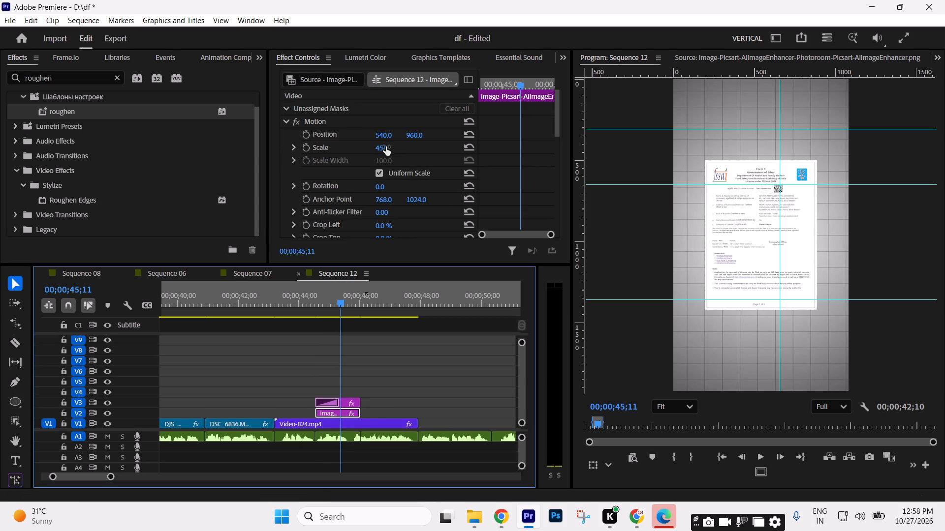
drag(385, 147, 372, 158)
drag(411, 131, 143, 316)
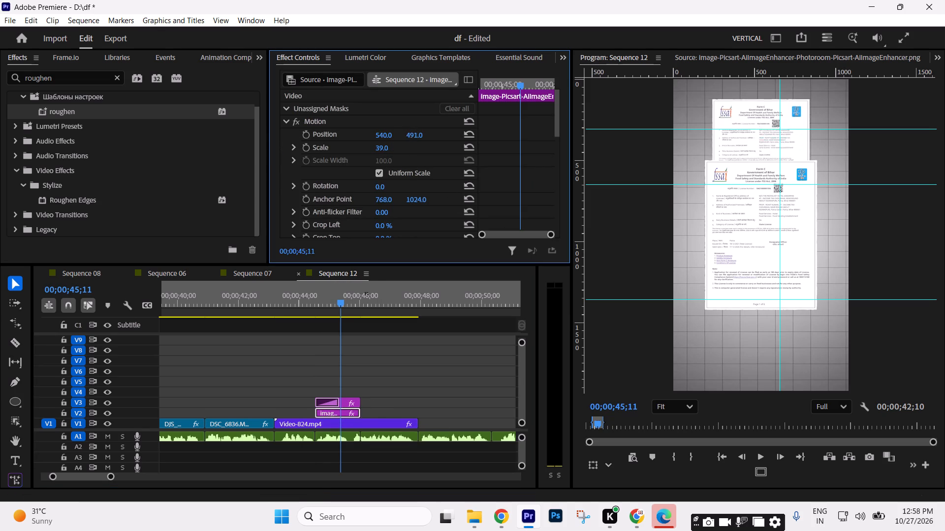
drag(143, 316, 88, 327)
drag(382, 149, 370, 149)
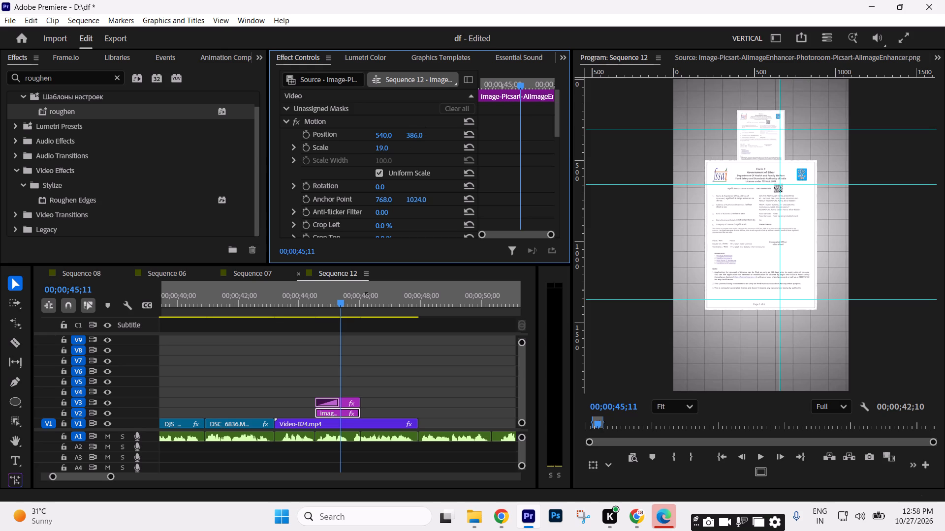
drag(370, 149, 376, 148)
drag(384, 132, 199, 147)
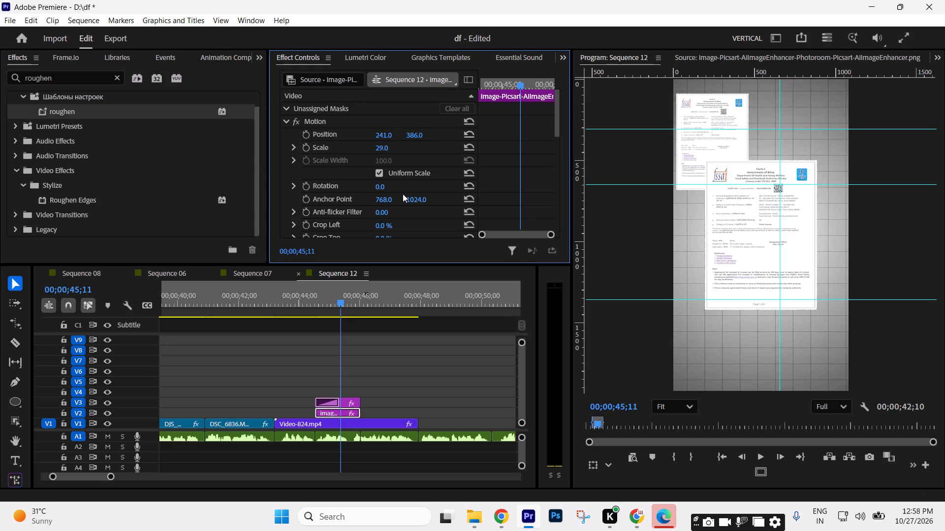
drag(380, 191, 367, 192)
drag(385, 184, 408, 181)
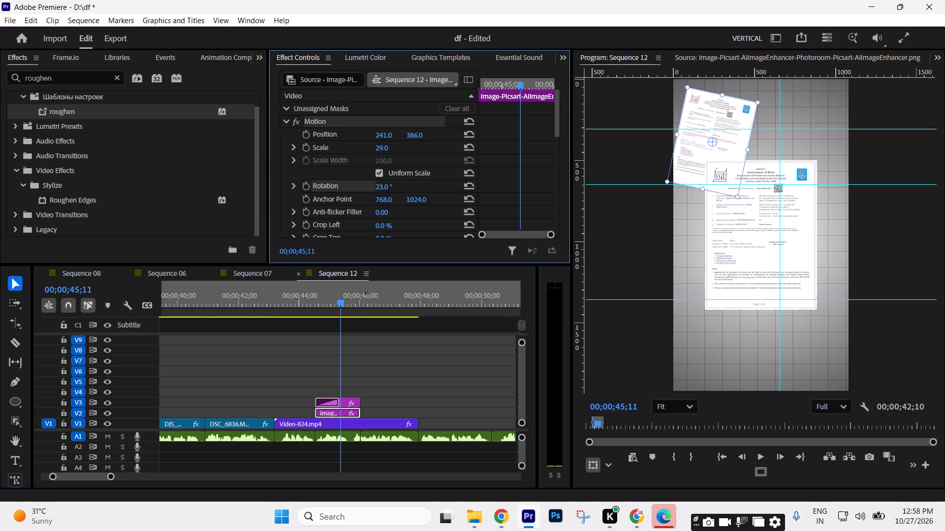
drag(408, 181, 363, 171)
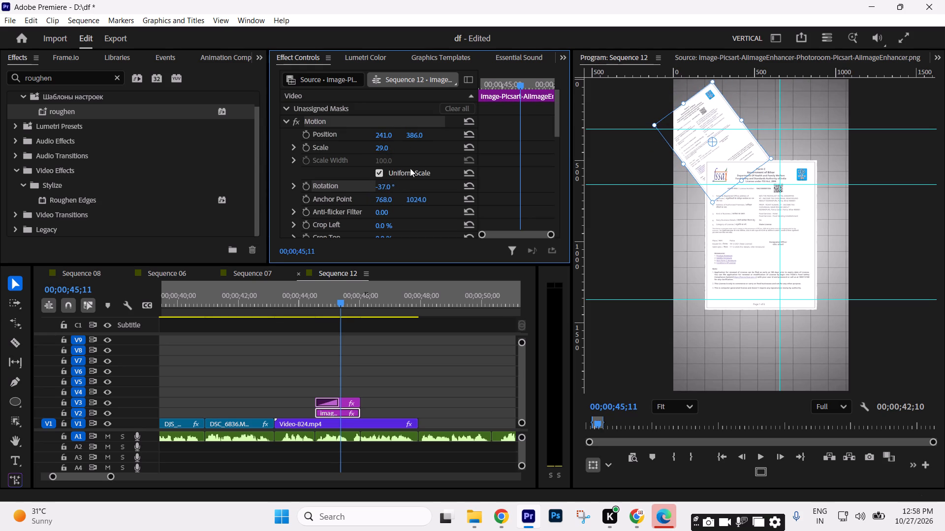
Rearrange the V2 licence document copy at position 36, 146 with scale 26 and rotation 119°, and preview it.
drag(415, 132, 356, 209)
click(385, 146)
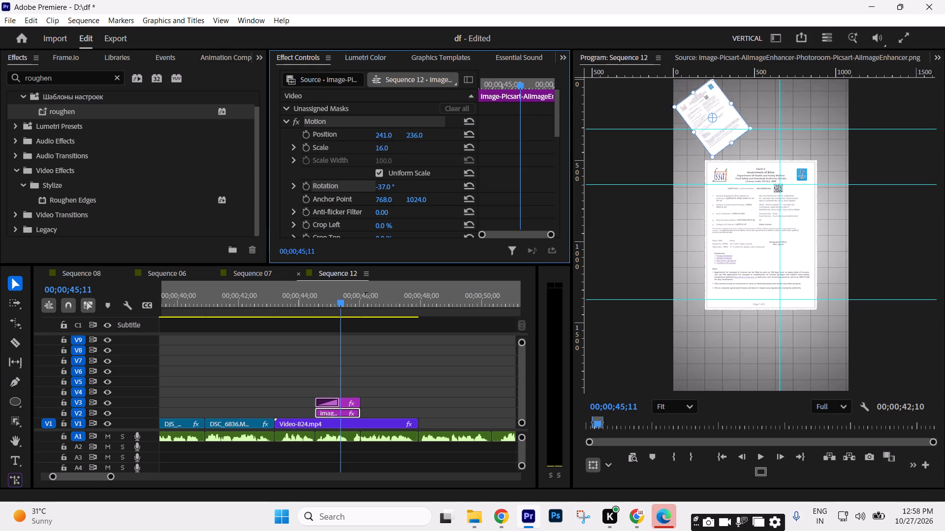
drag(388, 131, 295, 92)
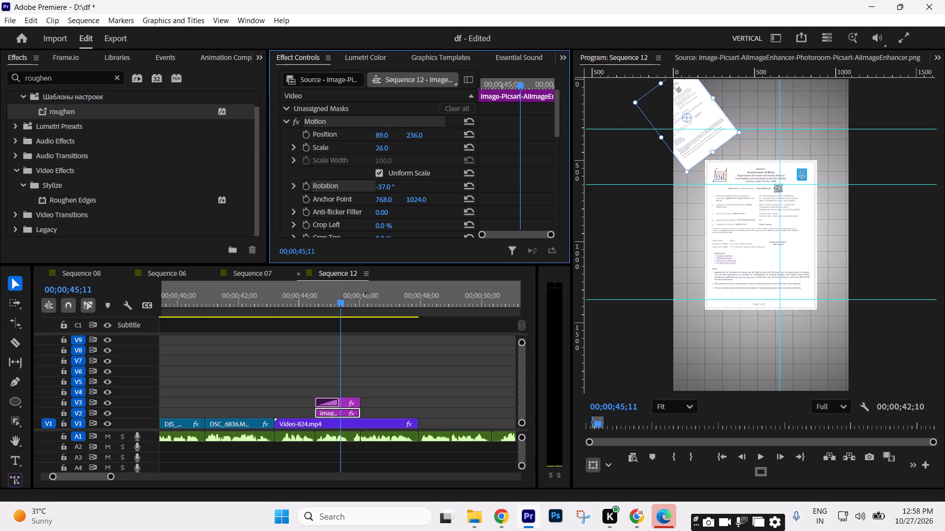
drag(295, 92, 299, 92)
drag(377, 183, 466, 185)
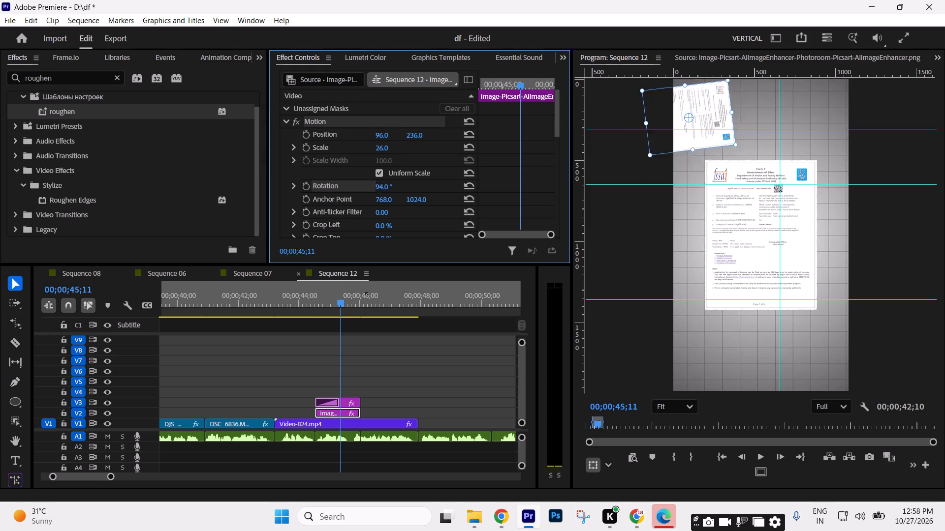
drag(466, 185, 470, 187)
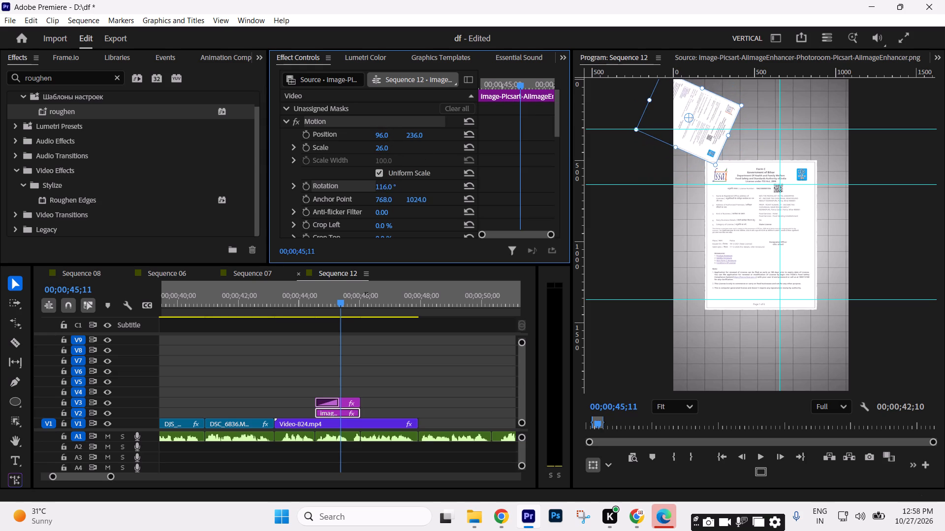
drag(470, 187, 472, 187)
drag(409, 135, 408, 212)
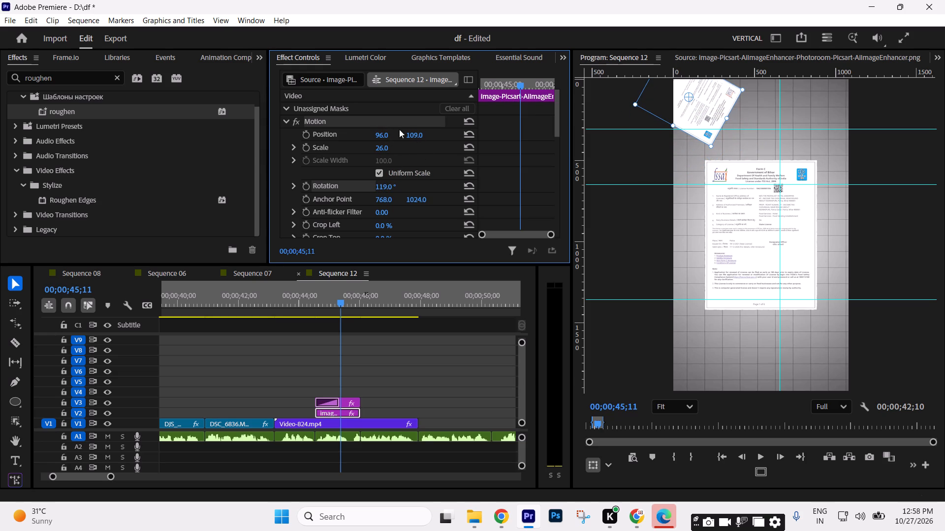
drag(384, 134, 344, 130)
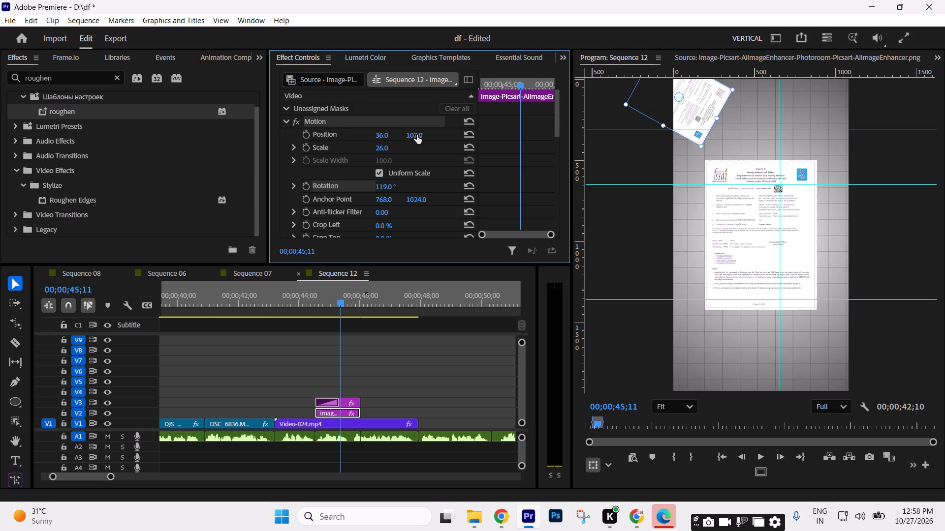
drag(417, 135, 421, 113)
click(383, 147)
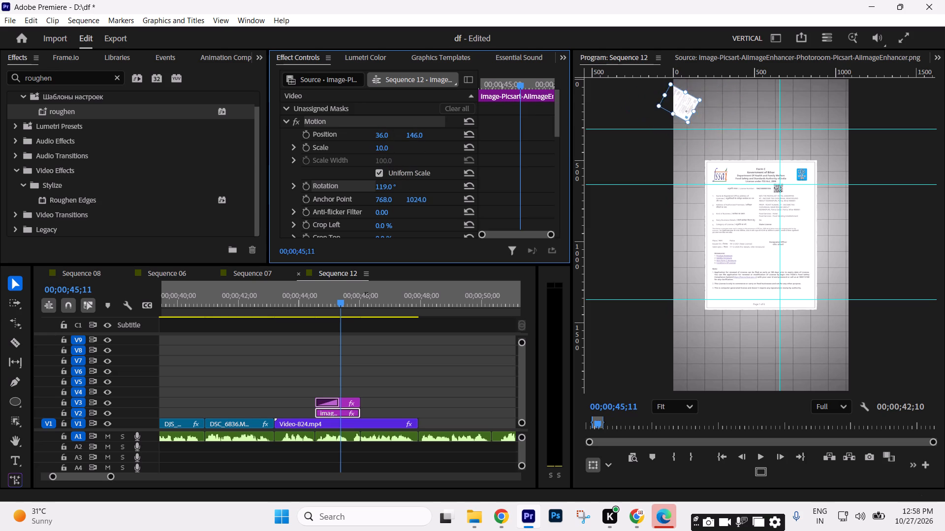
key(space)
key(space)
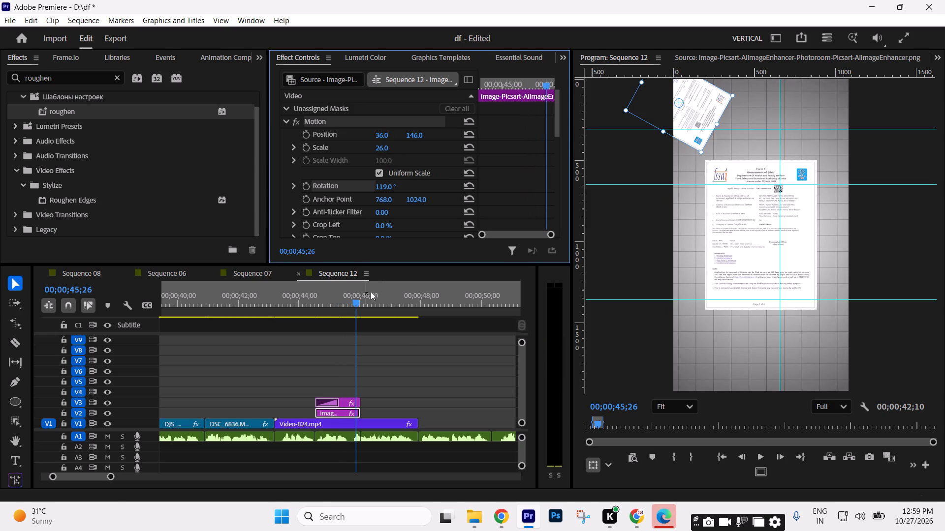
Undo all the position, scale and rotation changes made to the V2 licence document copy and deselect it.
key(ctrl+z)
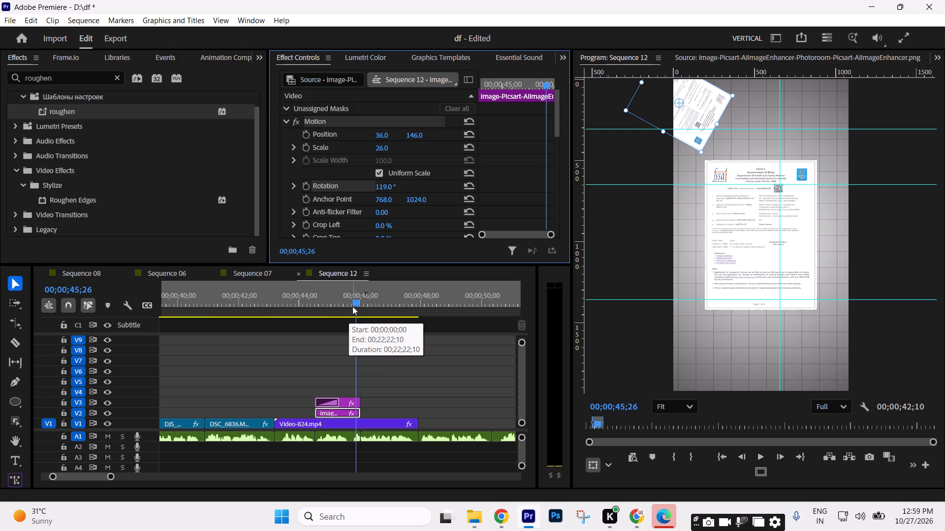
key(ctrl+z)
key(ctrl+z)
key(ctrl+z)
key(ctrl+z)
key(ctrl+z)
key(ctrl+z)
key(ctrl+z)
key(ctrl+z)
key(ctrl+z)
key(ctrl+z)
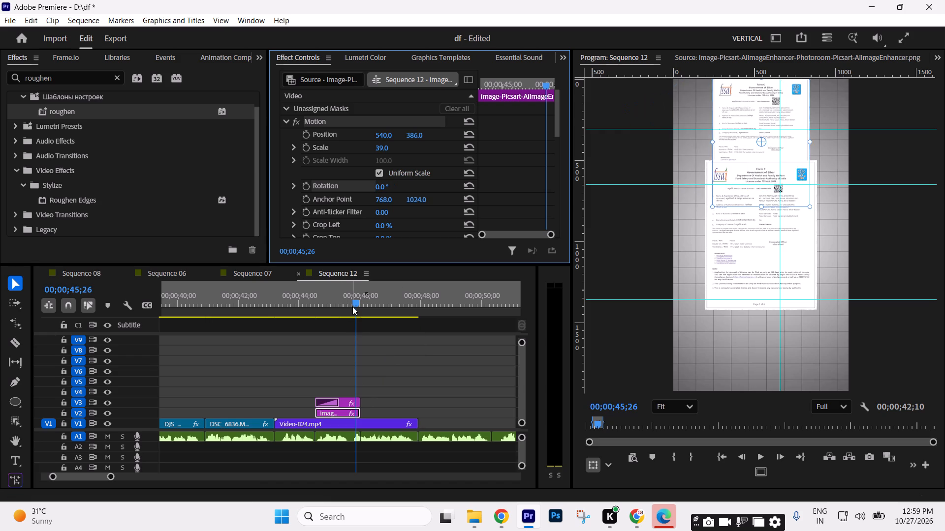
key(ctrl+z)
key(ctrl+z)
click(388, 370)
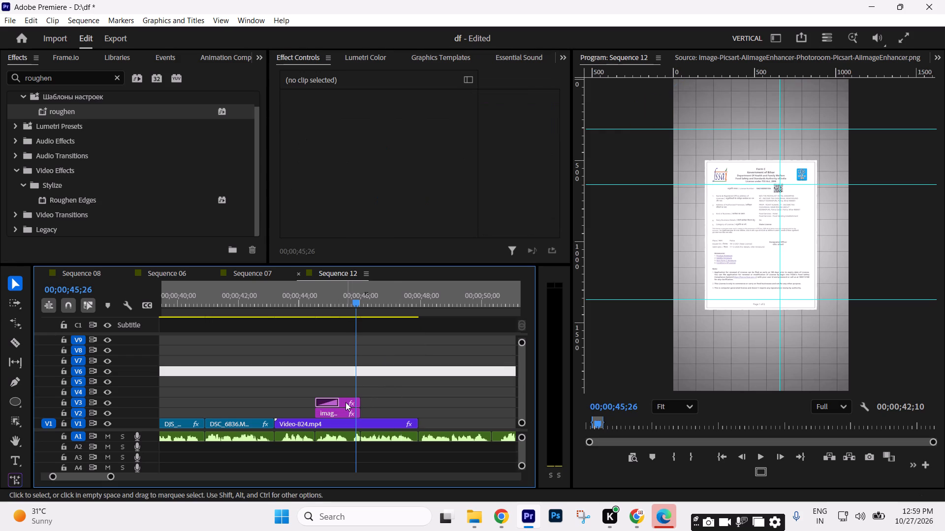
Delete the licence document copy on V2 and preview the remaining licence image on V3.
click(346, 402)
click(344, 412)
key(Delete)
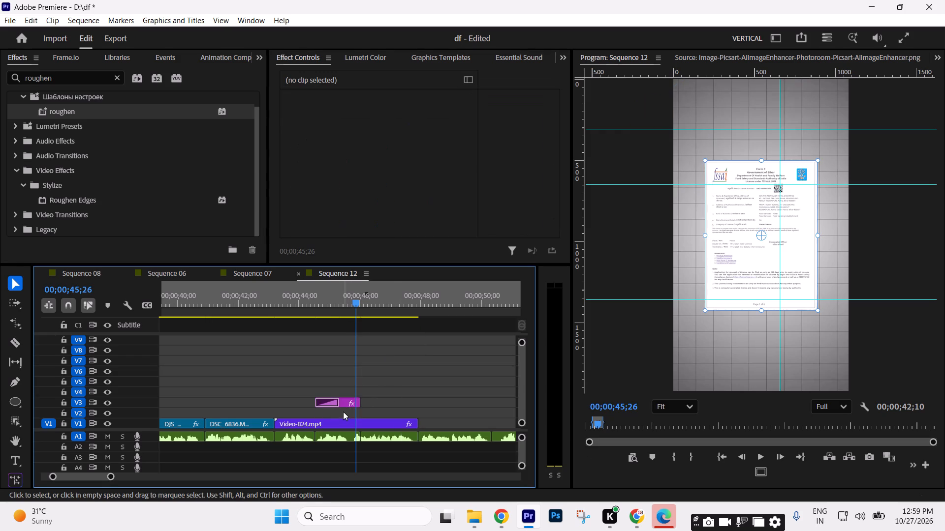
drag(331, 303, 325, 301)
key(space)
key(space)
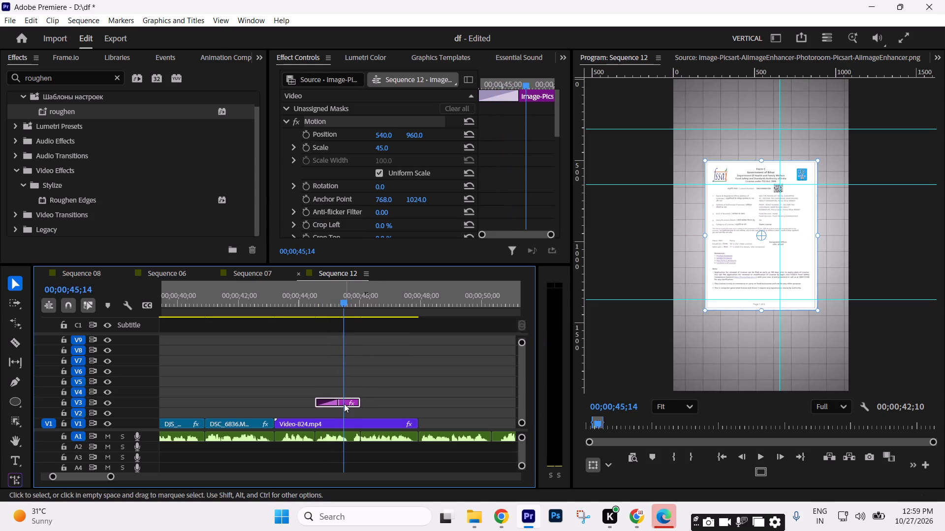
Move the licence document image from V3 down to V2 at the same time and preview it.
drag(344, 403, 346, 416)
key(space)
key(space)
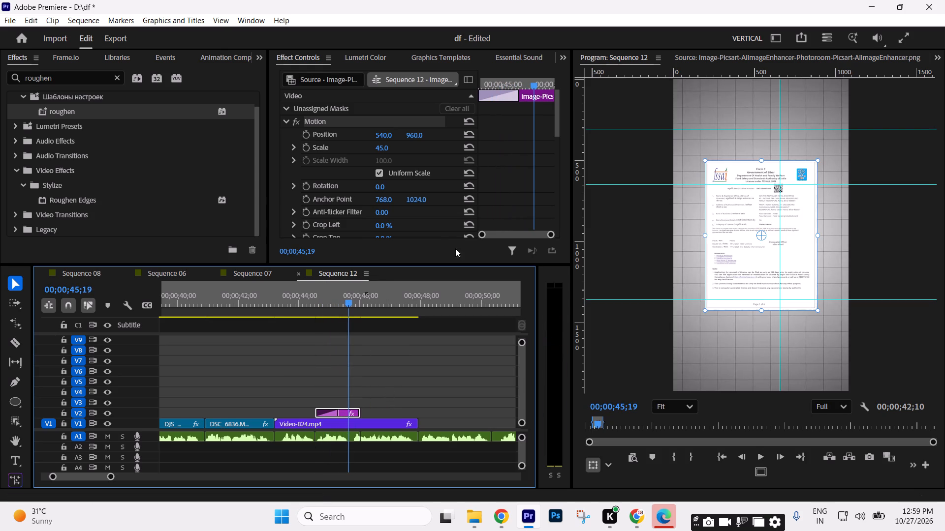
Enlarge the licence document image on V2 to scale 50 and move it up to position 540, 836.
drag(414, 136, 322, 202)
click(380, 151)
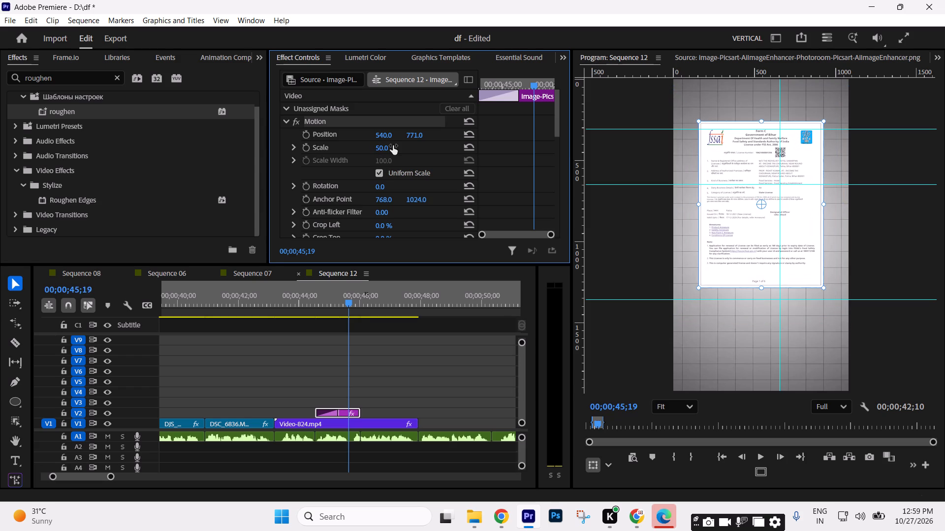
drag(409, 134, 408, 105)
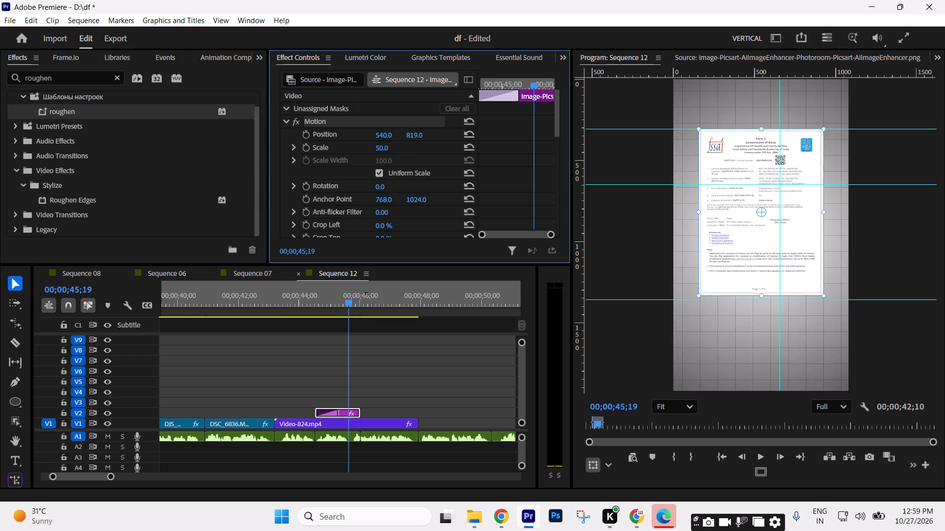
drag(408, 105, 405, 94)
key(space)
key(space)
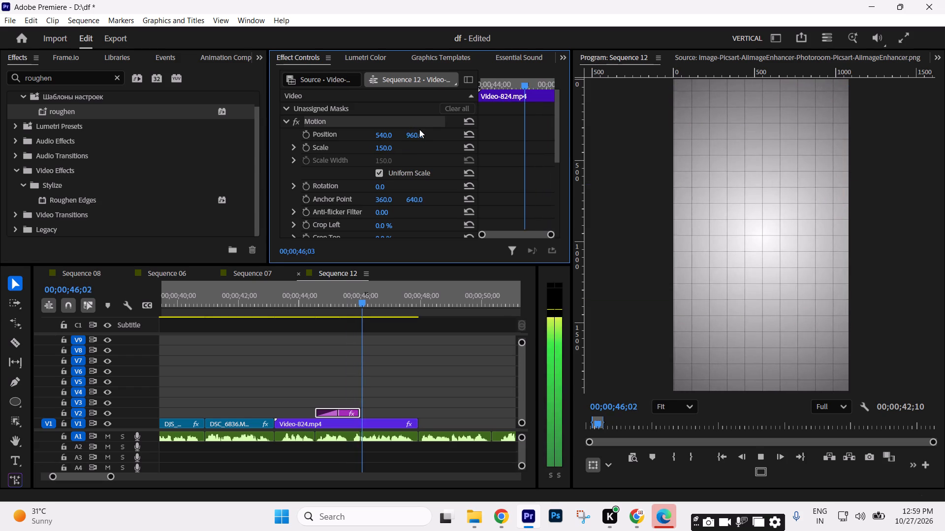
Raise the Roughen Edges Border of the licence document image on V2 to 63 and preview it.
click(350, 297)
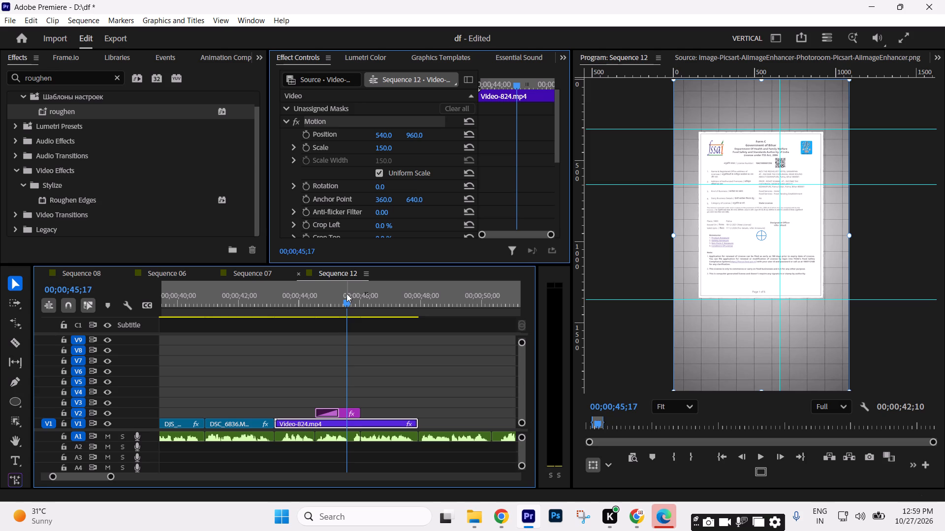
scroll(519, 183, down, 17)
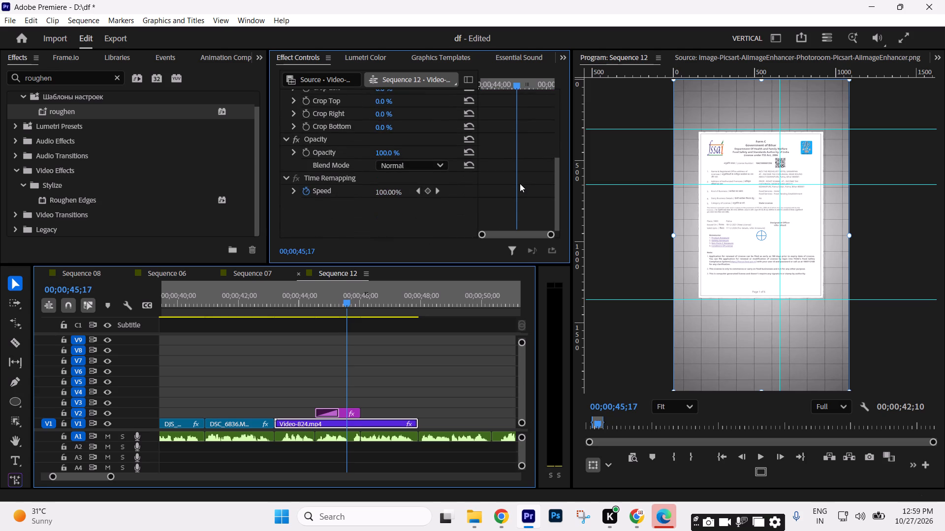
scroll(520, 183, up, 17)
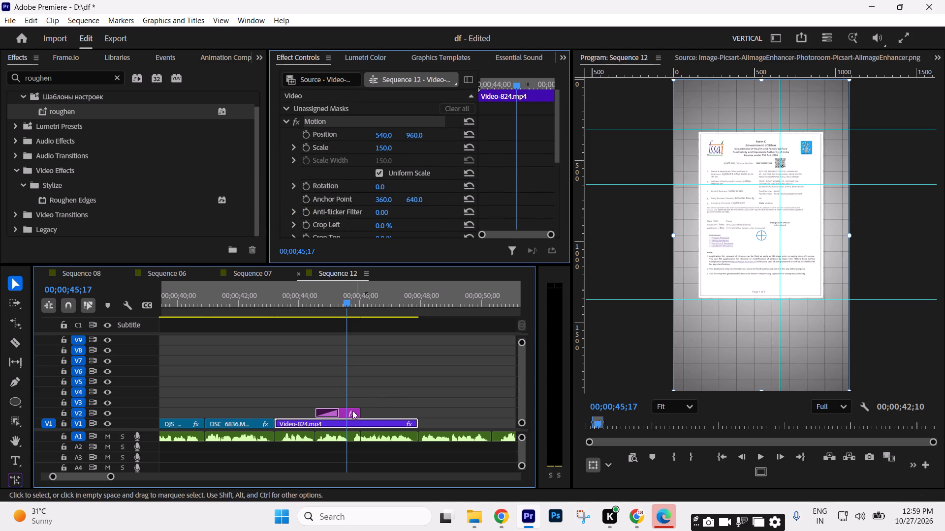
click(351, 412)
scroll(526, 201, down, 18)
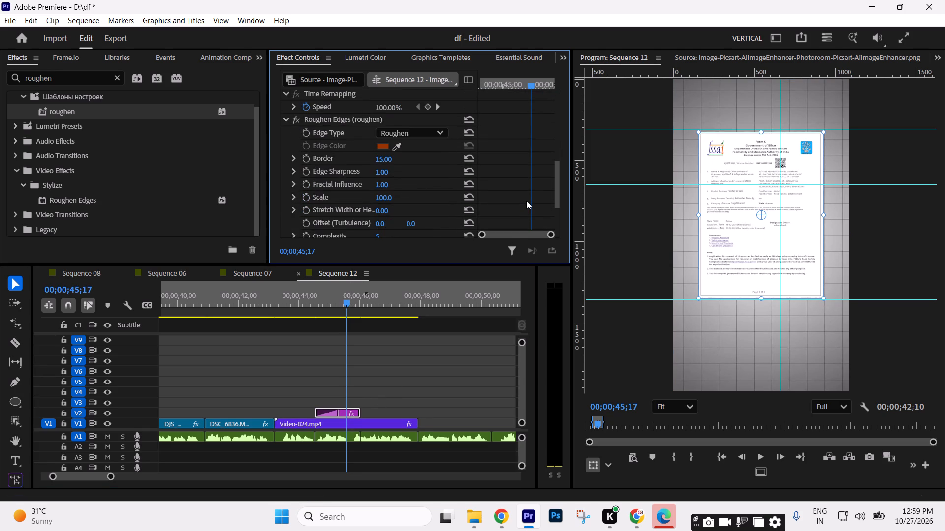
drag(385, 157, 425, 163)
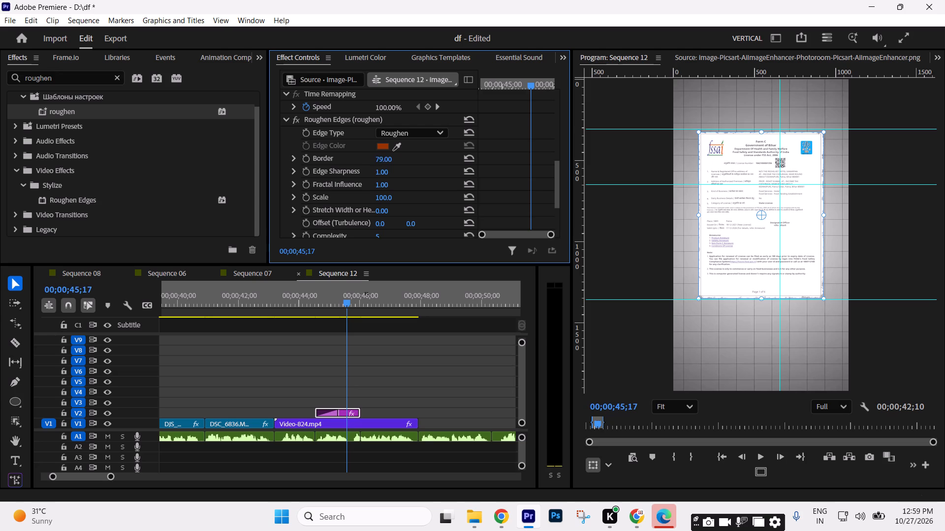
drag(425, 163, 415, 164)
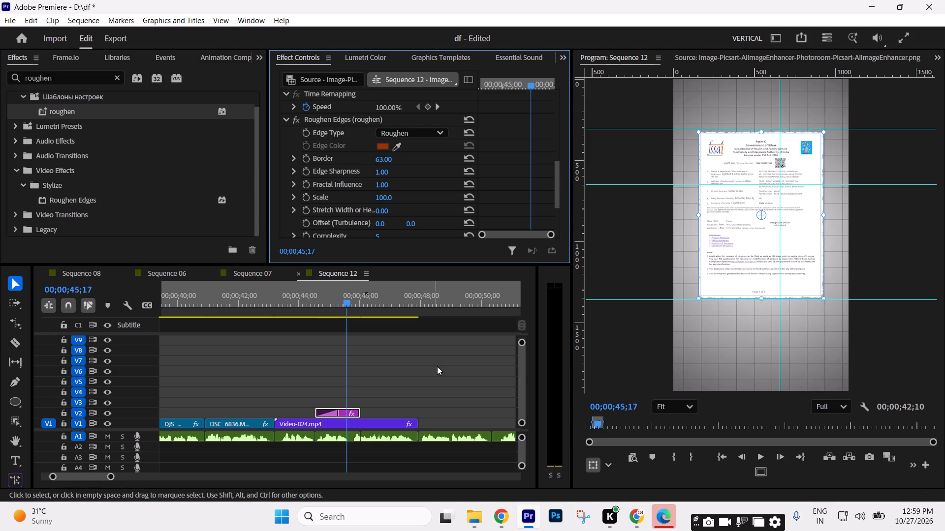
click(437, 366)
key(space)
key(space)
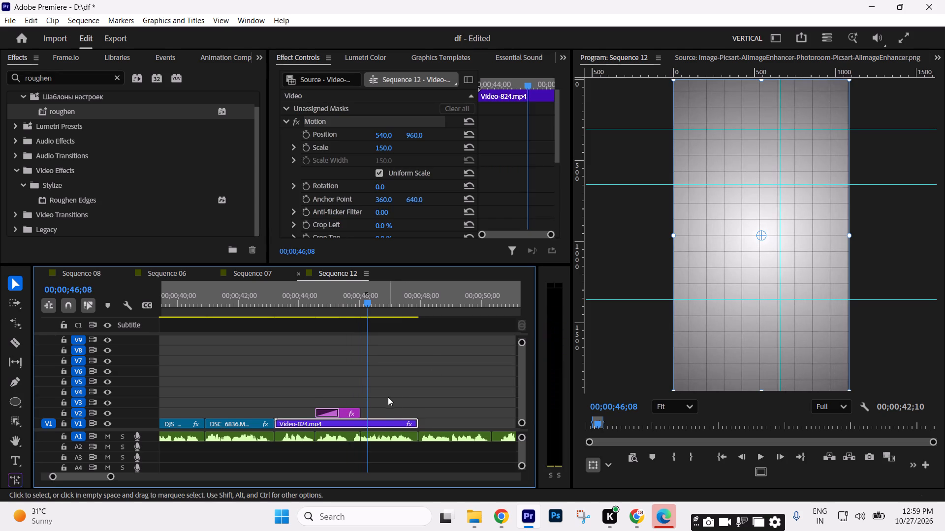
Set the Roughen Edges Border of the lowest restaurant interior image on V4, around 34 seconds, to 50.
key(minus)
key(minus)
click(253, 309)
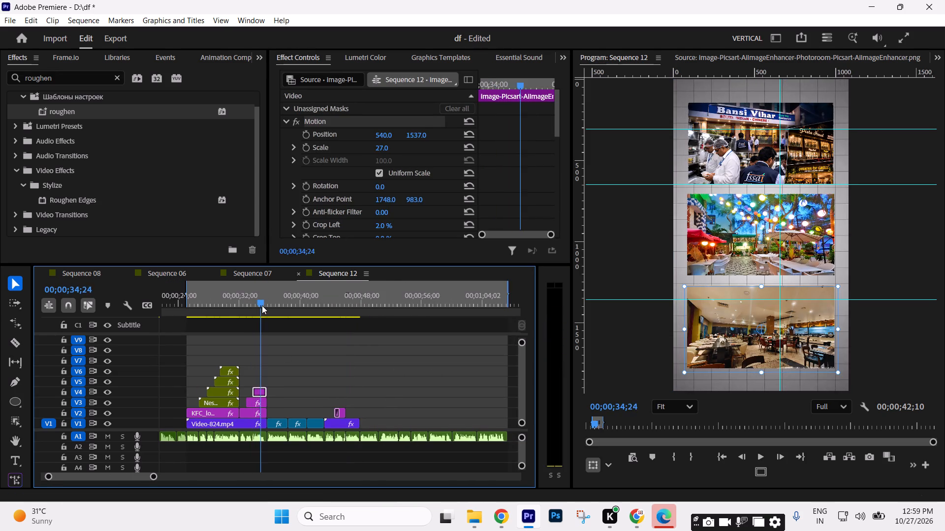
click(256, 300)
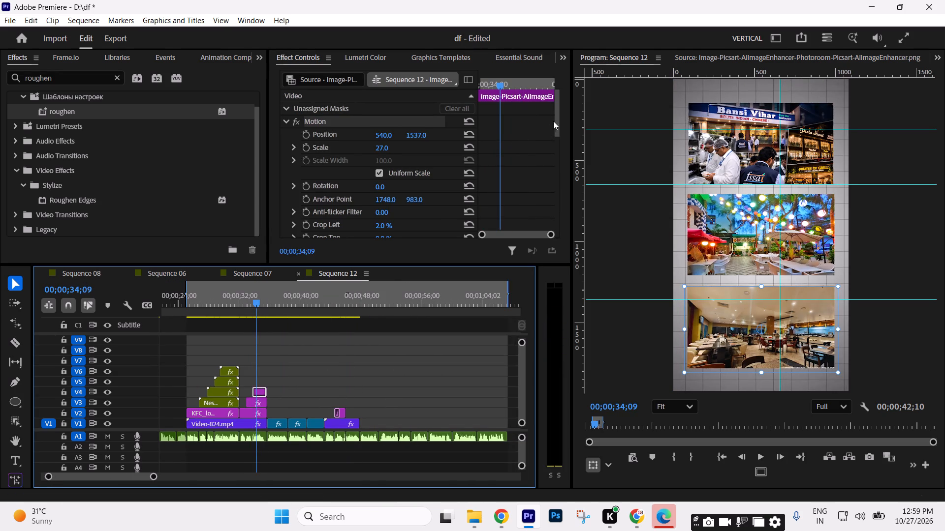
drag(558, 121, 563, 190)
drag(385, 168, 409, 166)
click(381, 164)
text(50)
key(Return)
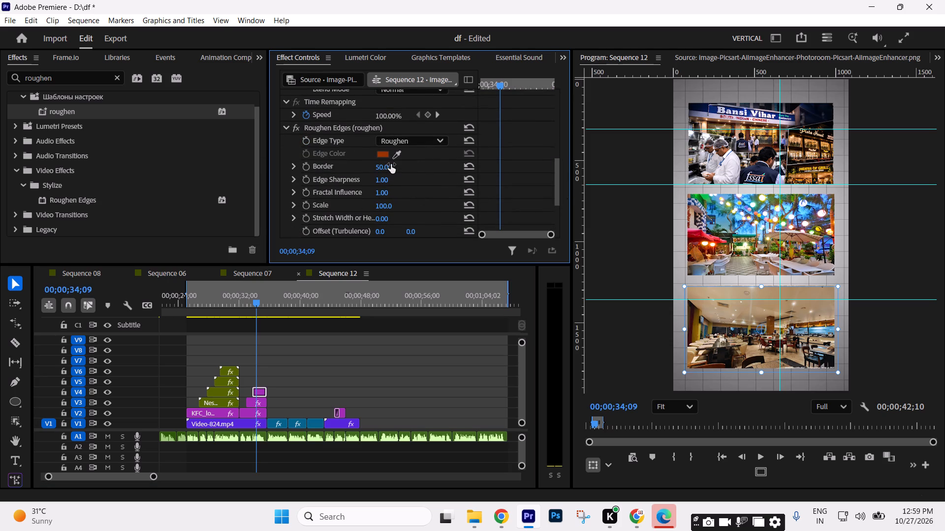
Try to set the Roughen Edges Border of the middle garden restaurant image on V3 to 50.
click(261, 406)
scroll(481, 191, down, 2)
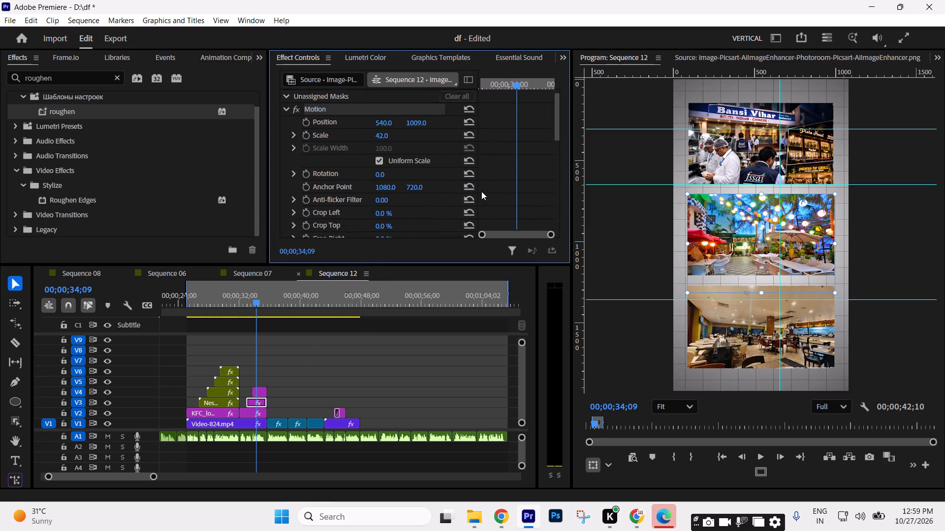
scroll(481, 191, down, 17)
click(382, 147)
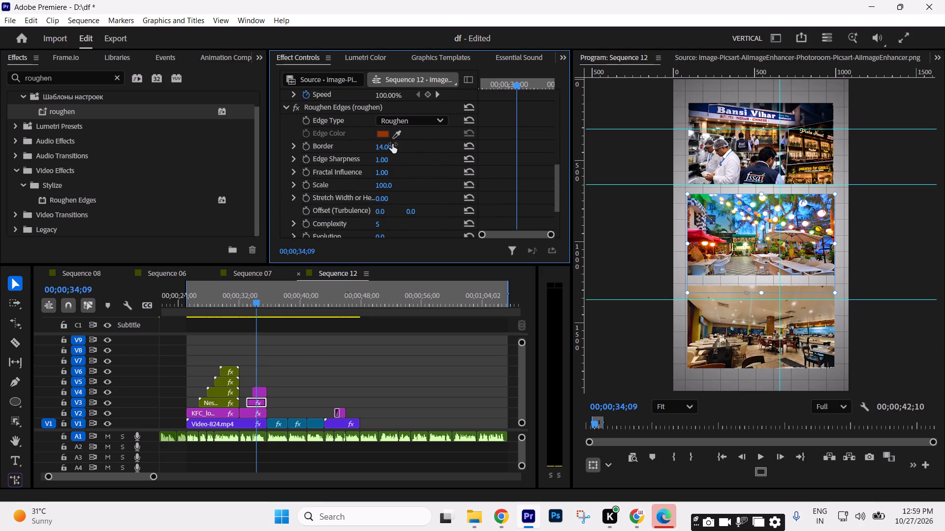
text(50)
key(Return)
Set the Roughen Edges Border of the Bansi Vihar image on V2 to 50 and preview through the licence document section.
click(257, 413)
scroll(495, 183, down, 13)
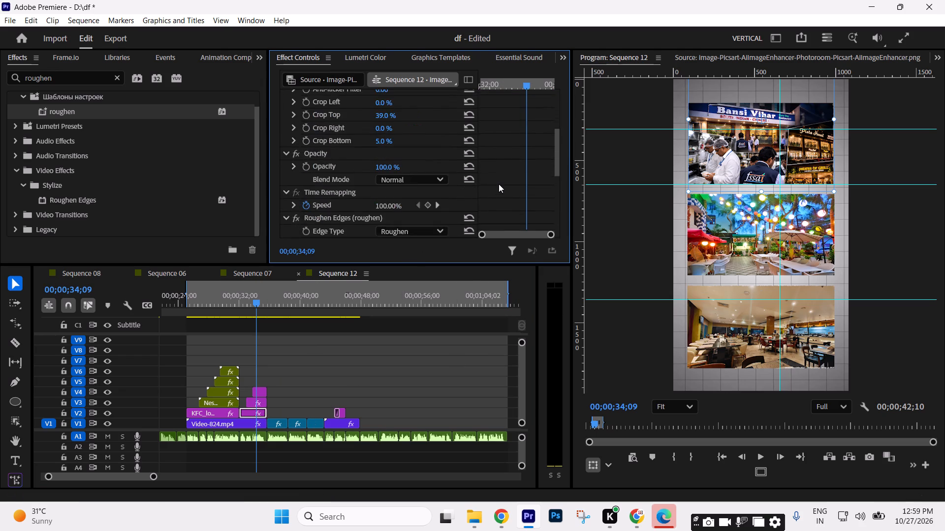
scroll(499, 184, down, 7)
click(385, 135)
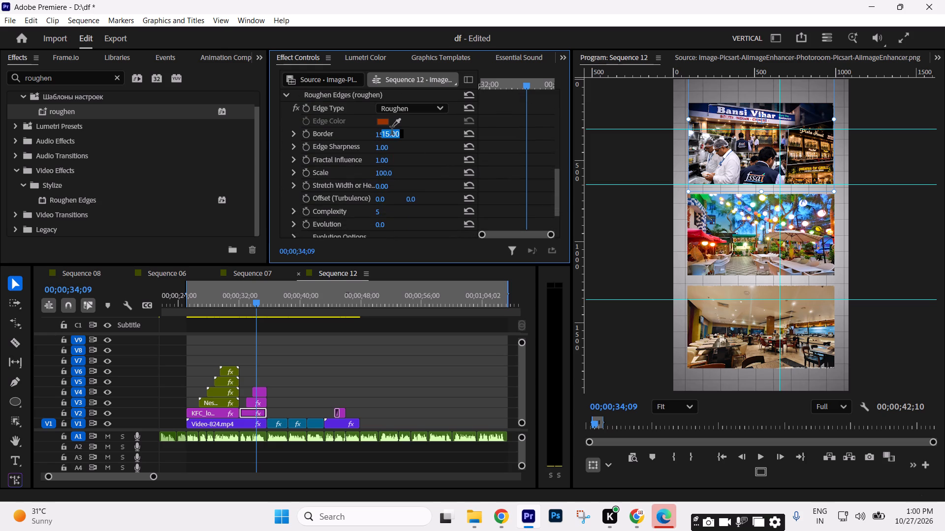
text(50)
key(Return)
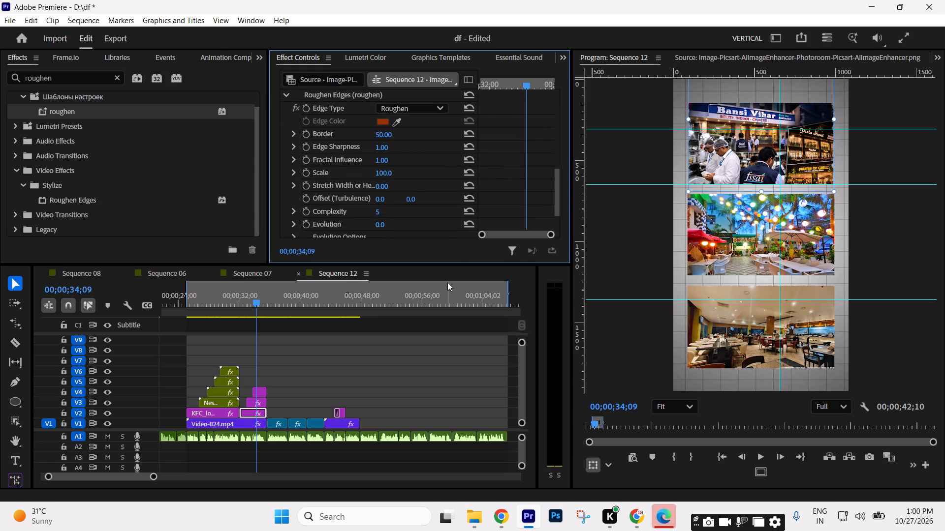
click(323, 378)
key(space)
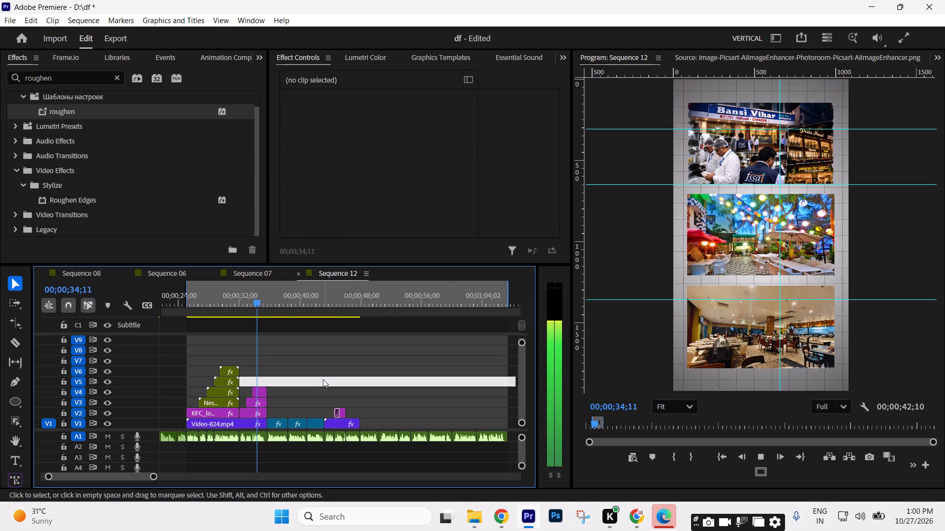
drag(293, 307, 302, 303)
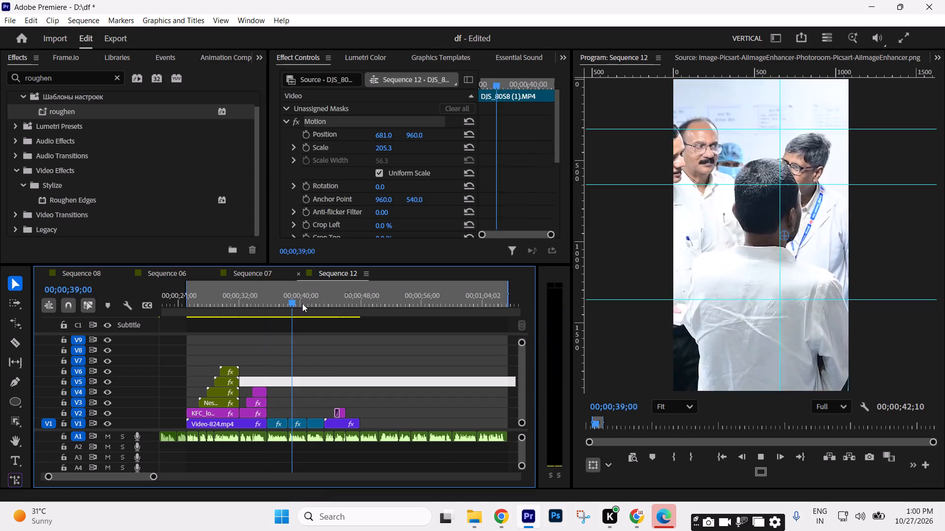
drag(302, 303, 337, 301)
key(space)
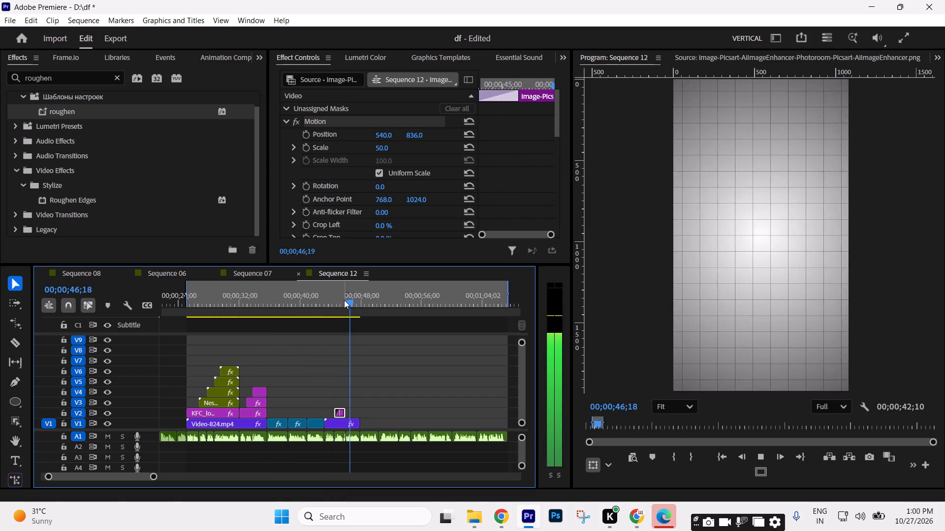
key(space)
Move the FSSAI corrective action image from beyond the voice-over to V2 directly after the licence document, trimming its end to match Video-824.mp4.
click(408, 392)
text(--)
key(equal)
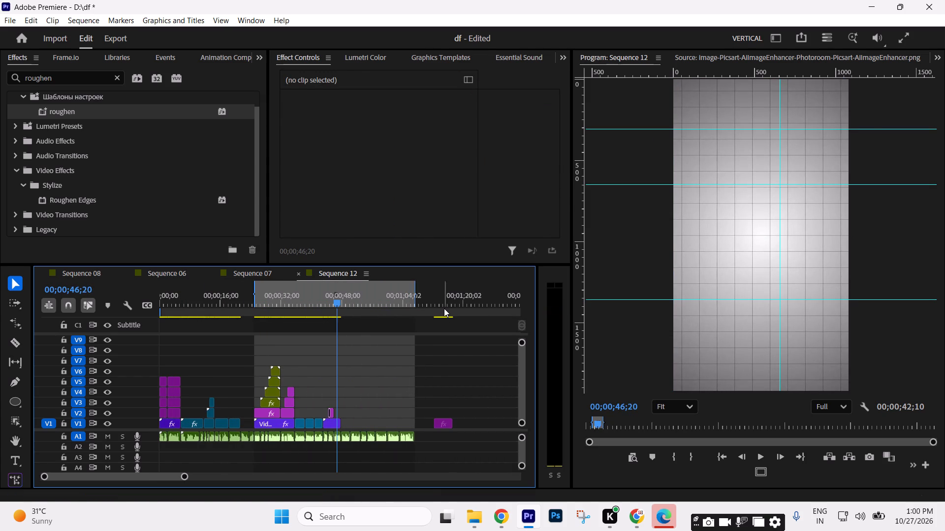
click(444, 308)
drag(440, 422, 383, 406)
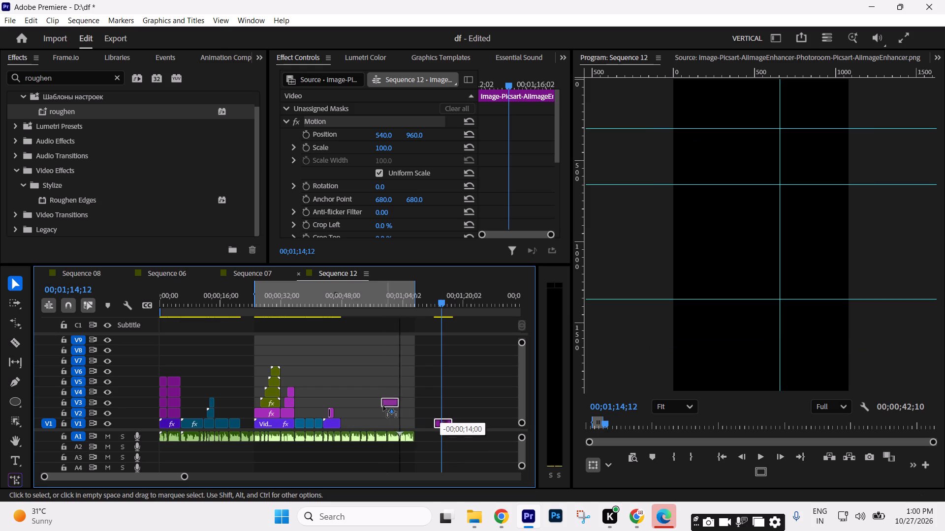
drag(383, 406, 342, 414)
click(339, 307)
key(equal)
key(equal)
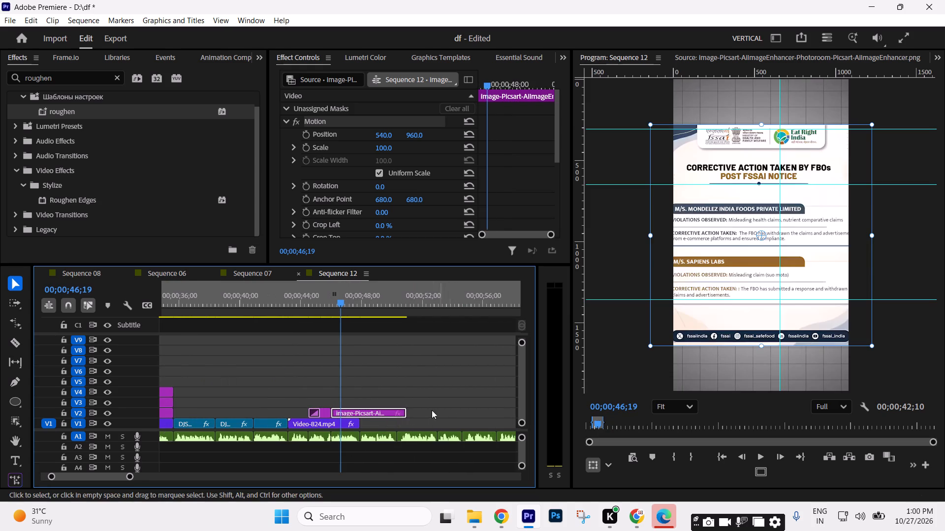
drag(409, 413, 362, 412)
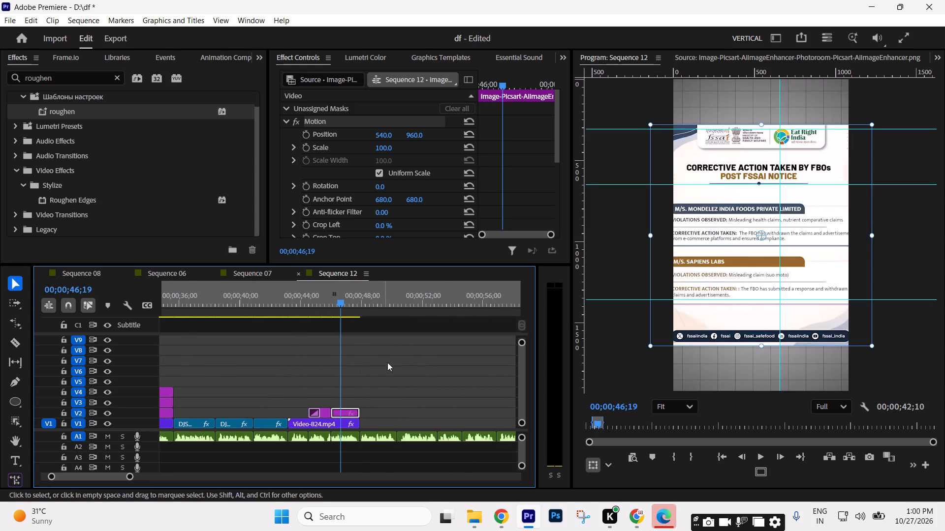
Apply the roughen preset to the corrective action image on V2 and set its Roughen Edges Border to 50.
drag(104, 112, 114, 124)
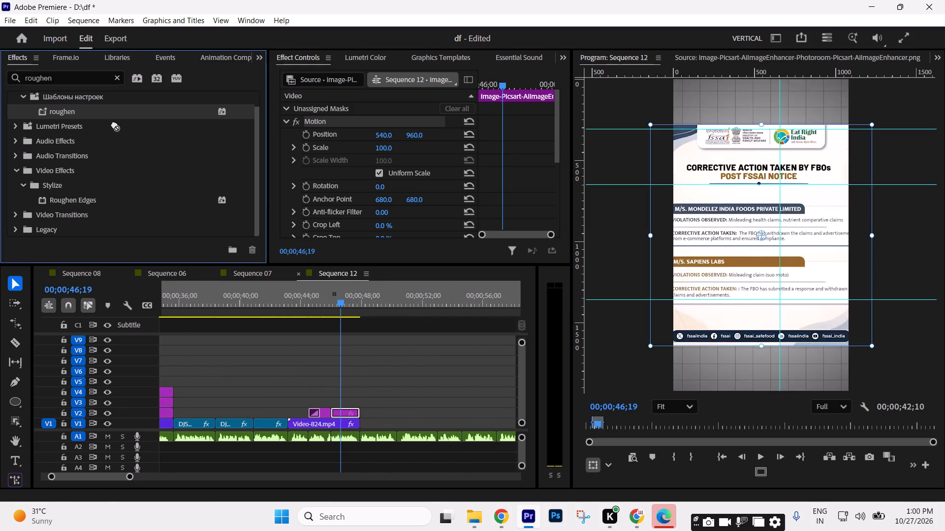
drag(114, 124, 350, 411)
scroll(517, 194, down, 4)
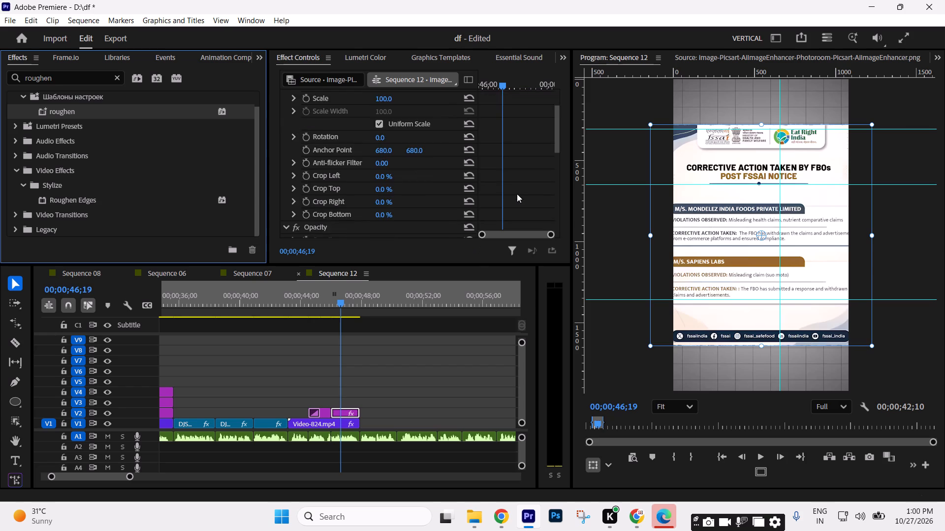
scroll(517, 194, down, 12)
click(379, 186)
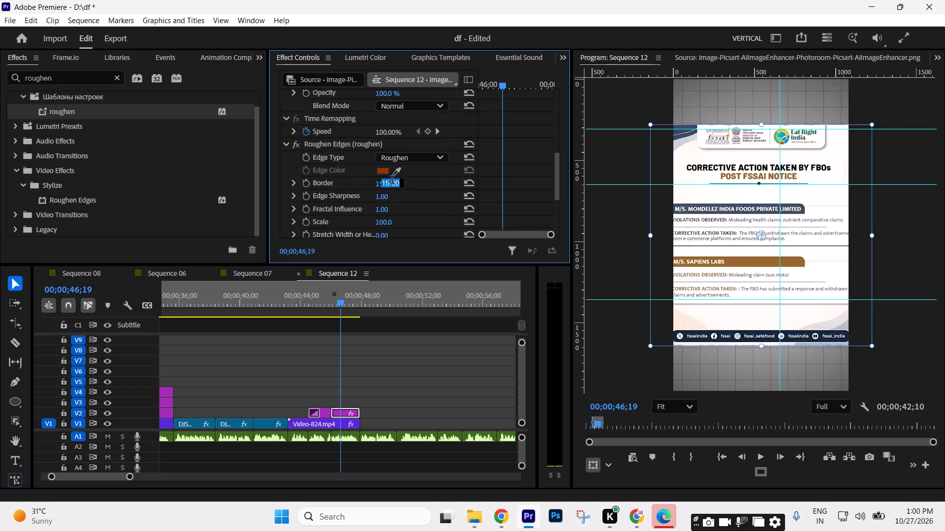
text(50)
key(Return)
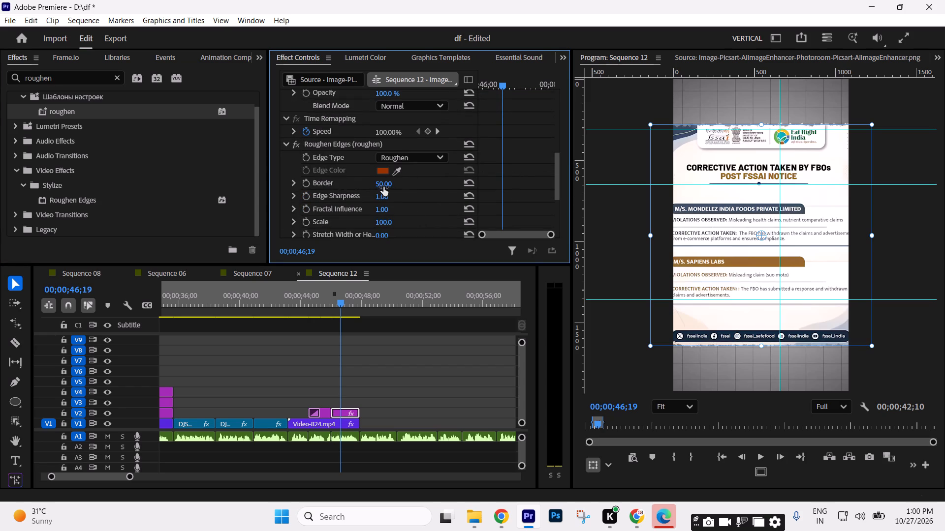
Set the Roughen Edges Border of the corrective action image on V2 to 40, then reduce it to 30.
click(381, 182)
text(40)
key(Return)
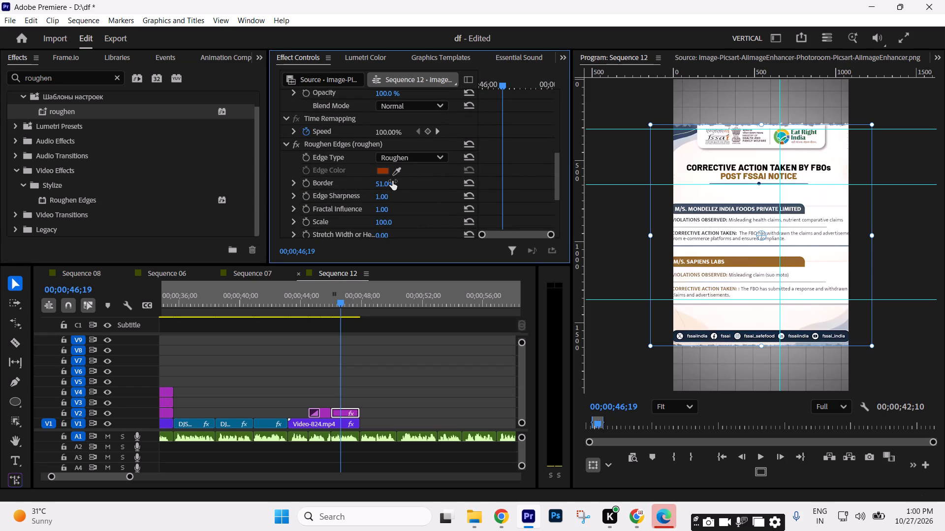
click(380, 182)
text(40)
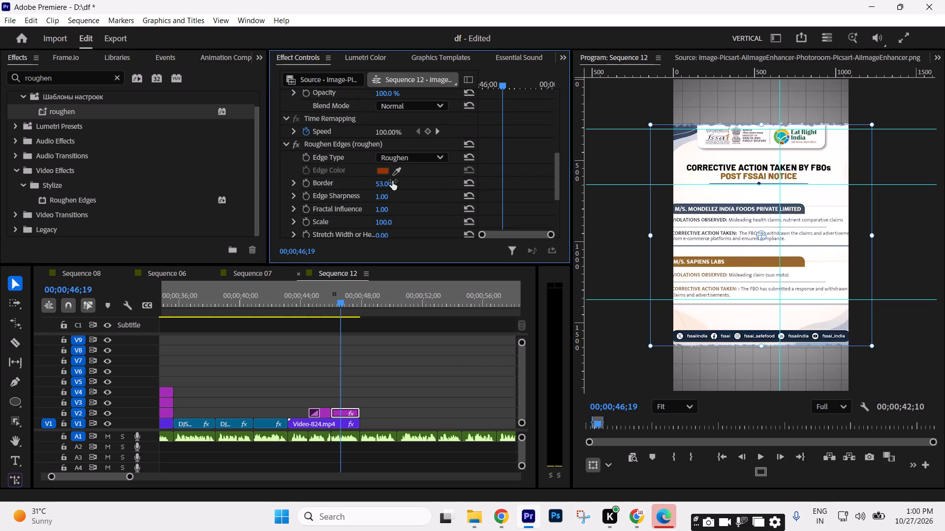
key(Return)
click(392, 180)
text(40)
key(Return)
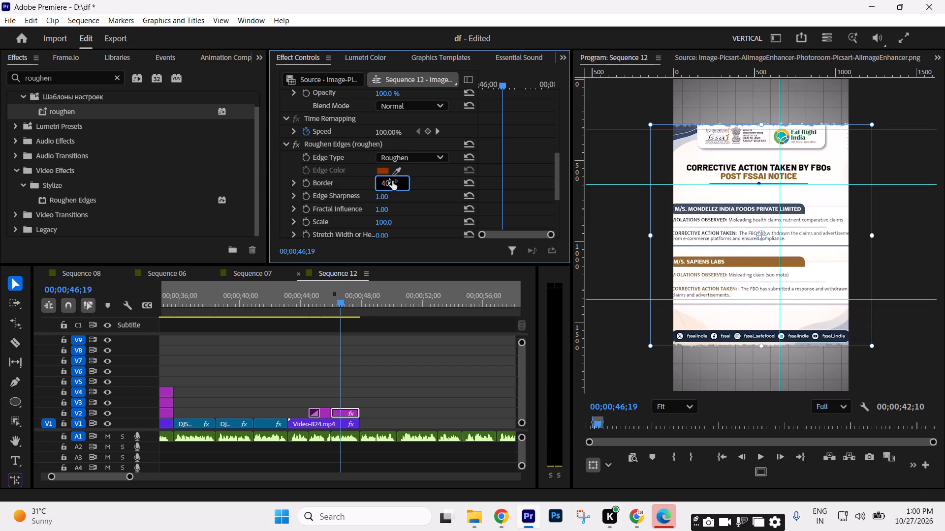
click(383, 182)
text(30)
key(Return)
Turn off uniform scaling for the corrective action image and set its Scale Height to 79 and Scale Width to 66.
scroll(507, 158, up, 16)
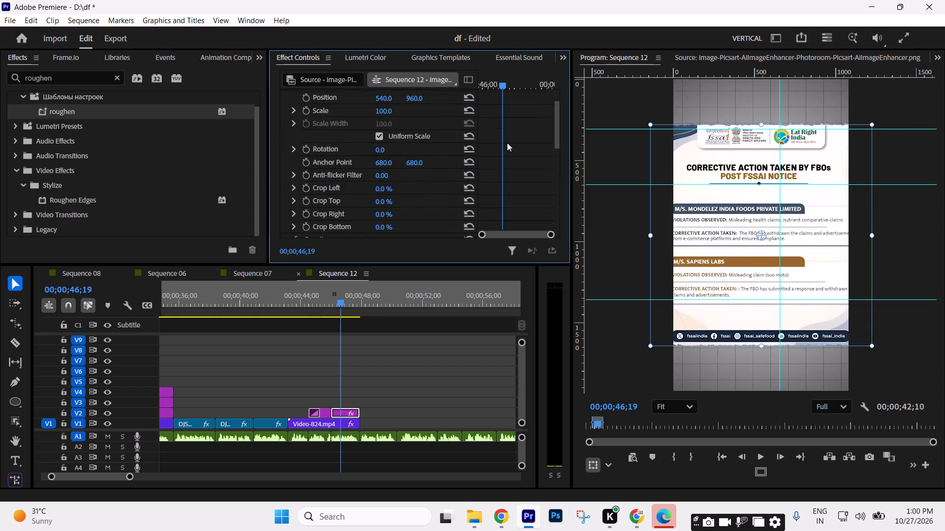
scroll(507, 143, up, 5)
drag(388, 148, 369, 142)
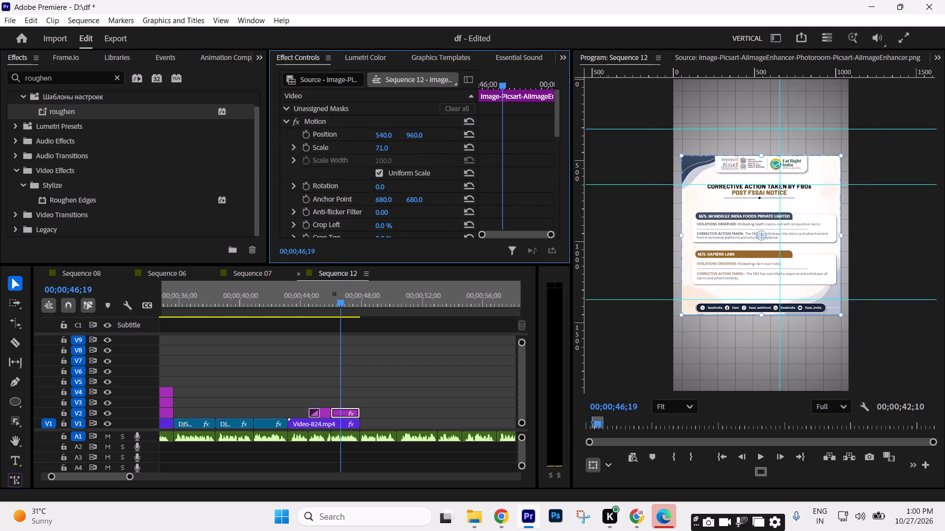
drag(369, 142, 366, 142)
click(381, 171)
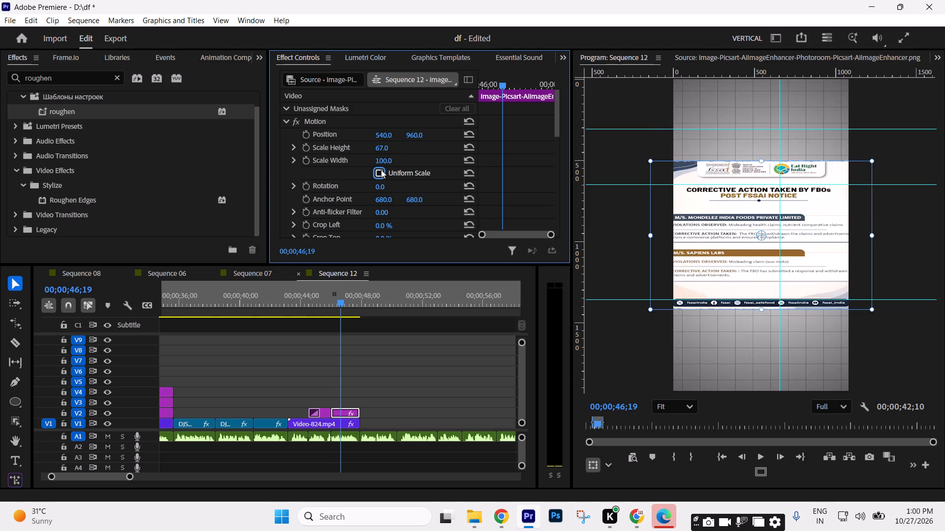
drag(384, 162, 361, 159)
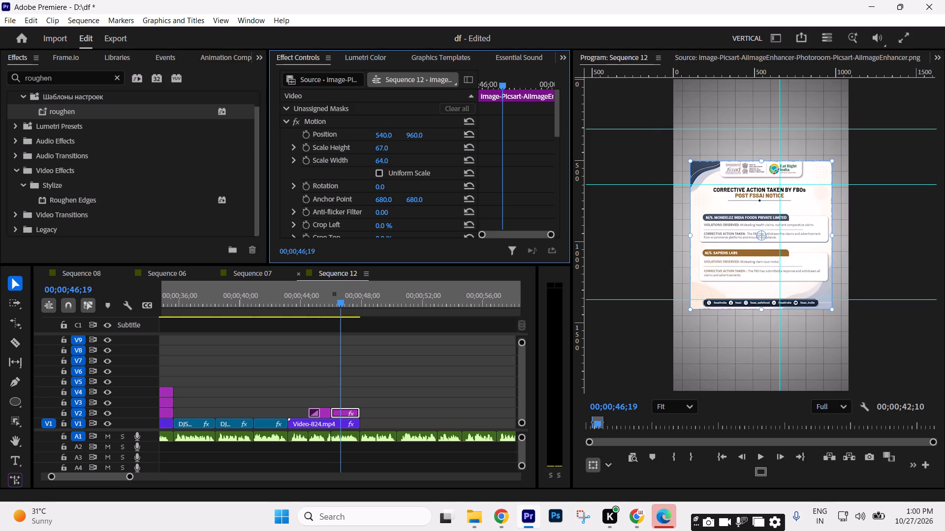
drag(361, 159, 362, 158)
drag(385, 147, 395, 142)
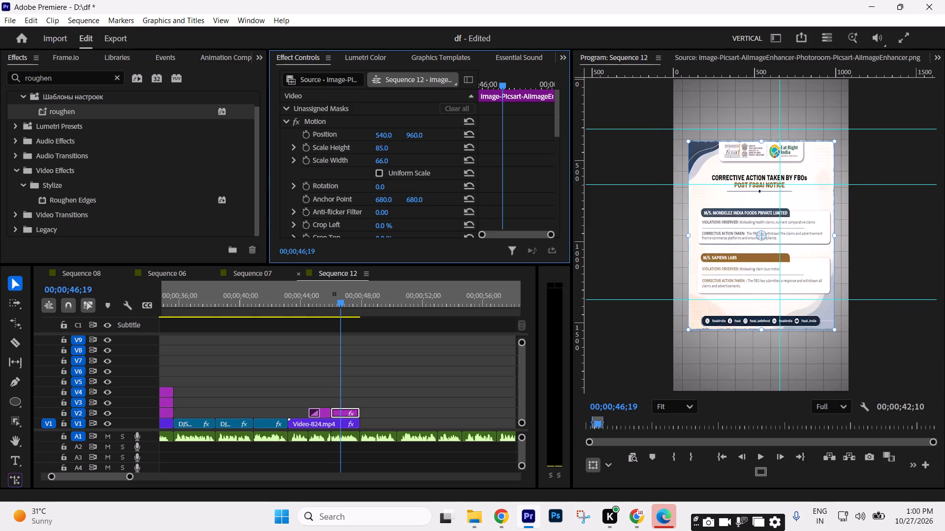
drag(395, 142, 391, 142)
Move the corrective action image up in the frame to a vertical position of 835.
drag(412, 133, 412, 139)
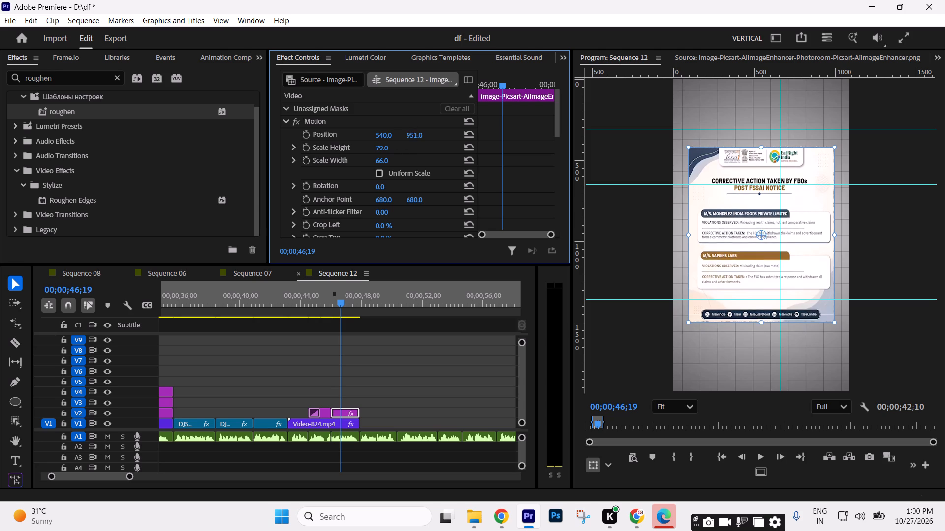
drag(412, 139, 415, 209)
click(395, 380)
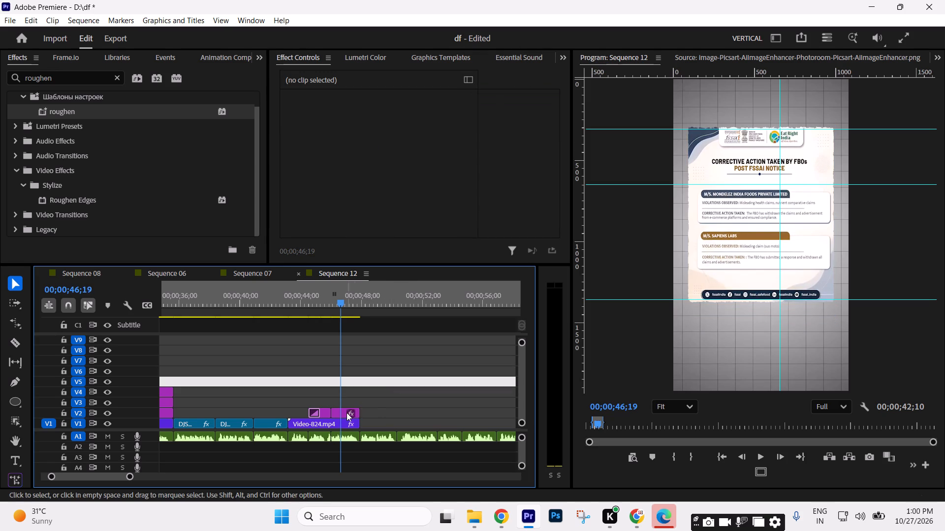
Add a Page Peel transition to the start of the corrective action image only, keeping it directly after the licence document, and preview it.
drag(63, 80, 0, 78)
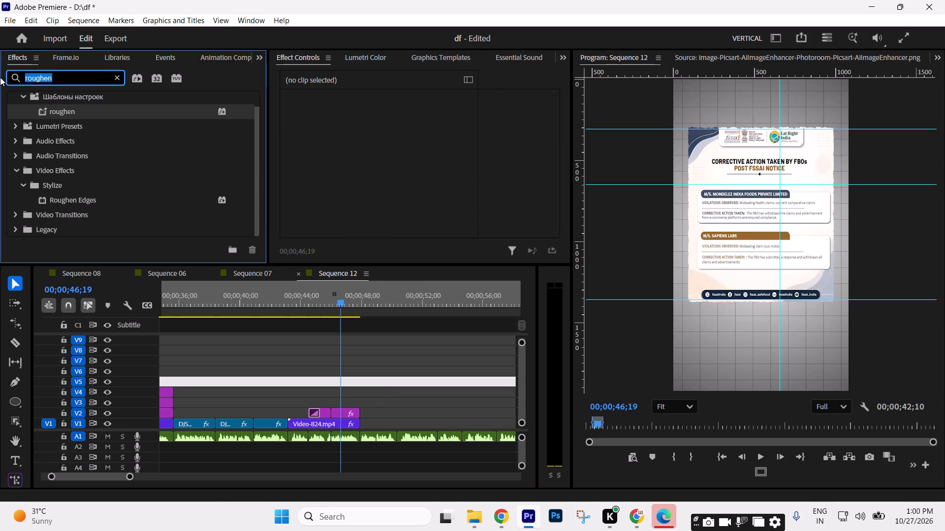
text(page)
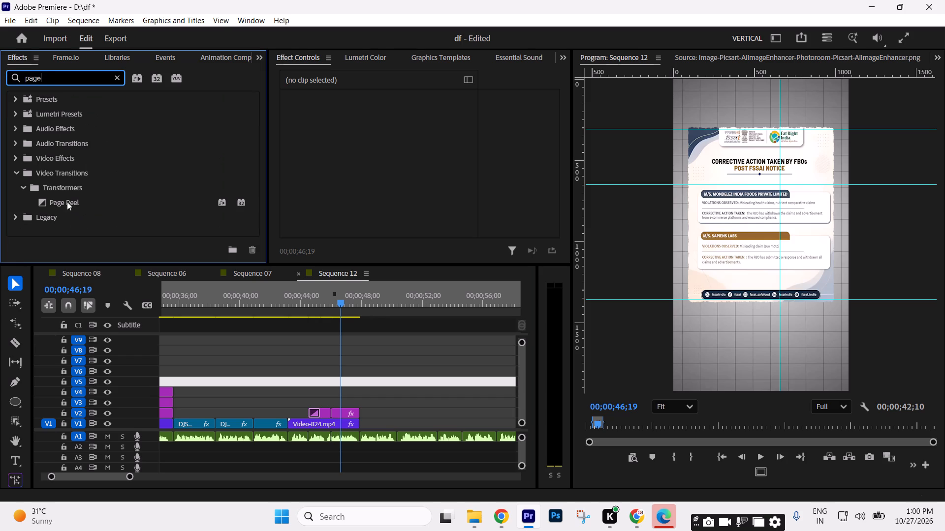
drag(67, 202, 336, 411)
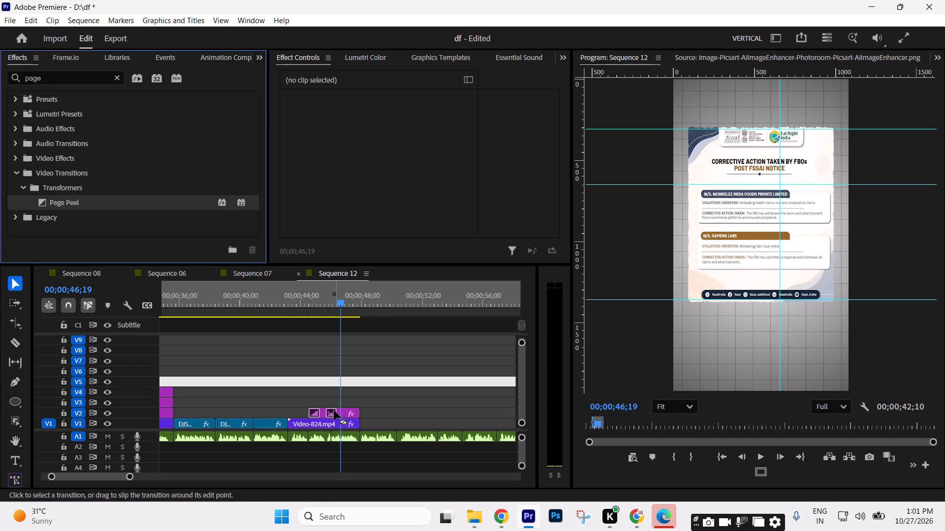
drag(349, 408, 358, 408)
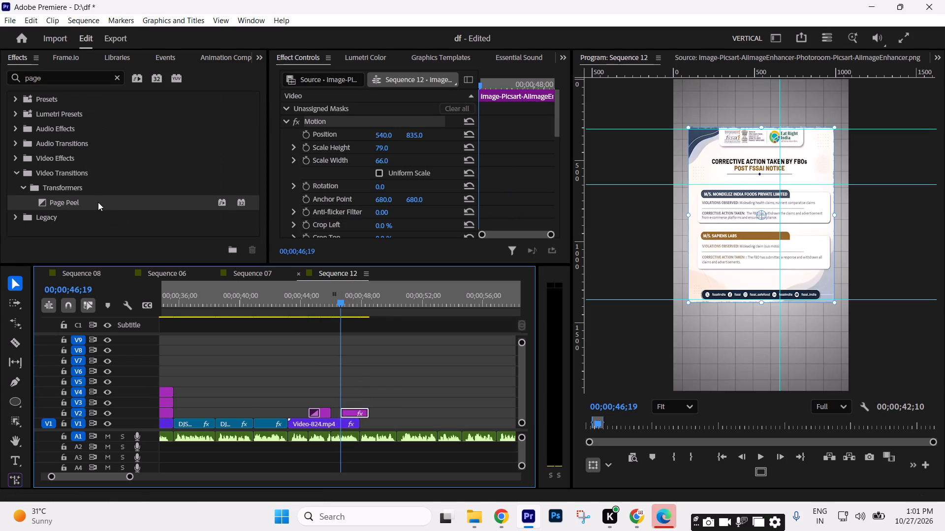
drag(98, 202, 350, 414)
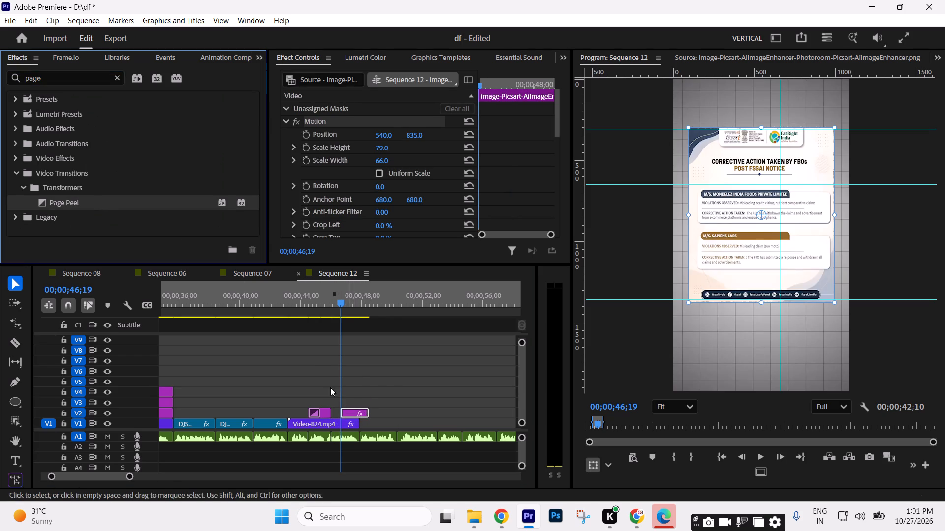
drag(128, 207, 345, 416)
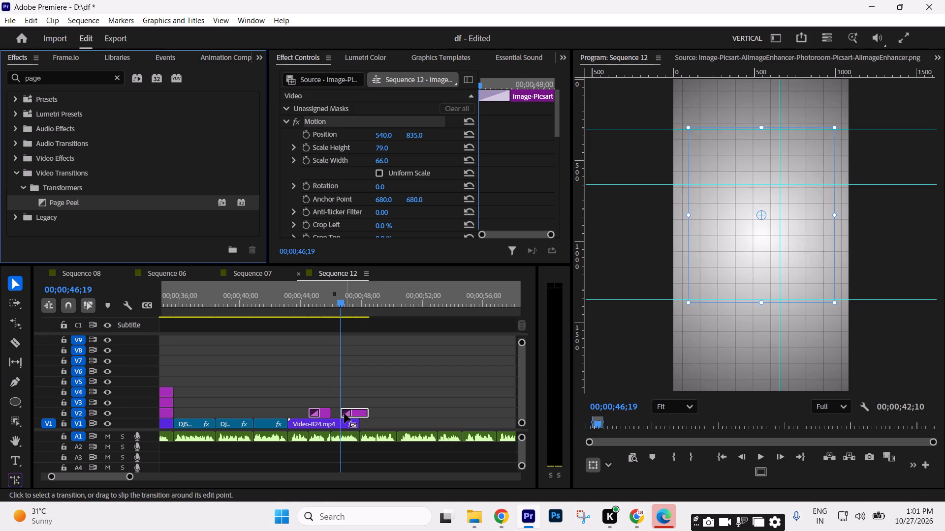
drag(357, 413, 347, 413)
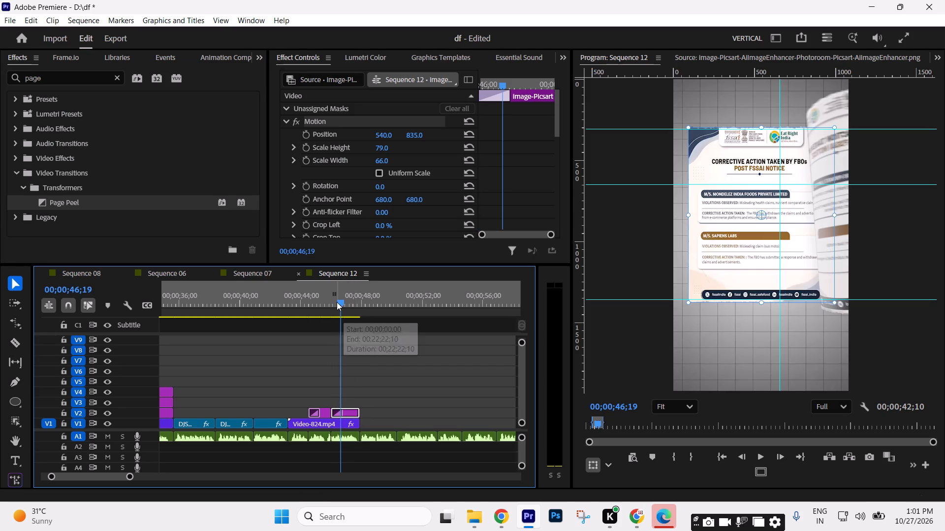
drag(337, 302, 324, 303)
key(space)
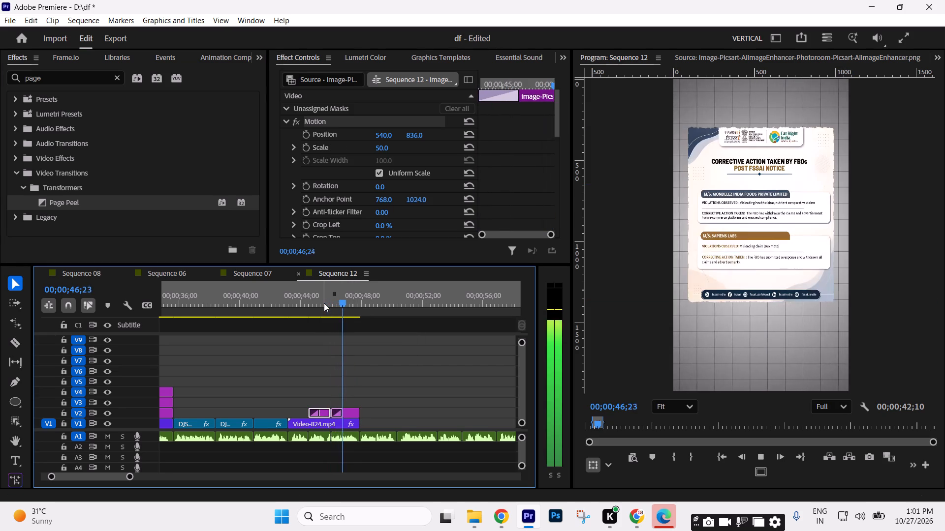
click(330, 304)
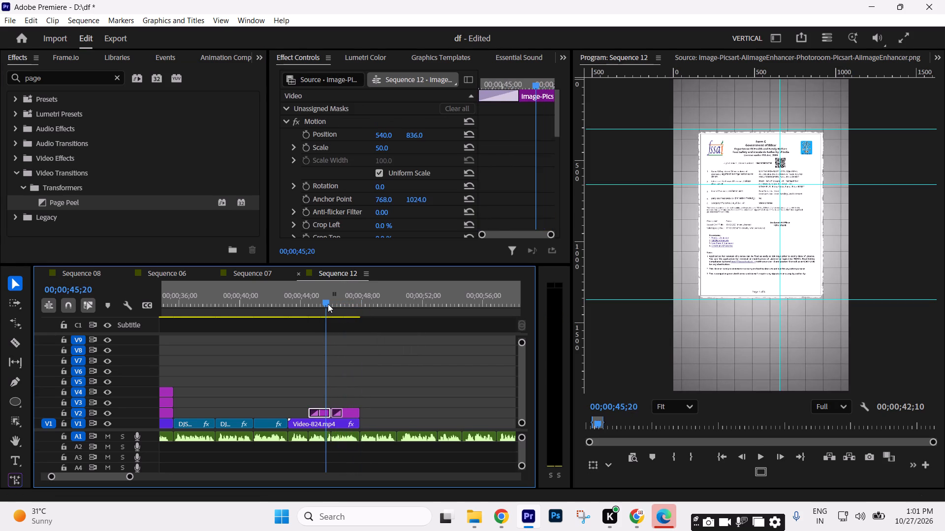
click(374, 357)
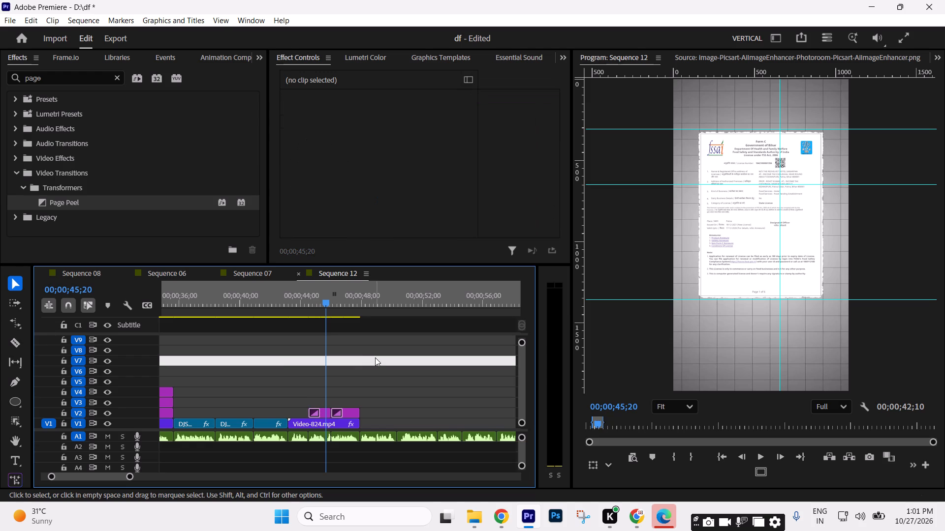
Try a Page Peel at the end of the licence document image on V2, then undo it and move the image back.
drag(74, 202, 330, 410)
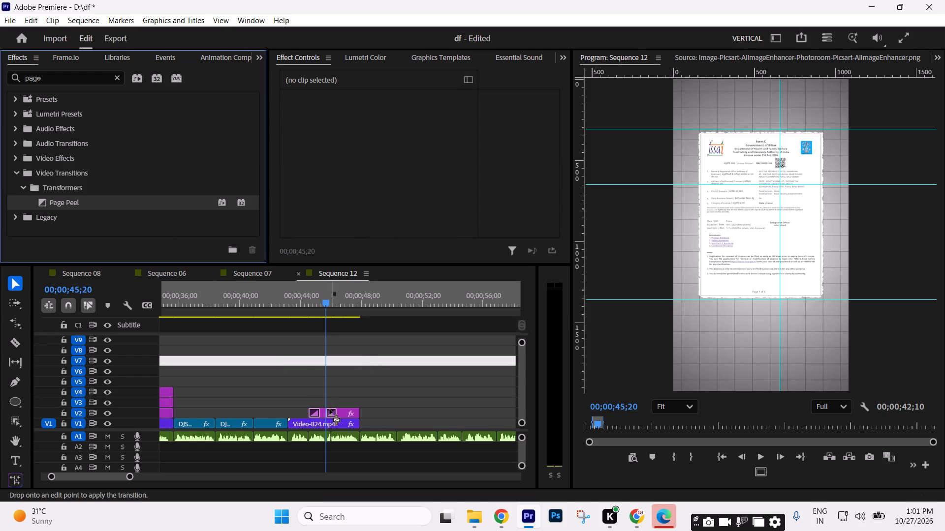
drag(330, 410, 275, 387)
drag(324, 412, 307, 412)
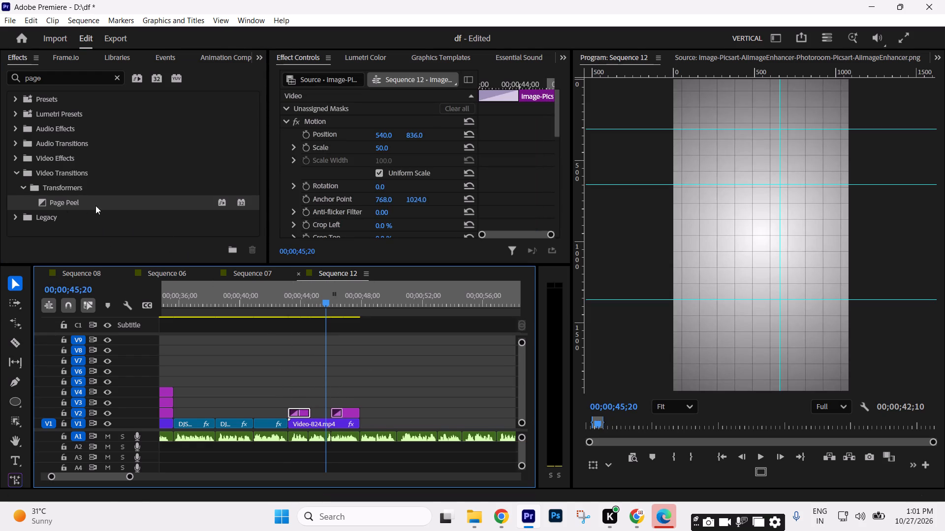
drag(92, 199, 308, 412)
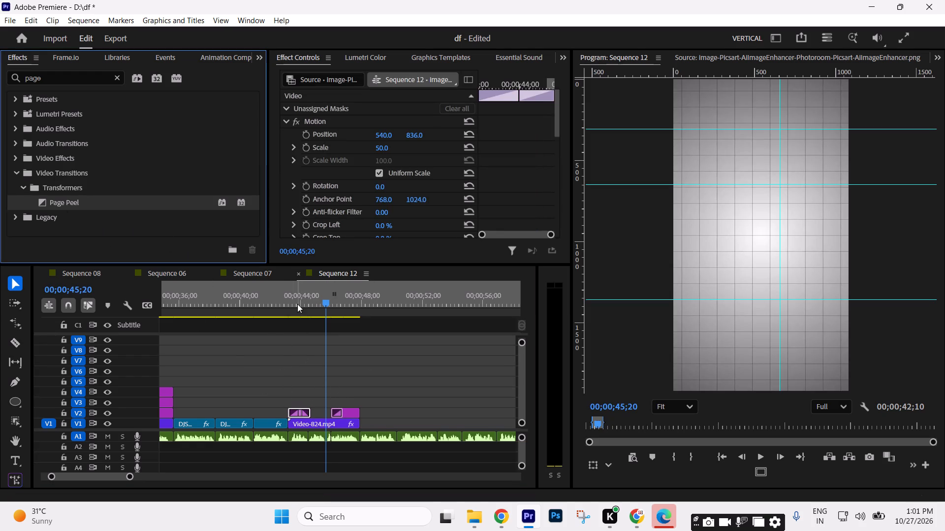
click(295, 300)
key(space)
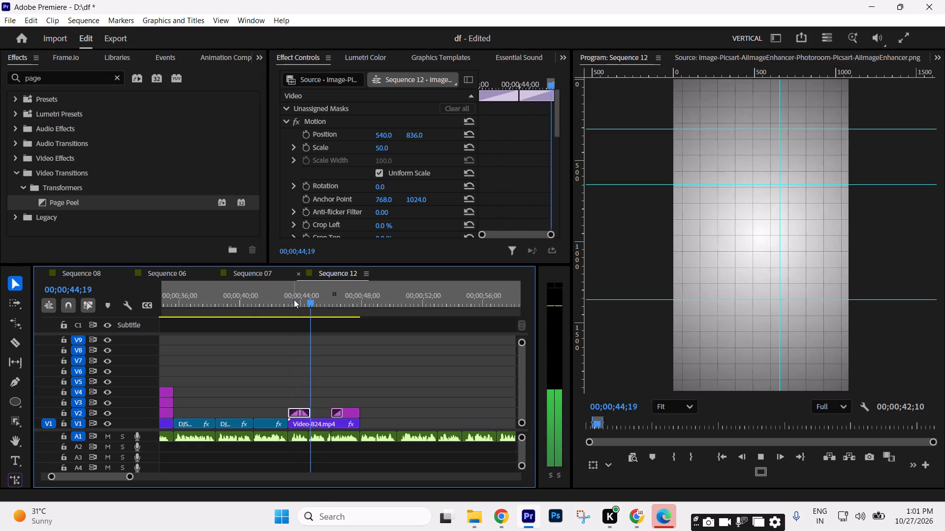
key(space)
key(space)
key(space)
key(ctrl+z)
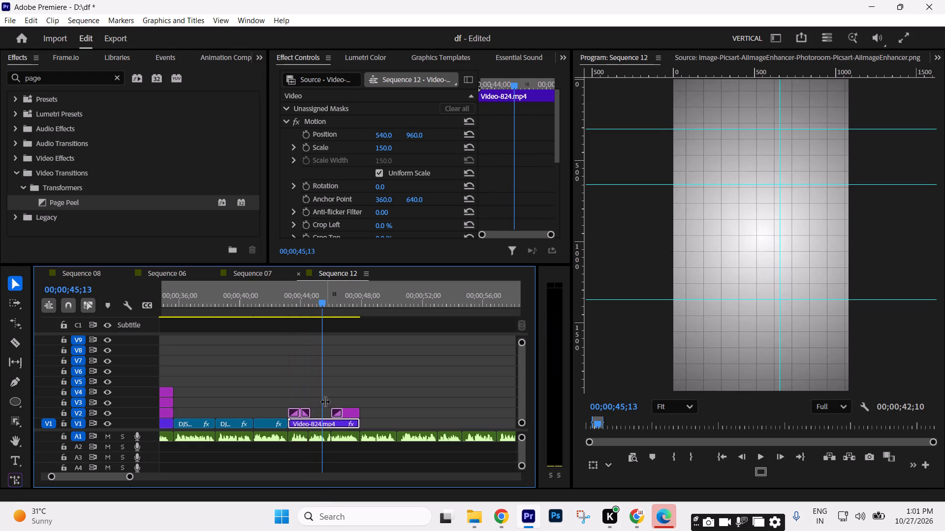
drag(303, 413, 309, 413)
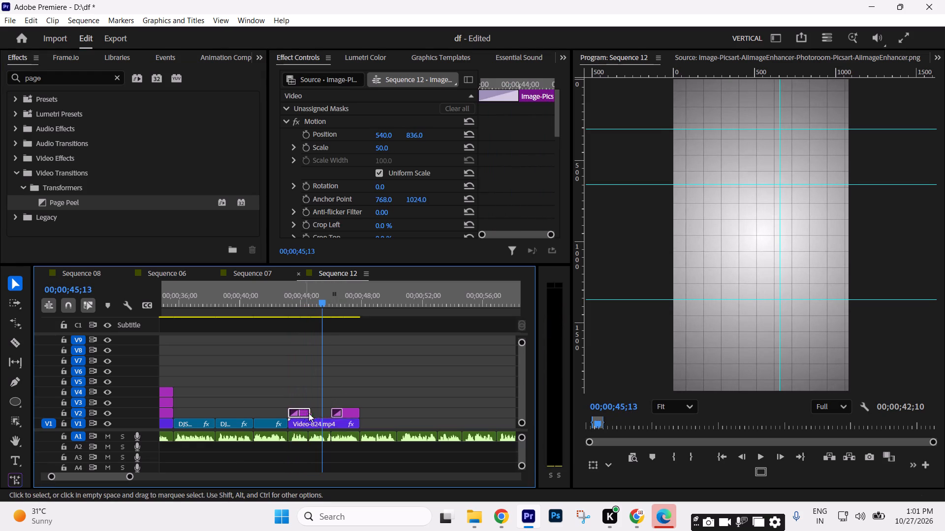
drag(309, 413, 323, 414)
Play through the corrective action image, then apply the Camera Shake video effect to it and the licence document image on V2.
click(346, 311)
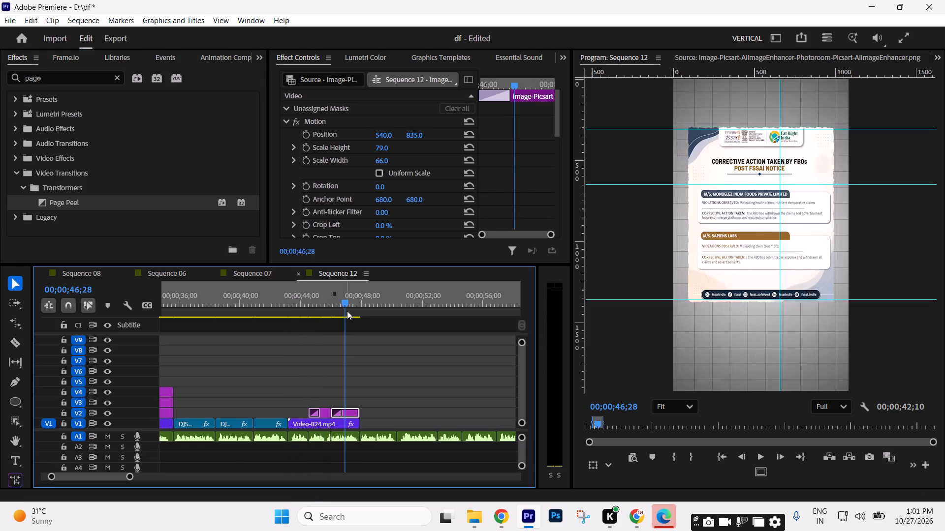
key(space)
key(space)
key(space)
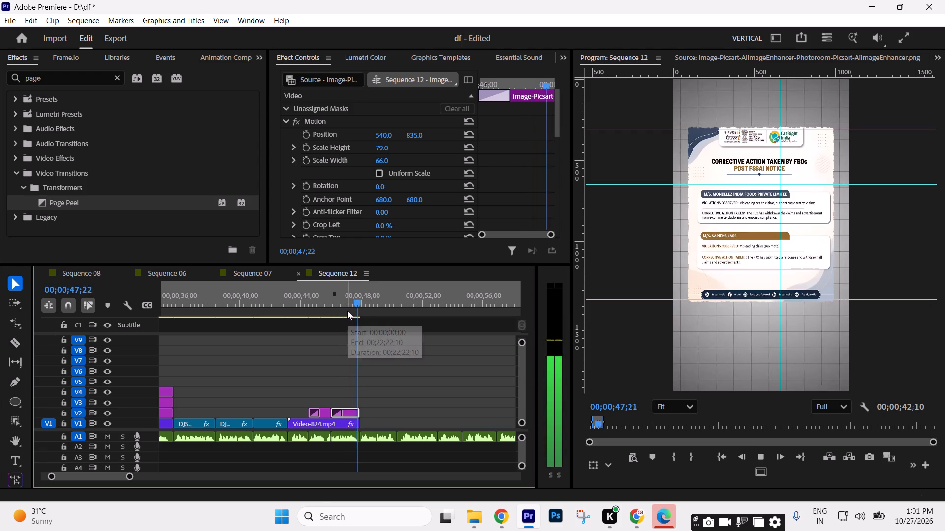
key(space)
drag(61, 80, 0, 79)
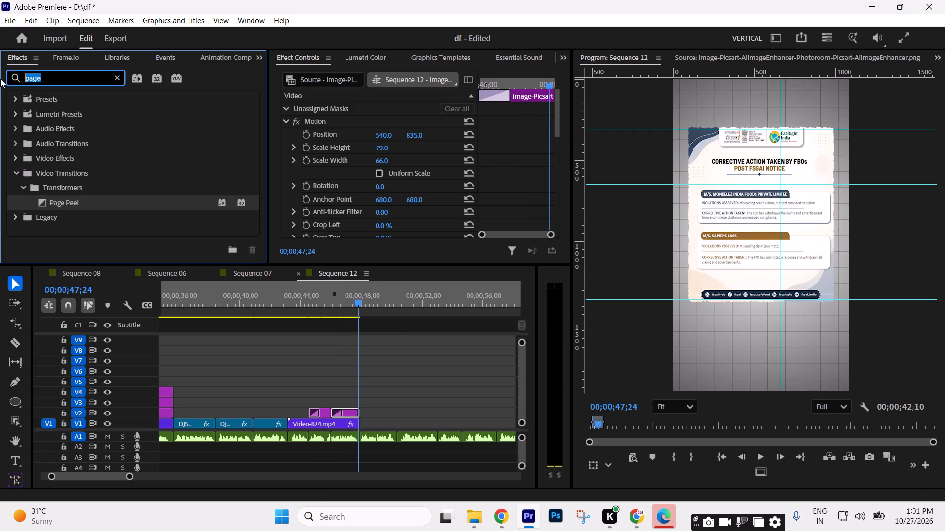
text(shake)
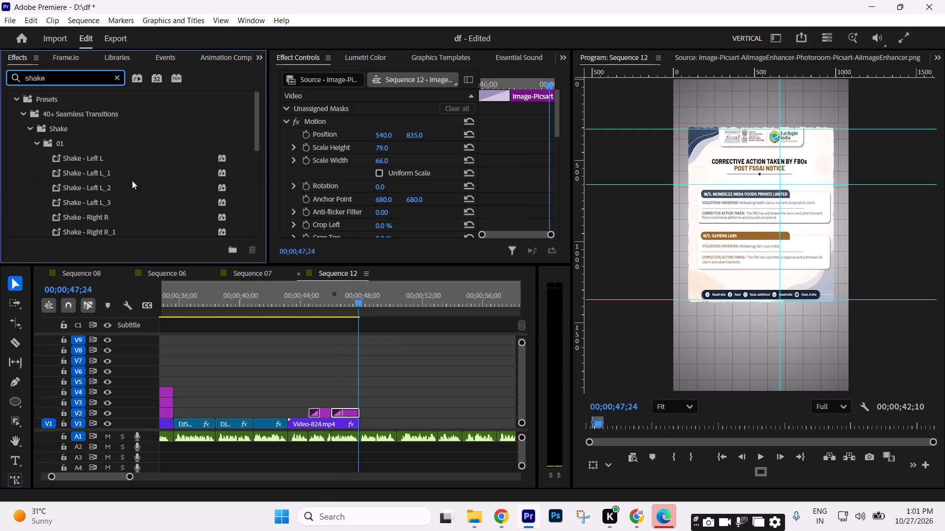
scroll(168, 156, down, 11)
scroll(86, 189, down, 6)
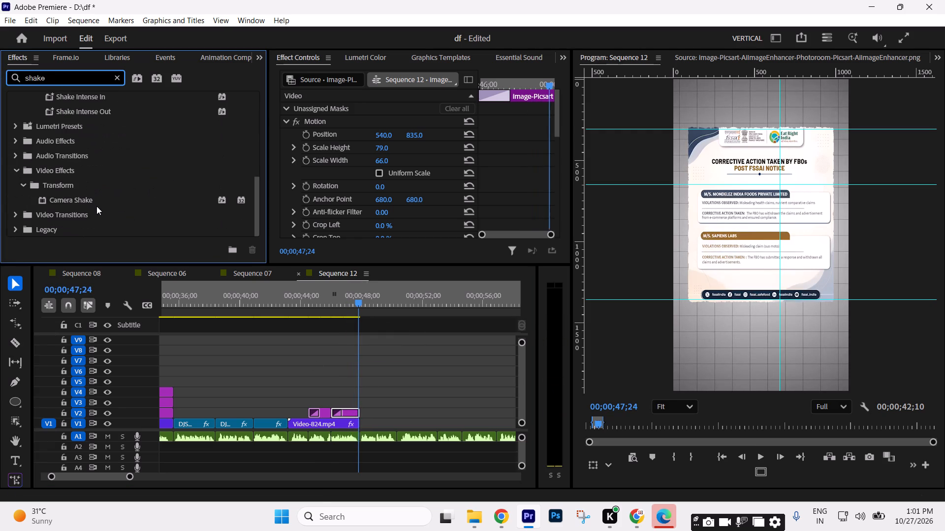
scroll(97, 206, down, 6)
drag(72, 198, 320, 412)
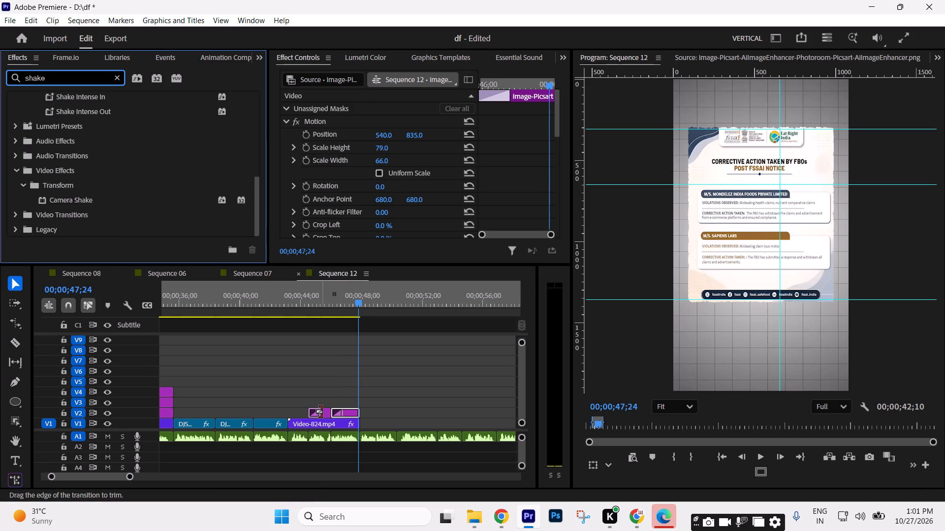
drag(320, 412, 320, 410)
drag(53, 202, 341, 393)
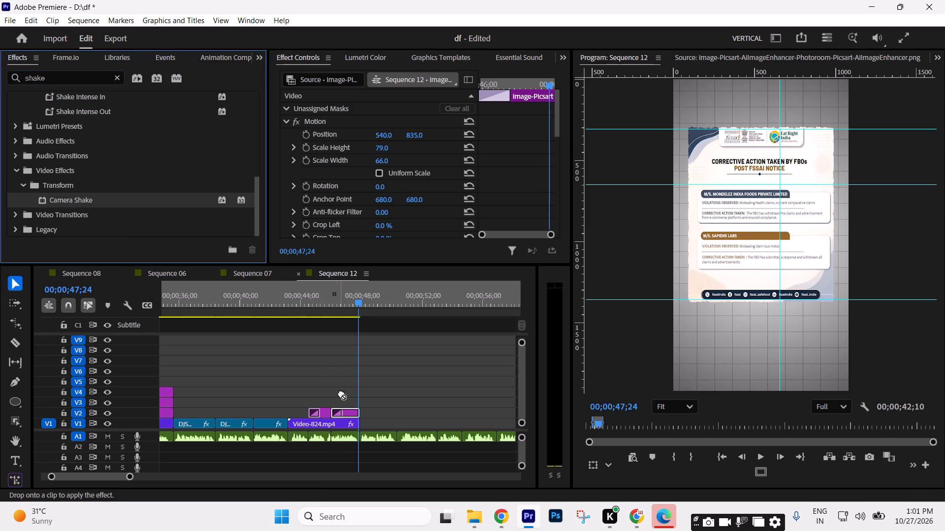
drag(341, 393, 350, 411)
drag(94, 200, 324, 356)
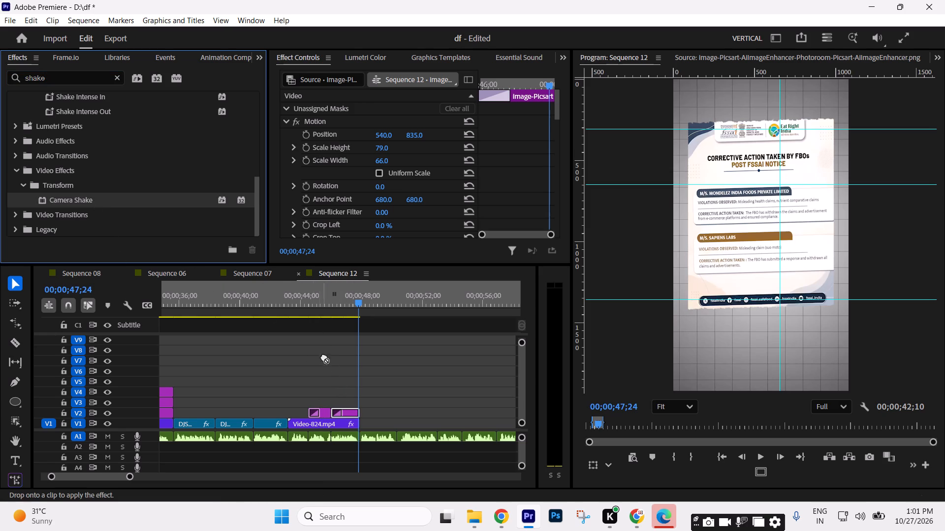
drag(324, 356, 320, 413)
click(317, 303)
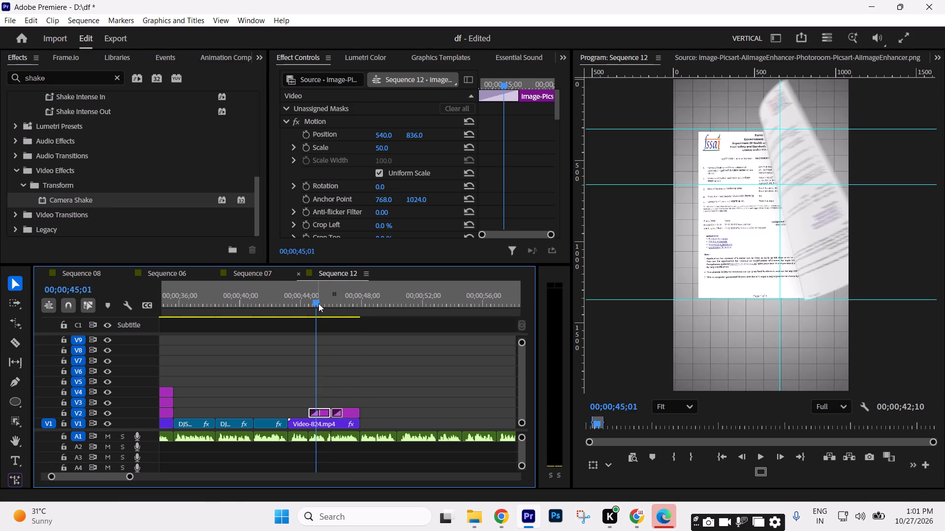
Play back the page-peeled licence document and corrective action images with the voice-over, continuing into the empty section after them.
key(space)
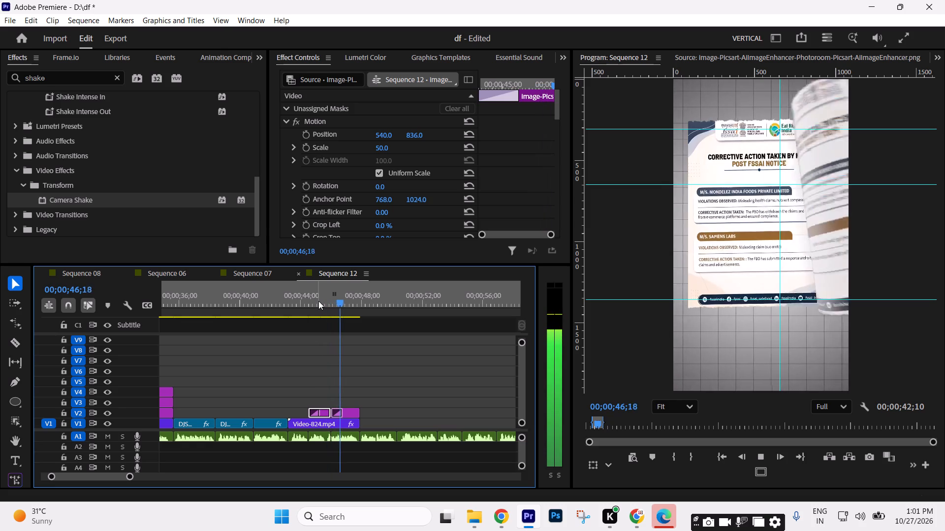
key(space)
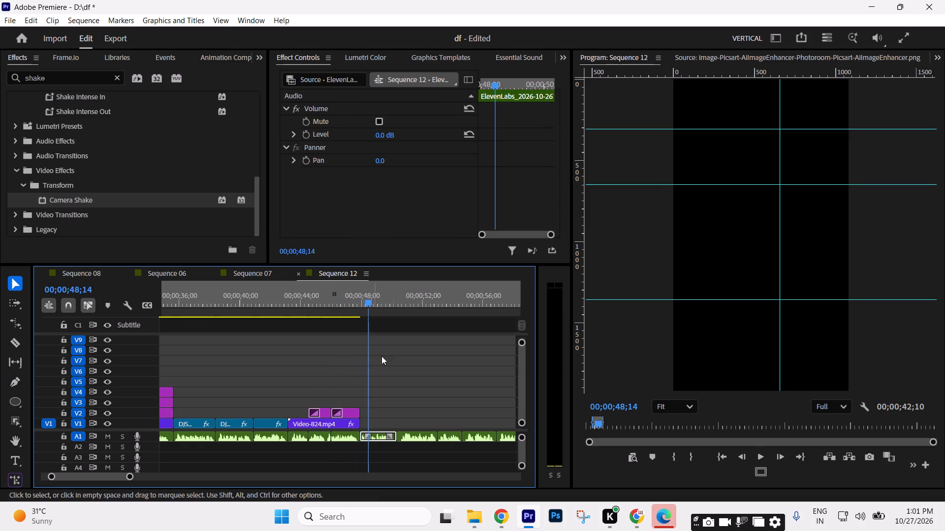
click(443, 391)
text(--)
key(equal)
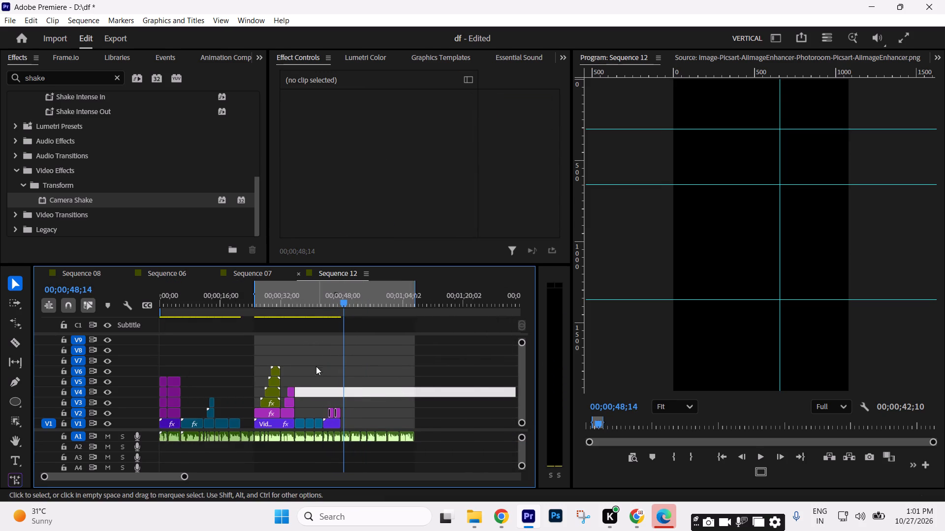
drag(280, 308, 308, 314)
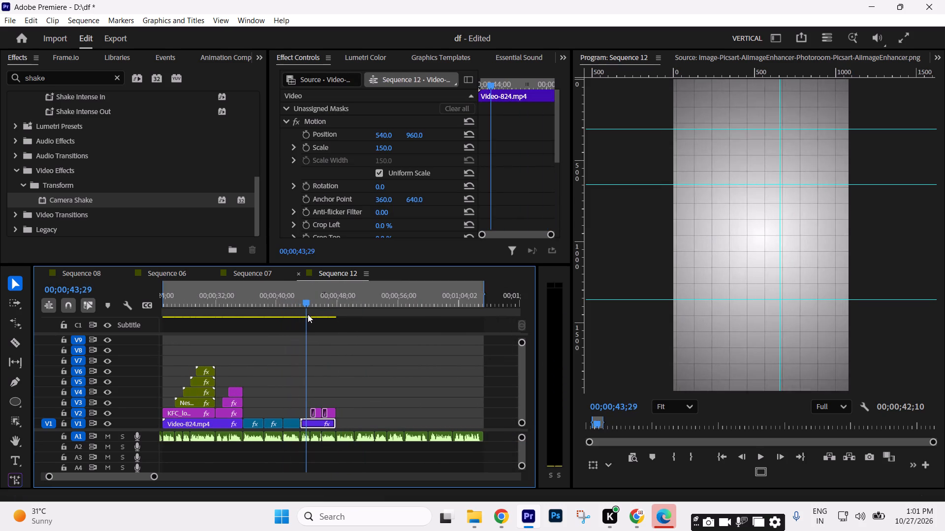
drag(308, 314, 298, 314)
key(Down)
key(space)
click(443, 384)
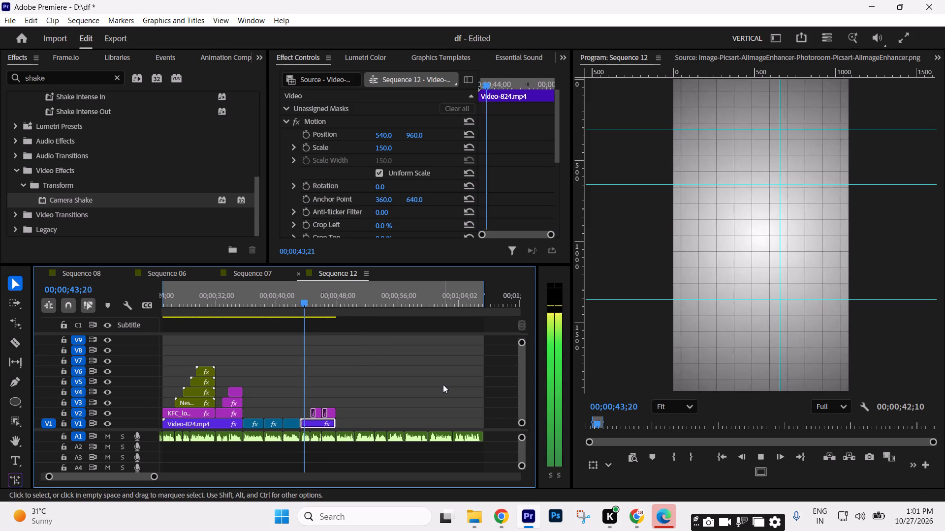
text(-===--)
text(--)
key(equal)
key(equal)
click(357, 303)
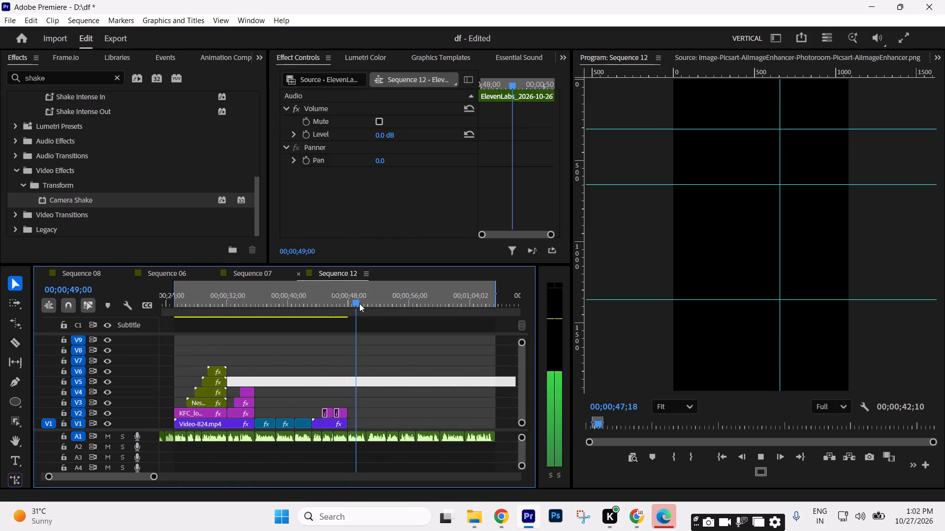
key(space)
Find the green-screen CANCELLED stamp clip around 00;12;55 in the spare footage of Sequence 12 and cut it out.
click(404, 388)
key(minus)
text(==--)
text(---)
key(minus)
click(407, 388)
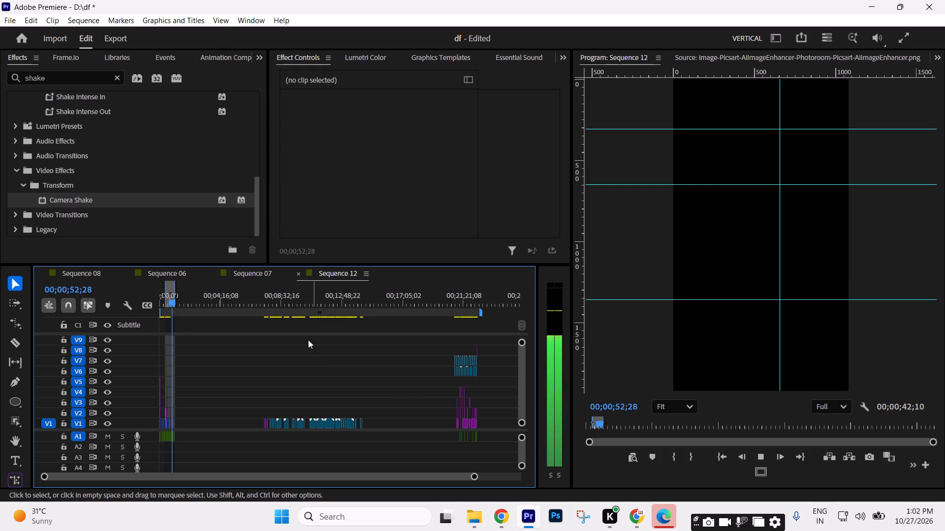
drag(302, 299, 340, 315)
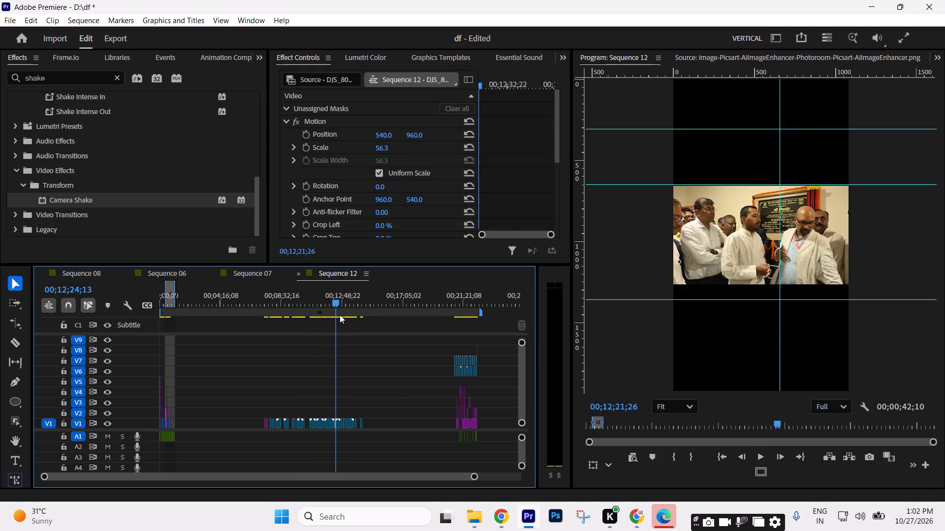
drag(340, 315, 341, 317)
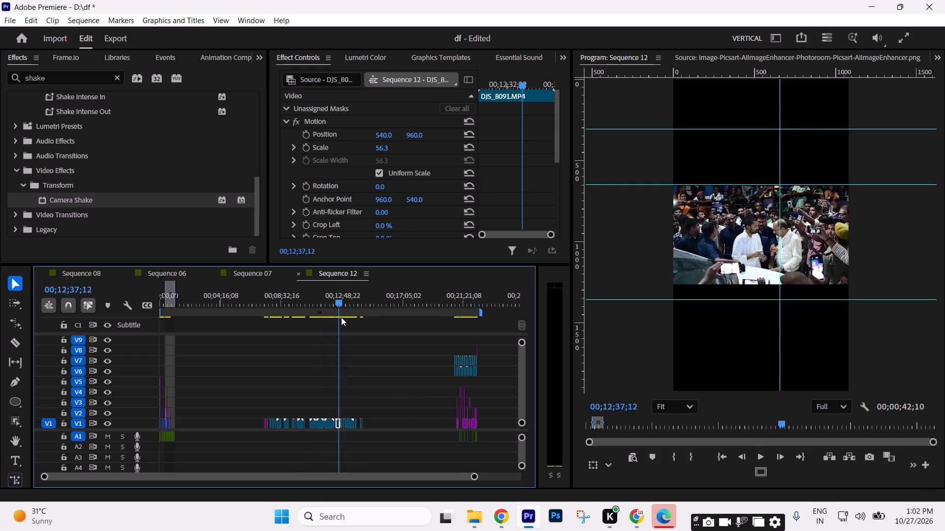
drag(341, 317, 345, 319)
key(equal)
key(equal)
key(equal)
key(equal)
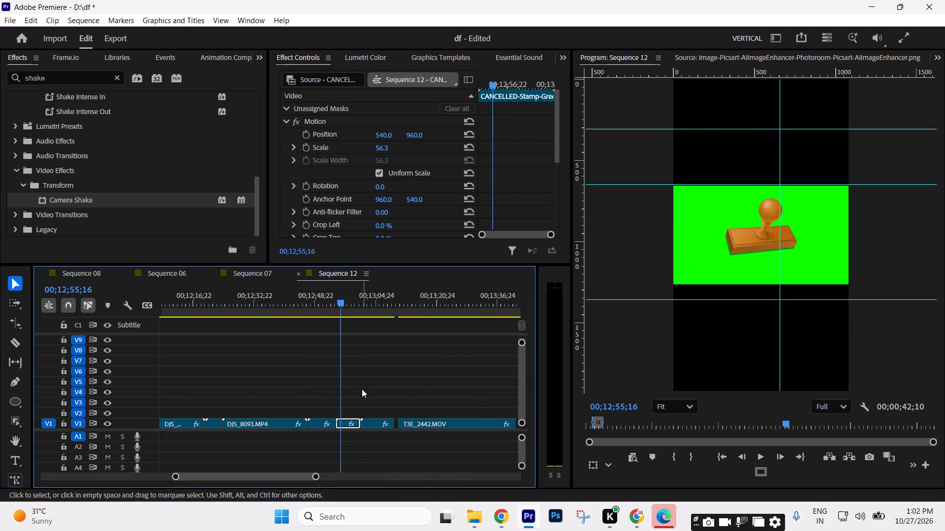
key(ctrl+x)
Paste the CANCELLED stamp clip onto V1 at about 00;00;52;21, in the empty section after the document images.
key(minus)
key(minus)
key(minus)
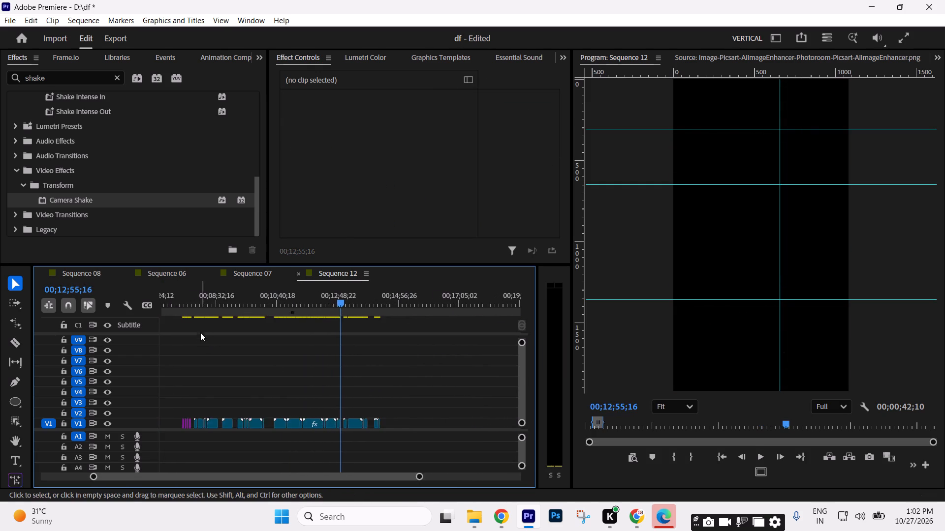
key(minus)
key(minus)
drag(240, 309, 152, 313)
key(equal)
key(equal)
key(equal)
key(equal)
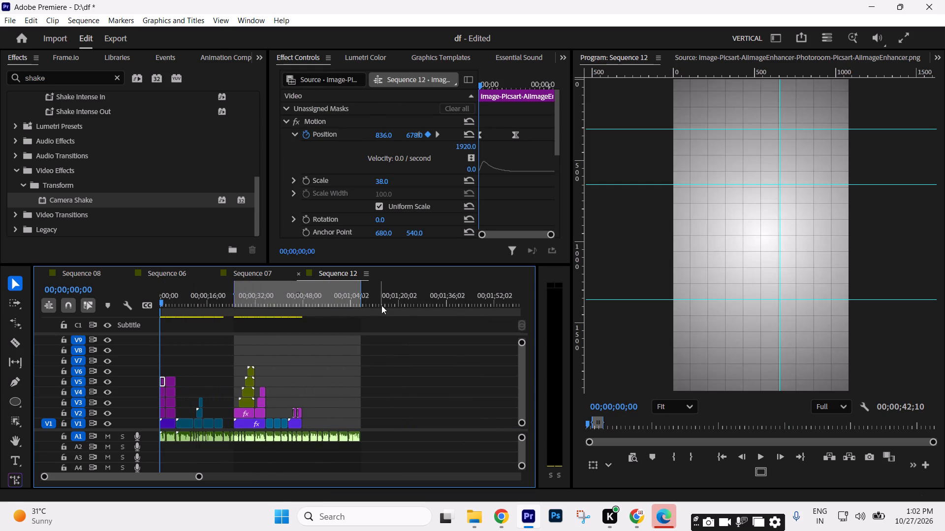
drag(381, 304, 318, 308)
key(ctrl+v)
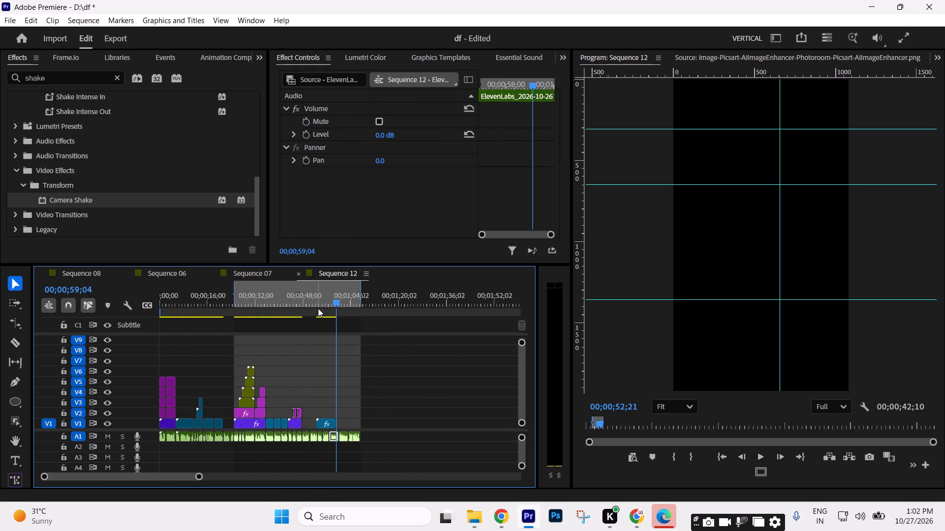
Split the pasted CANCELLED stamp clip at 00;00;53;09 and delete the part before the cut.
key(equal)
drag(300, 304, 312, 305)
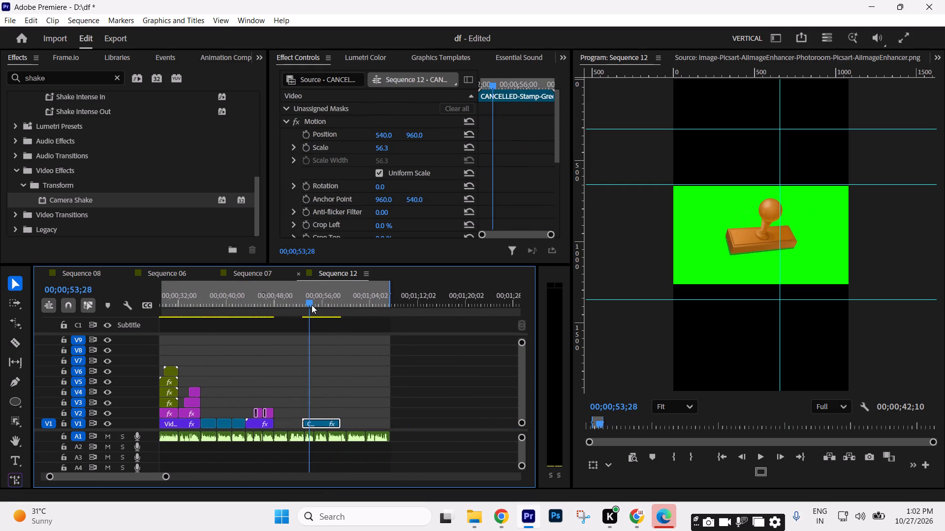
drag(312, 305, 308, 303)
key(c)
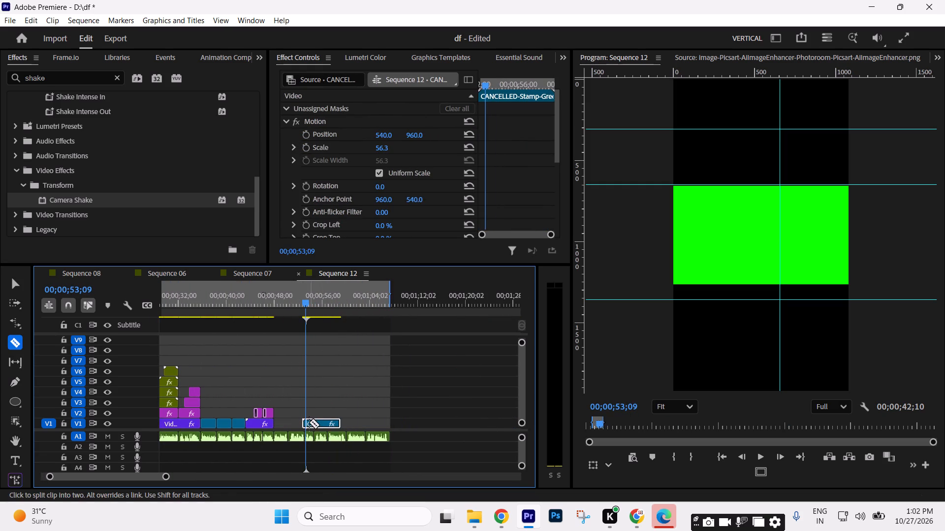
click(309, 422)
key(v)
key(Delete)
Trim the remaining empty green frames off the start of the stamp clip by splitting it at 00;00;53;14 and deleting the short piece.
key(equal)
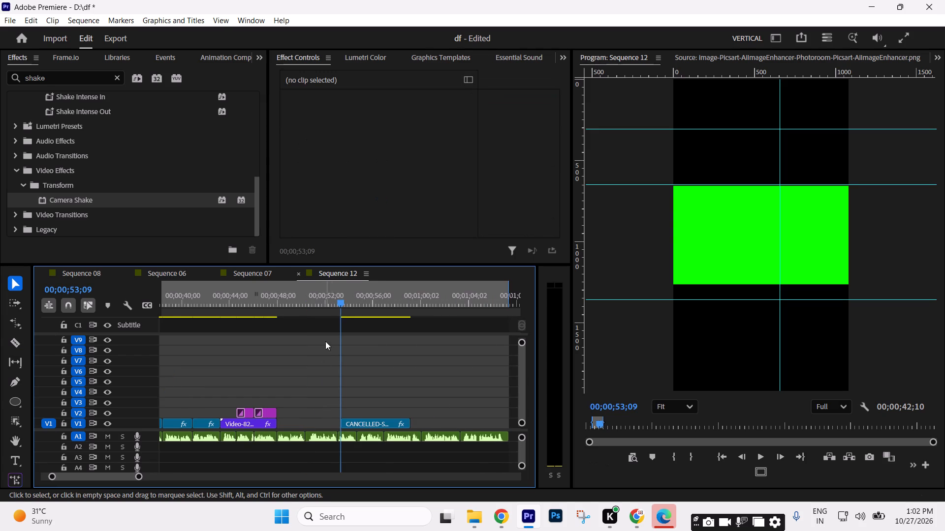
click(341, 301)
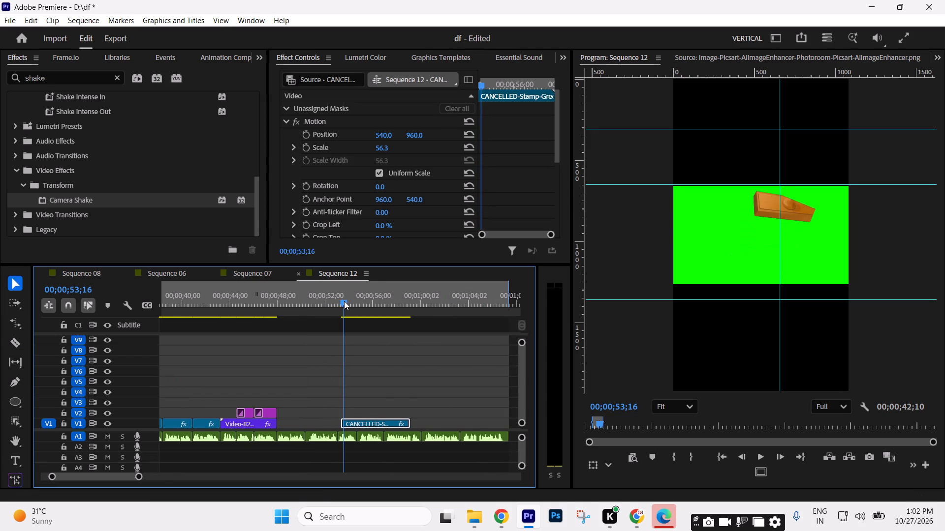
key(equal)
text(==)
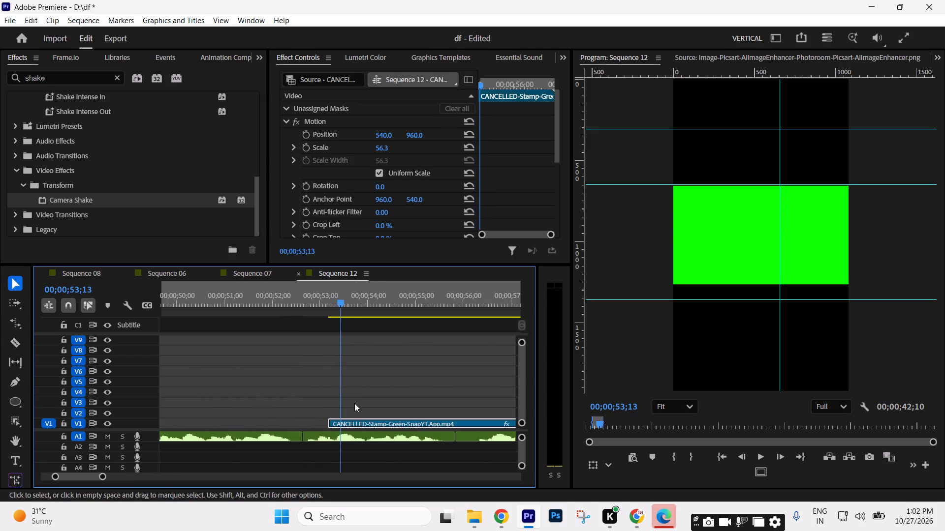
key(Right)
key(Right)
key(Right)
key(Left)
key(Left)
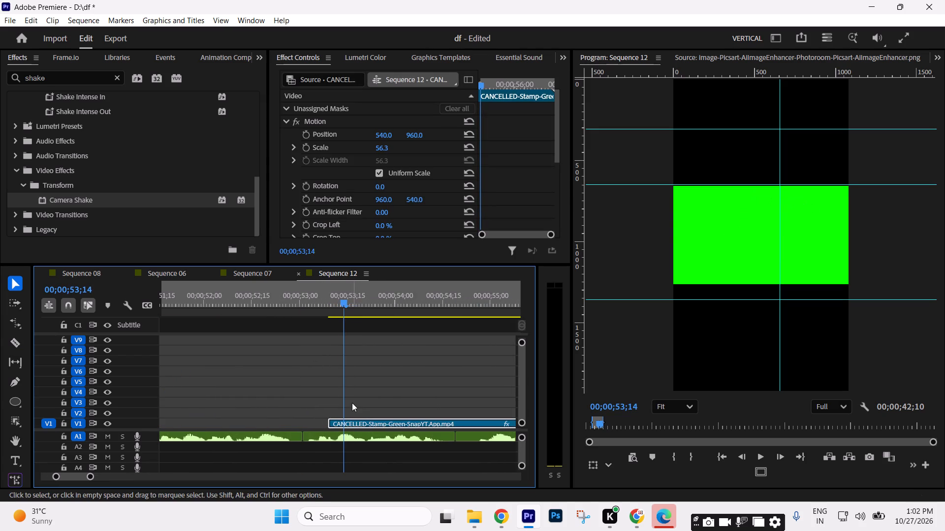
key(c)
click(342, 420)
key(v)
click(368, 399)
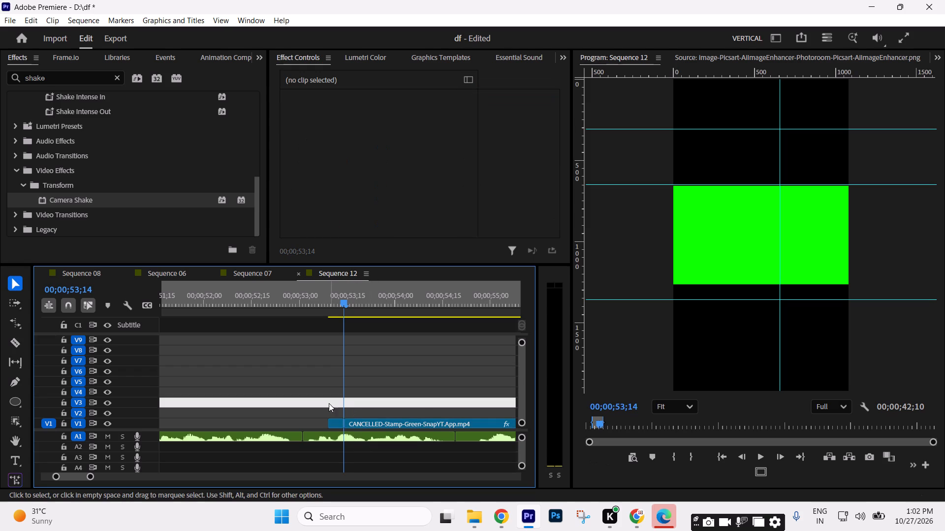
drag(327, 401, 339, 420)
key(Delete)
text(--)
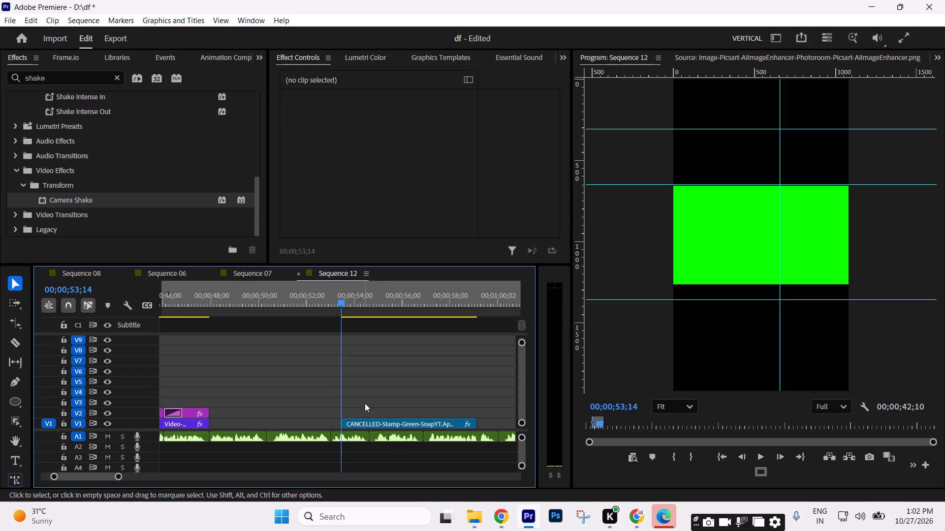
Split the stamp clip at 00;00;54;20 and move its first part to V3 above the end of the corrective action image.
text(-)
key(space)
key(space)
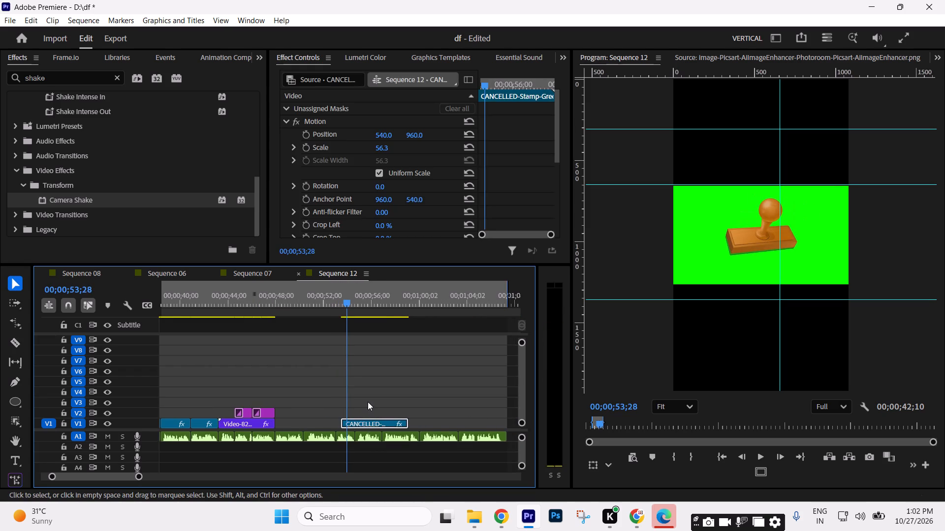
key(space)
key(space)
key(c)
click(354, 425)
key(v)
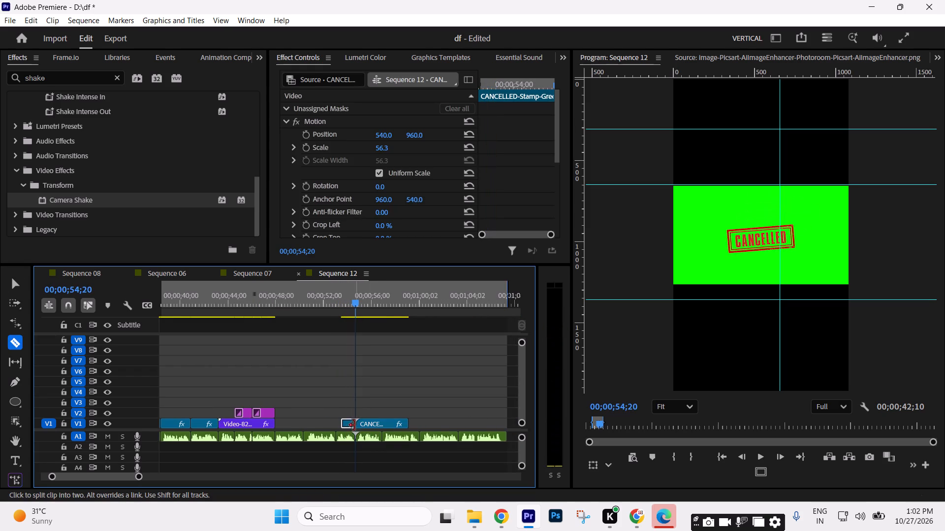
drag(347, 424, 268, 403)
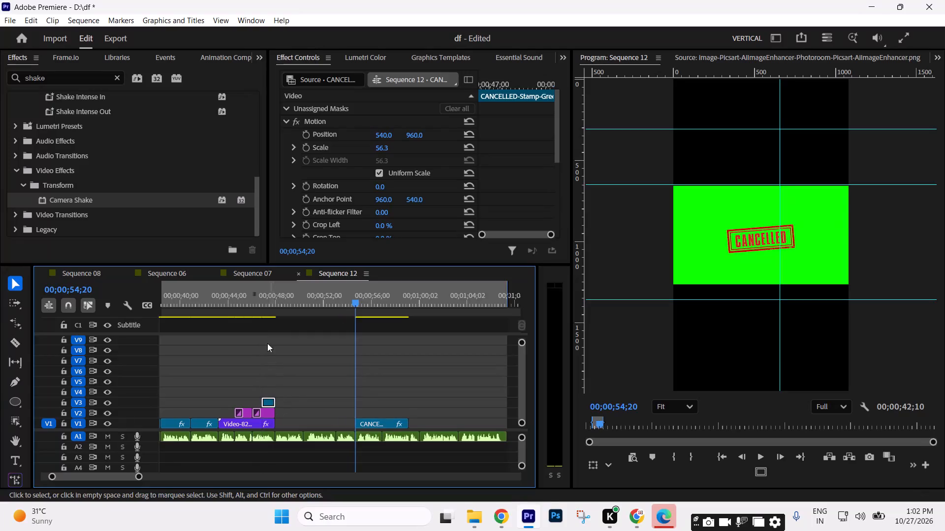
Preview the stamp over the corrective action image and shift its V3 clip earlier, starting at about 00;00;46;10.
click(260, 311)
key(space)
key(space)
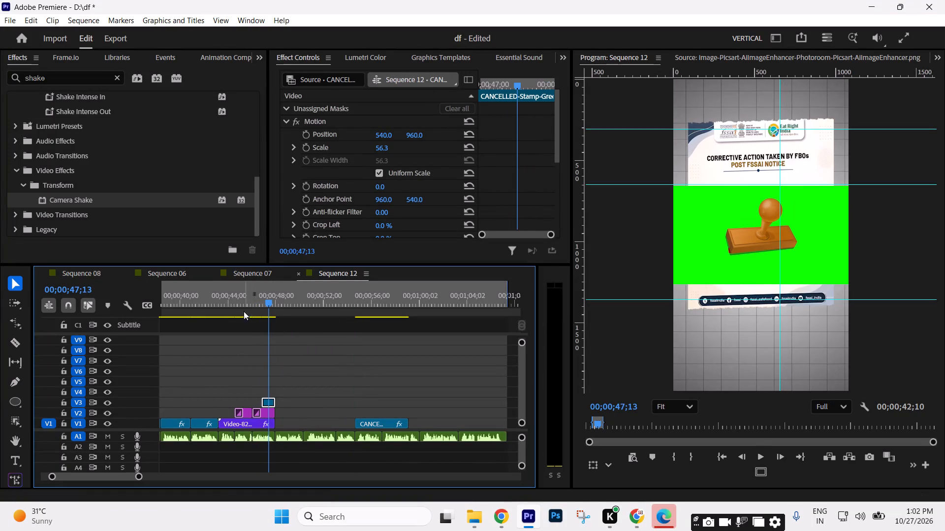
click(246, 304)
key(space)
drag(139, 477, 131, 474)
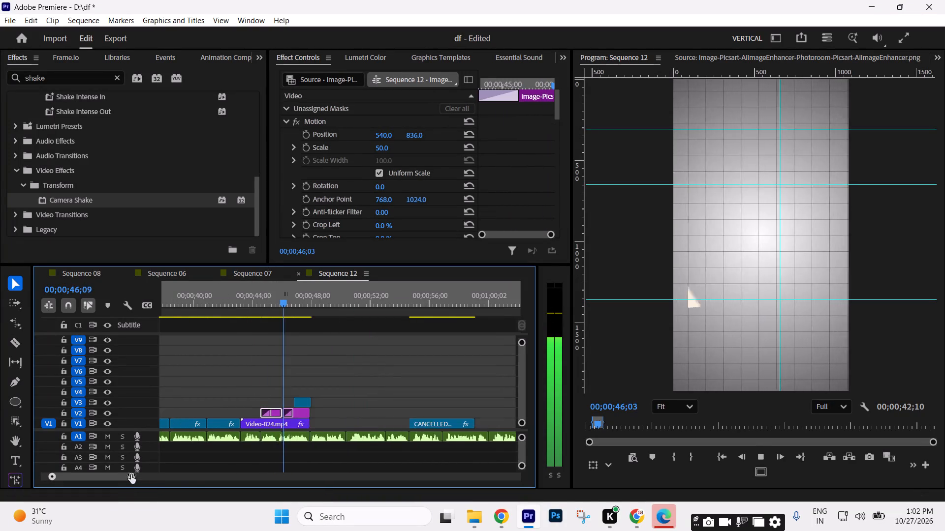
drag(131, 474, 129, 474)
key(space)
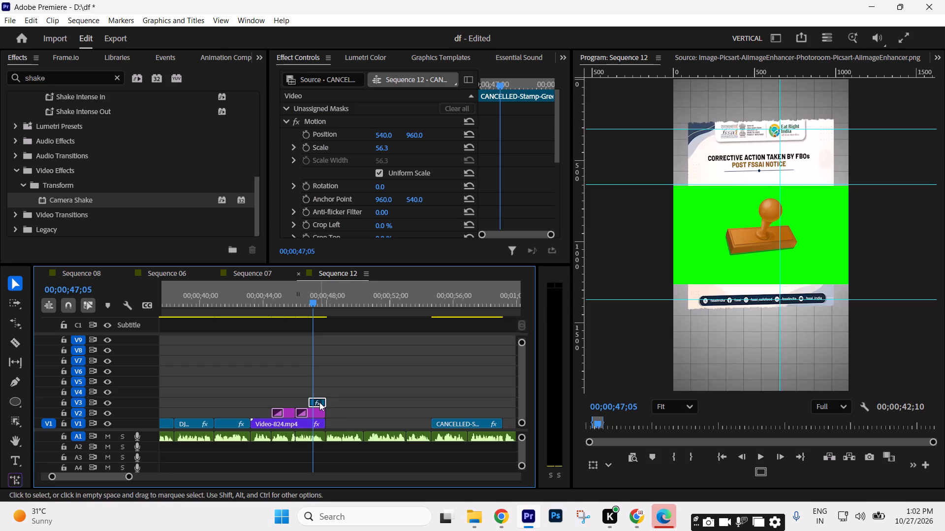
drag(319, 402, 312, 401)
click(296, 304)
key(space)
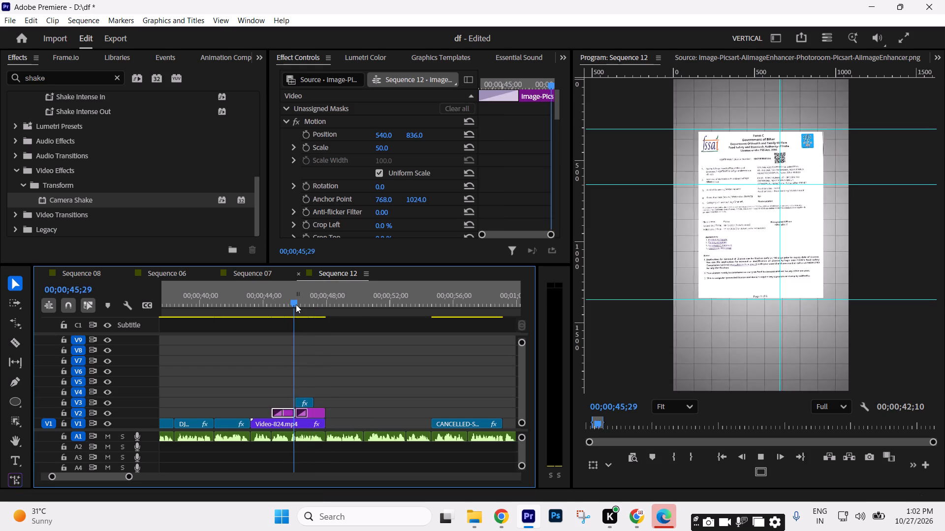
key(space)
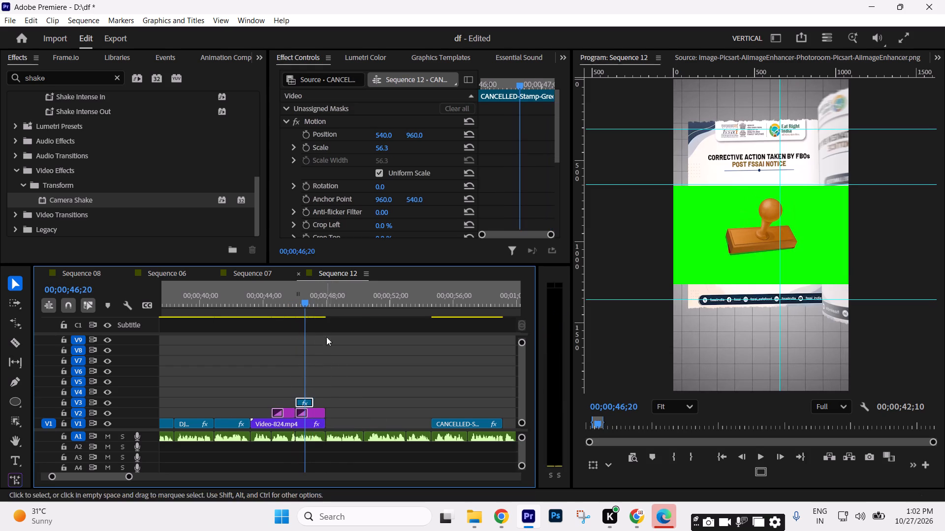
key(equal)
key(equal)
drag(346, 401, 363, 401)
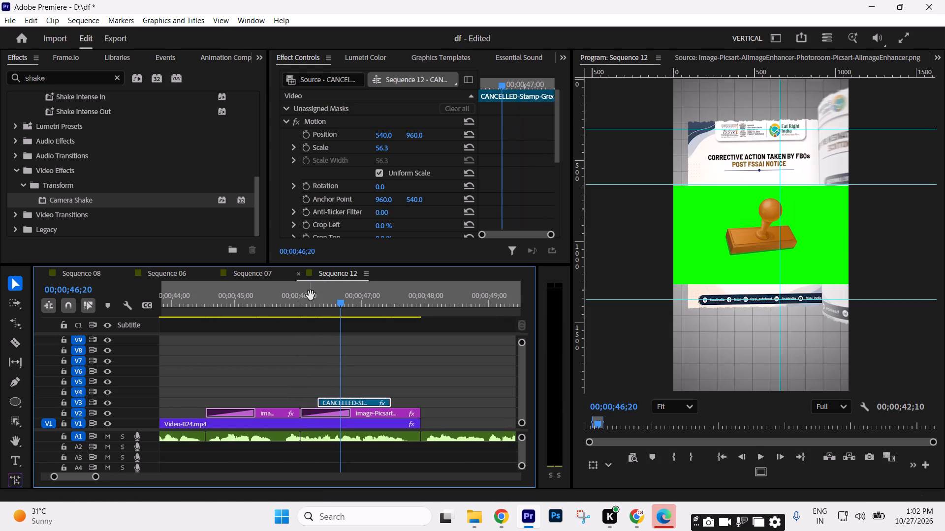
click(310, 295)
key(space)
key(space)
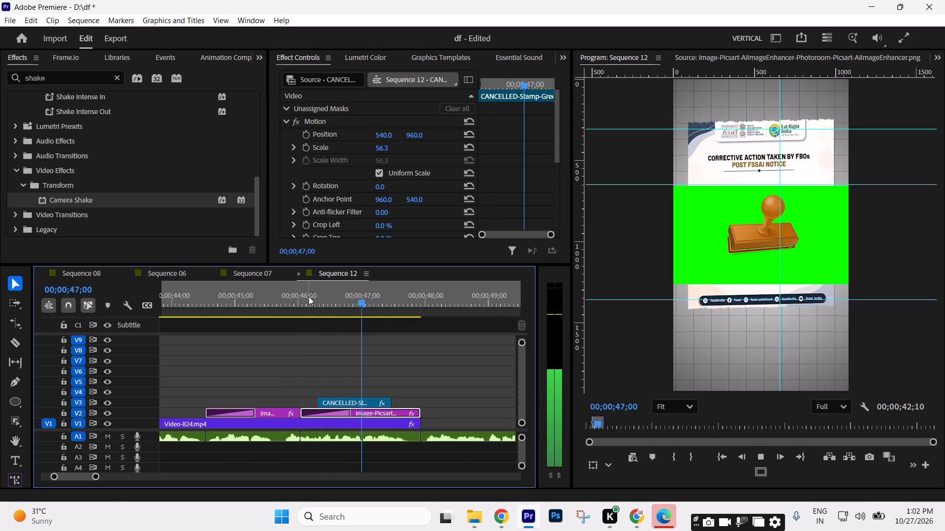
Apply the Ultra Key effect to the CANCELLED stamp clip on V3 and sample its green background as the key colour.
click(114, 79)
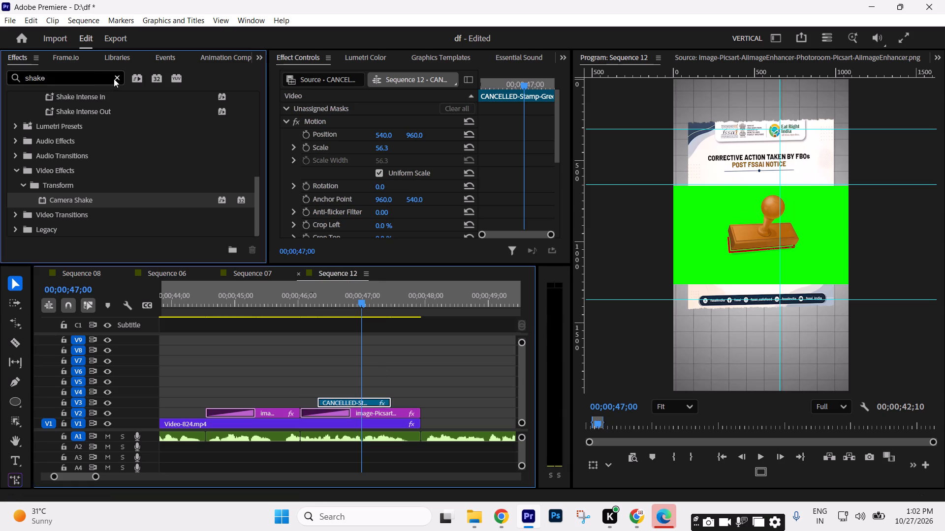
click(92, 79)
text(ultra)
drag(85, 187, 357, 389)
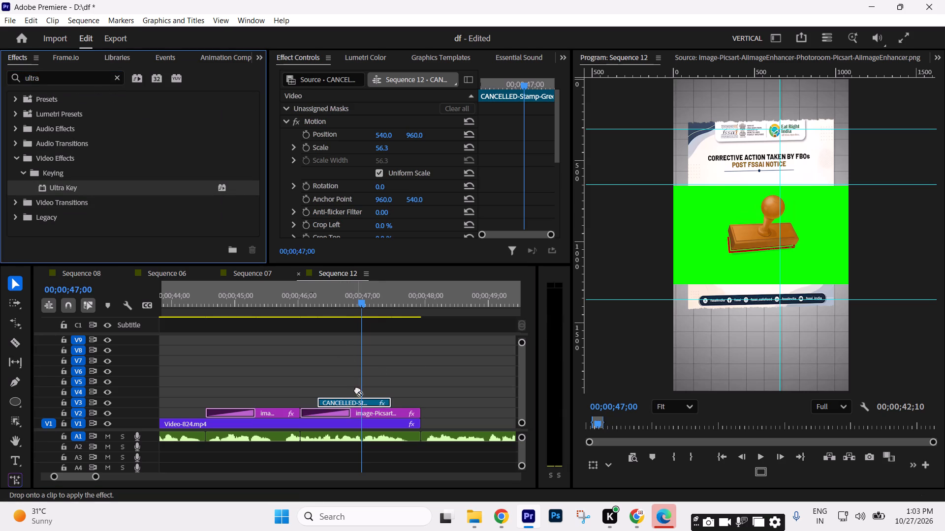
drag(357, 389, 363, 400)
scroll(500, 176, down, 19)
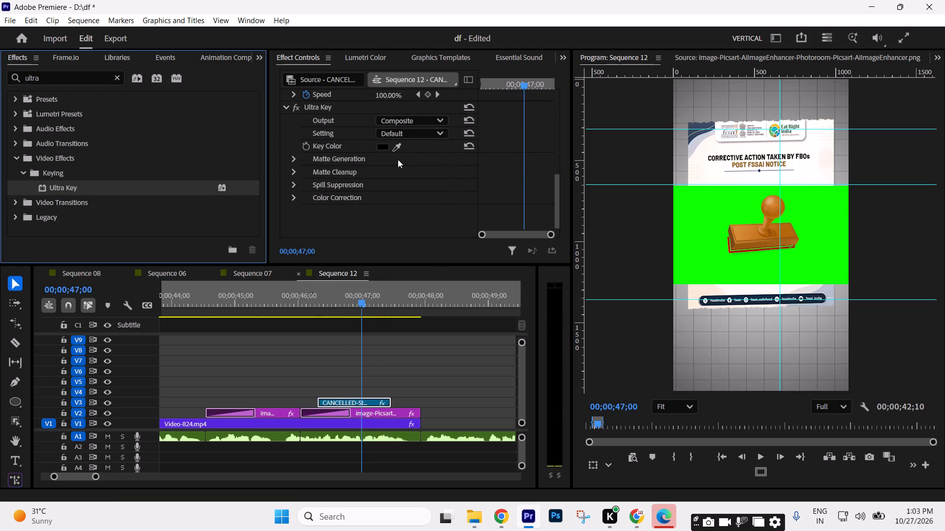
click(400, 147)
click(717, 218)
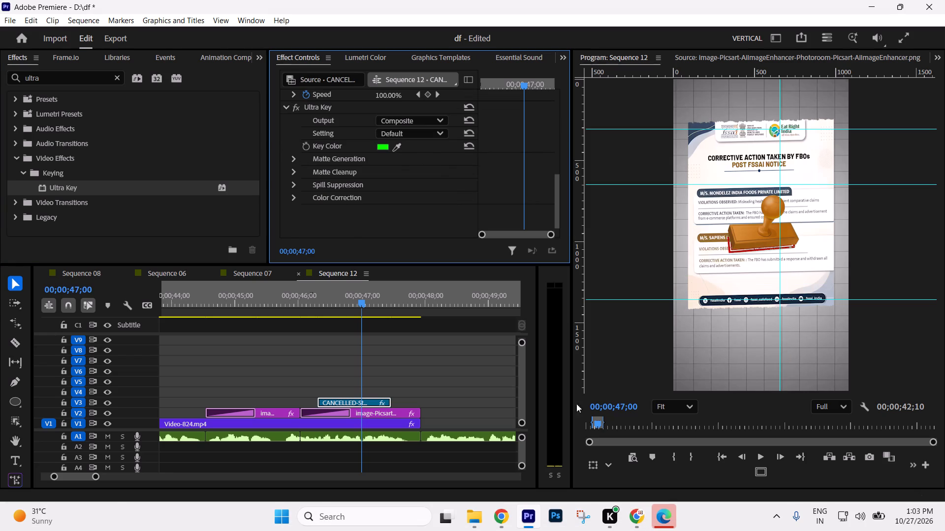
Extend the CANCELLED stamp clip on V3 to the end of the corrective action image and preview it.
click(428, 372)
key(space)
key(space)
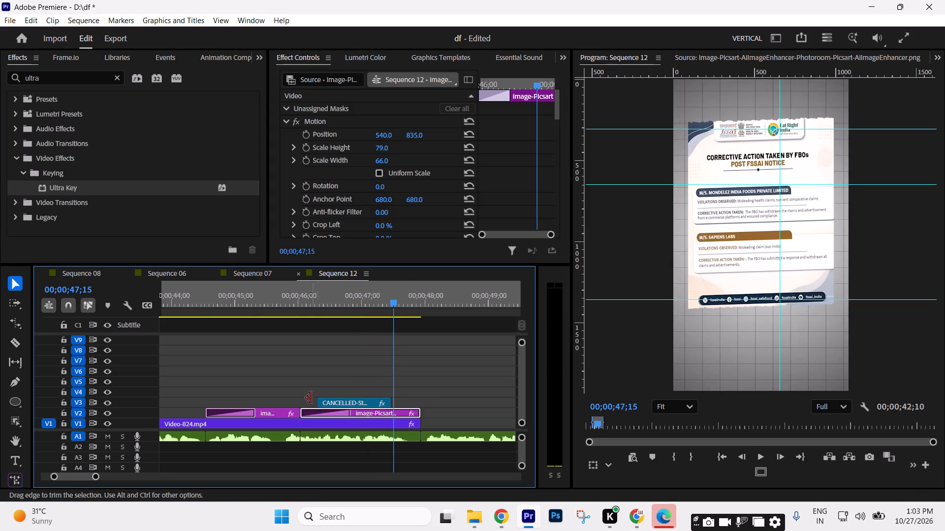
drag(392, 400, 420, 400)
key(space)
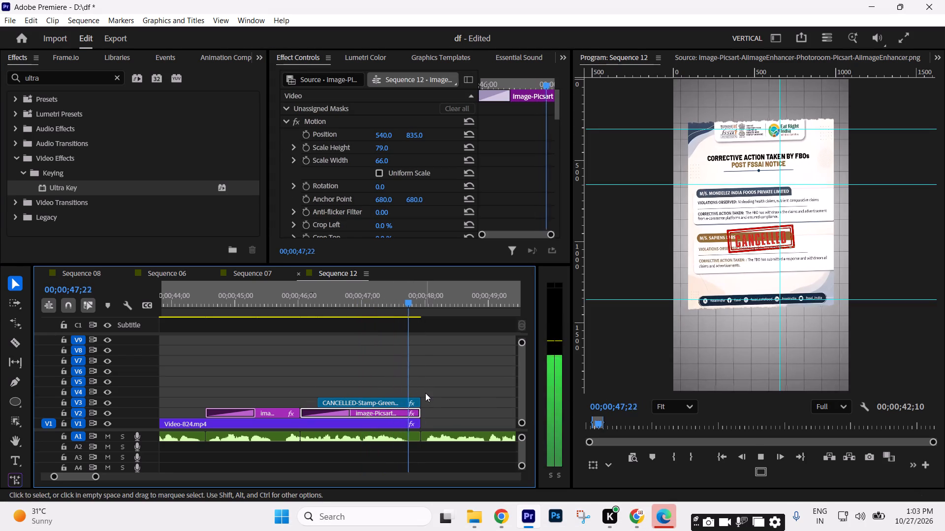
key(space)
key(space)
key(space)
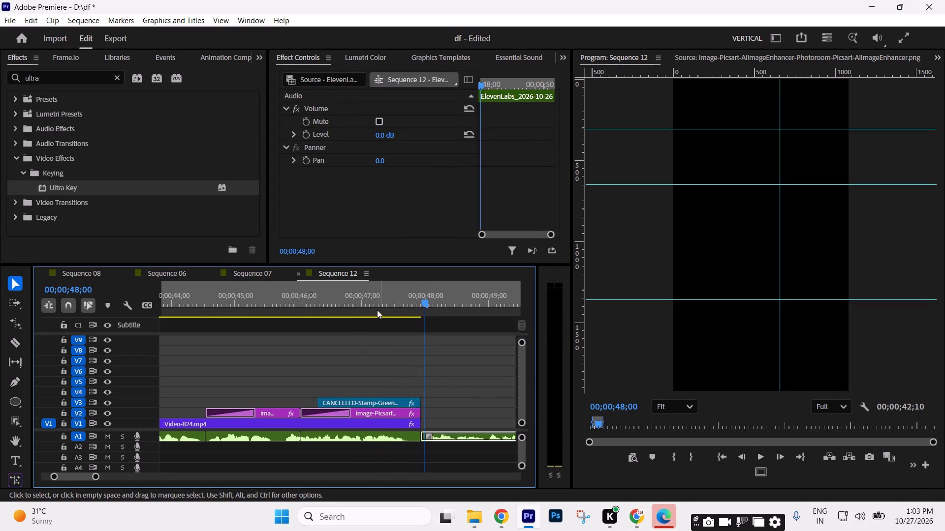
Set the CANCELLED stamp's vertical position to 769, rotation to -12° and scale to 76.3, and play it back.
click(377, 309)
drag(419, 136, 425, 216)
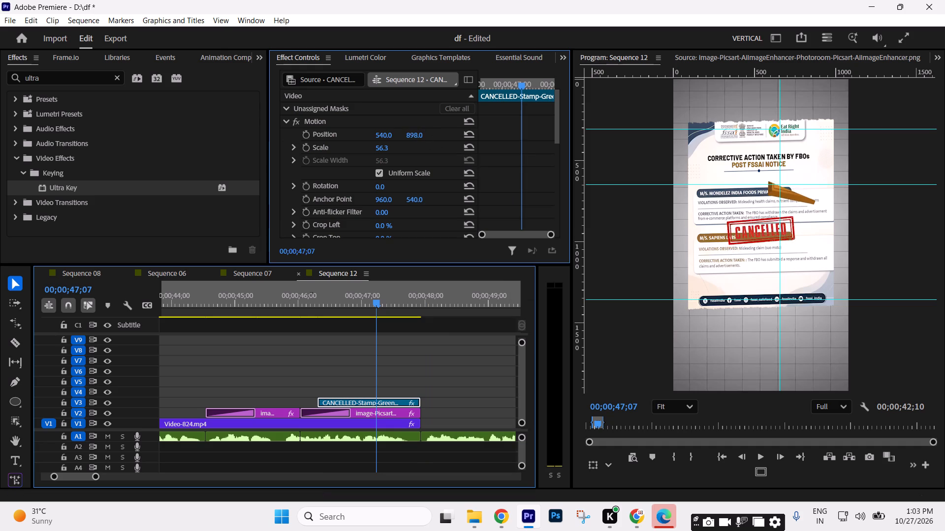
drag(425, 216, 413, 253)
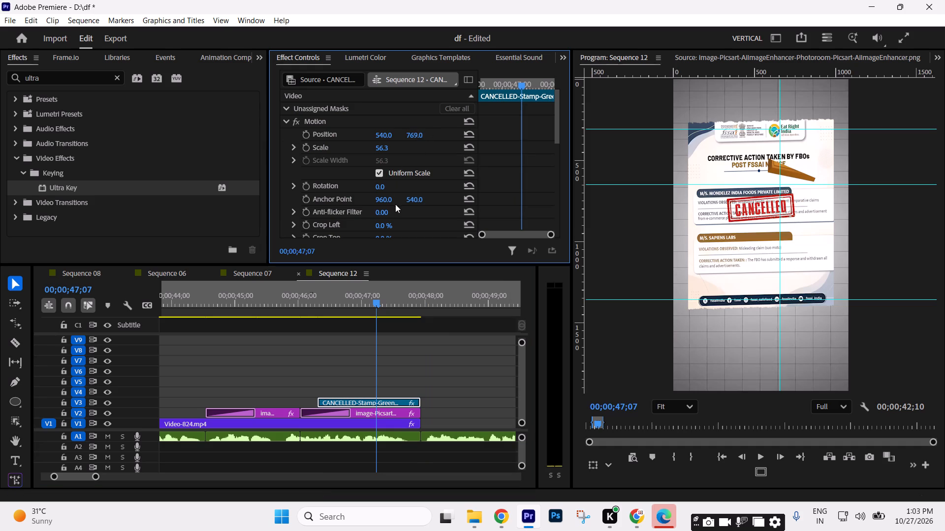
drag(379, 184, 358, 175)
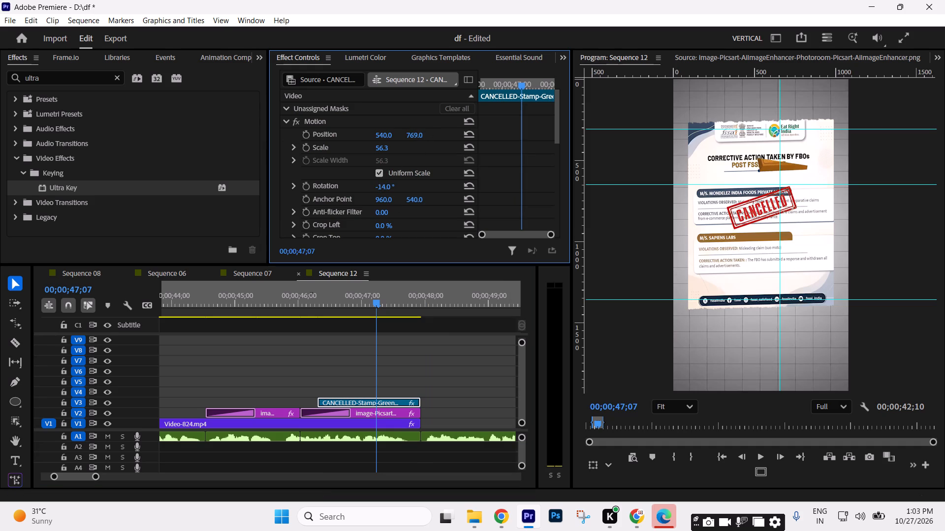
drag(358, 175, 362, 177)
drag(382, 147, 392, 147)
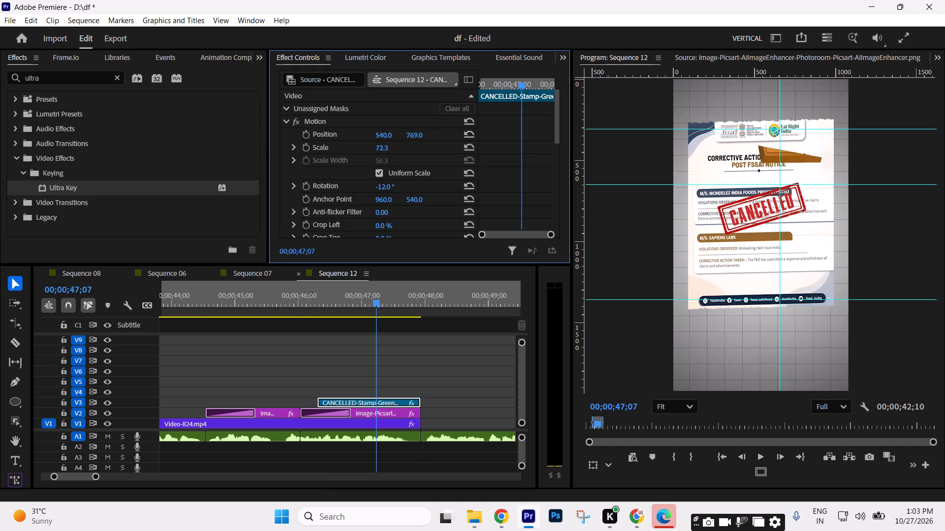
drag(392, 147, 394, 147)
key(space)
key(space)
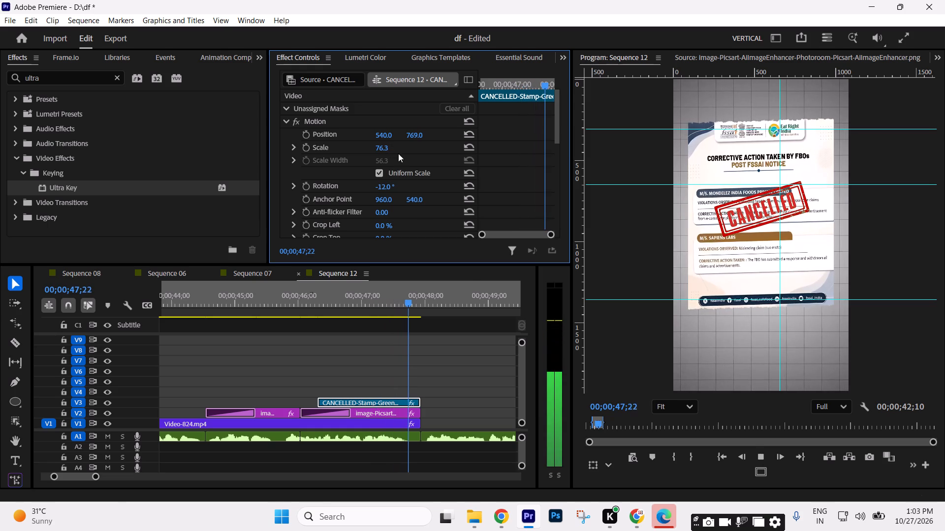
key(space)
key(space)
drag(390, 308, 419, 316)
key(space)
key(space)
Delete the leftover CANCELLED stamp clip from V1 around 00;00;56;11.
key(minus)
key(minus)
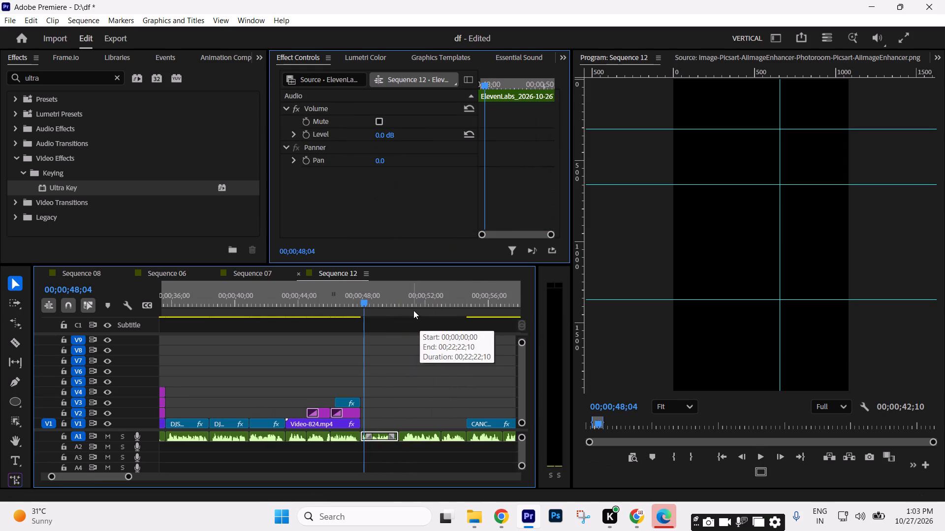
text(--)
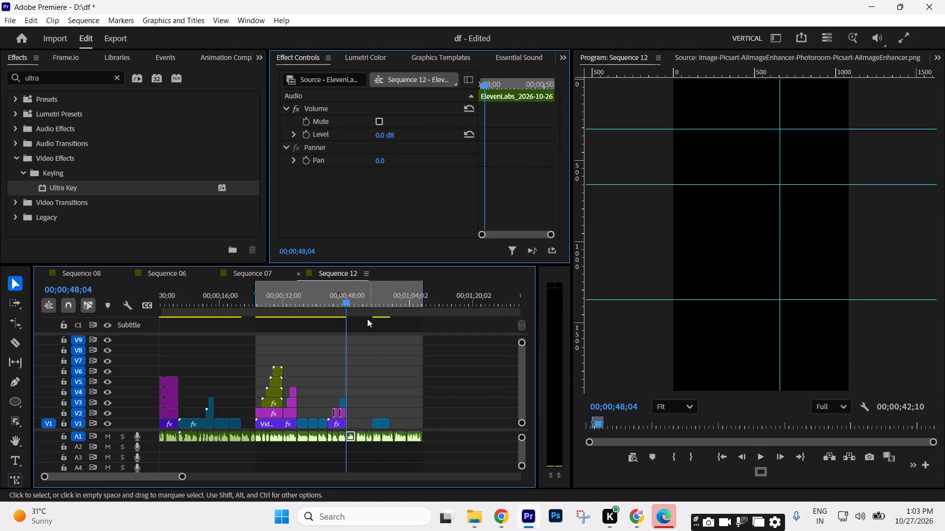
drag(370, 307, 381, 310)
key(Delete)
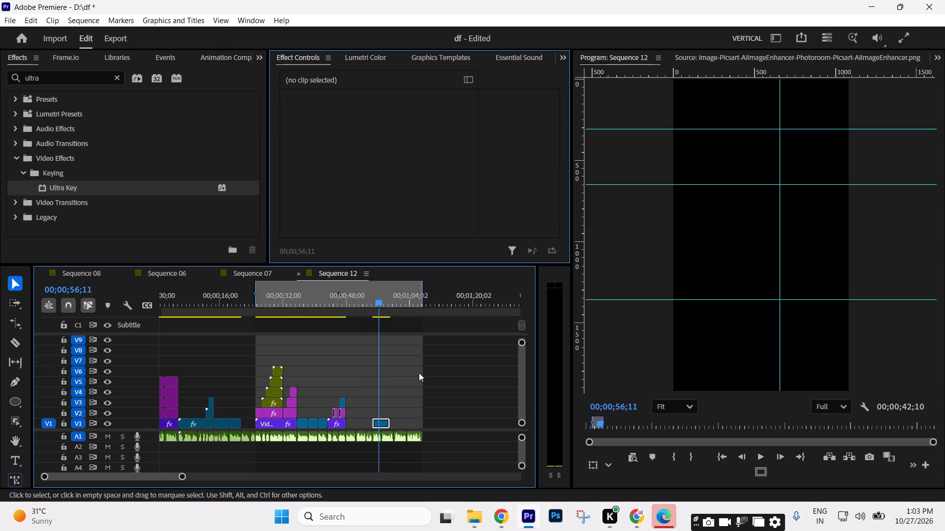
Look through the spare footage on V1 between about 00;07;25 and 00;12;31 for usable shots.
key(minus)
key(minus)
key(minus)
key(minus)
drag(263, 311, 271, 312)
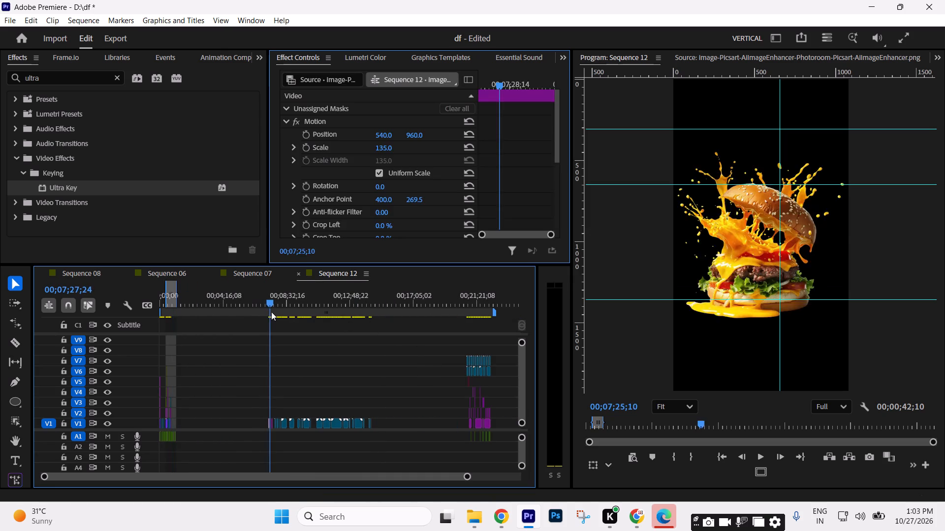
drag(271, 312, 290, 320)
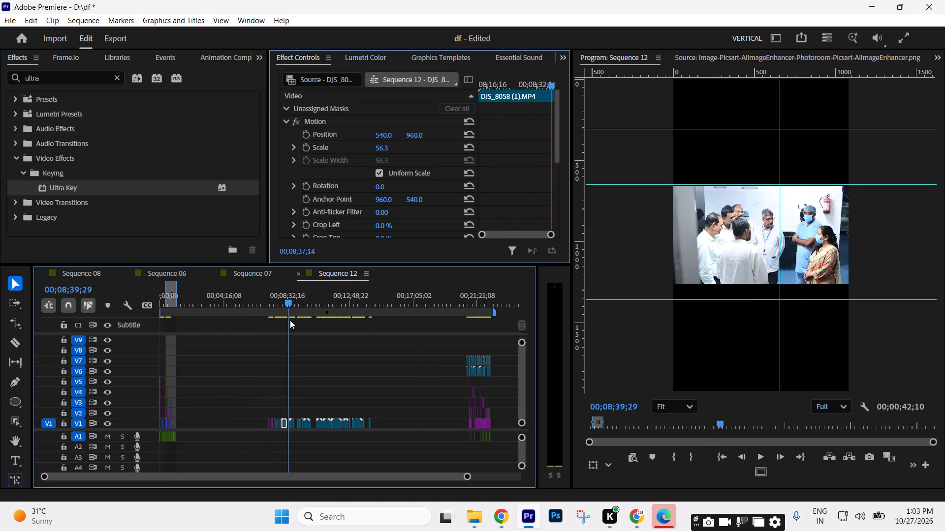
drag(290, 320, 302, 324)
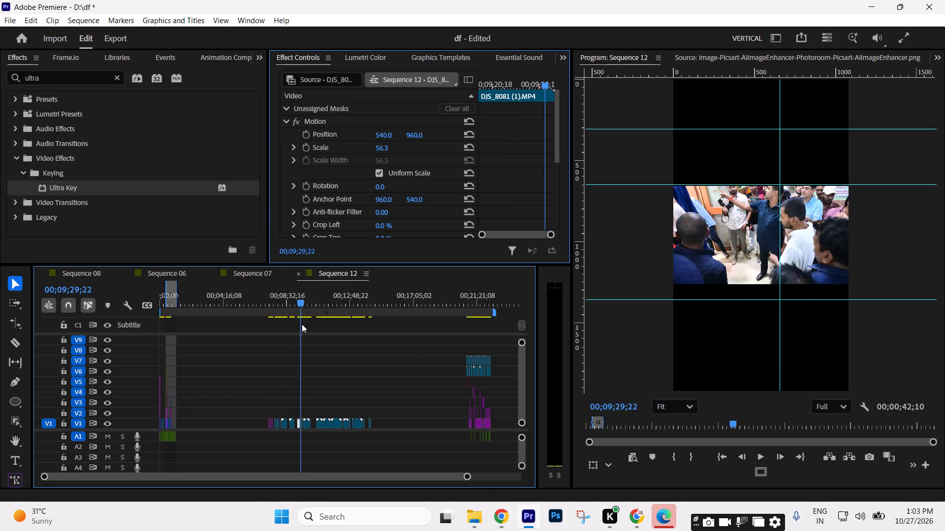
drag(302, 324, 313, 324)
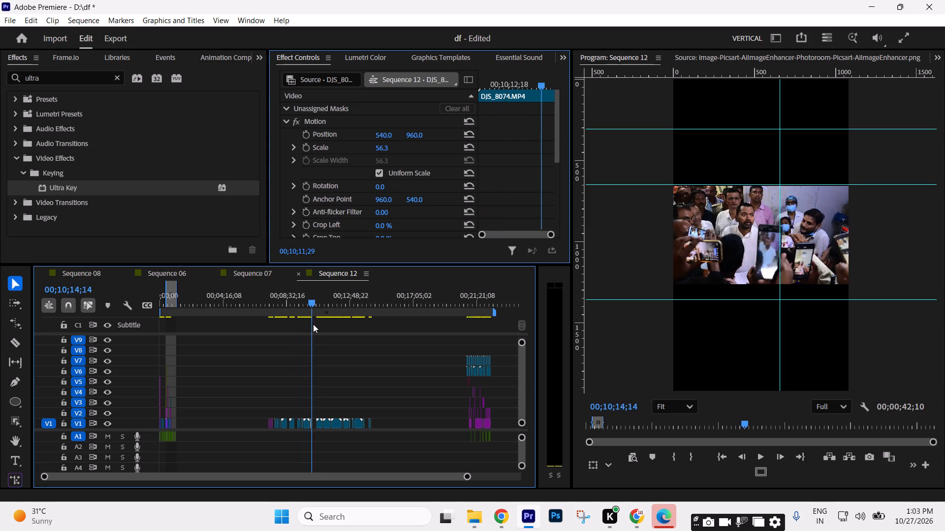
drag(313, 324, 332, 324)
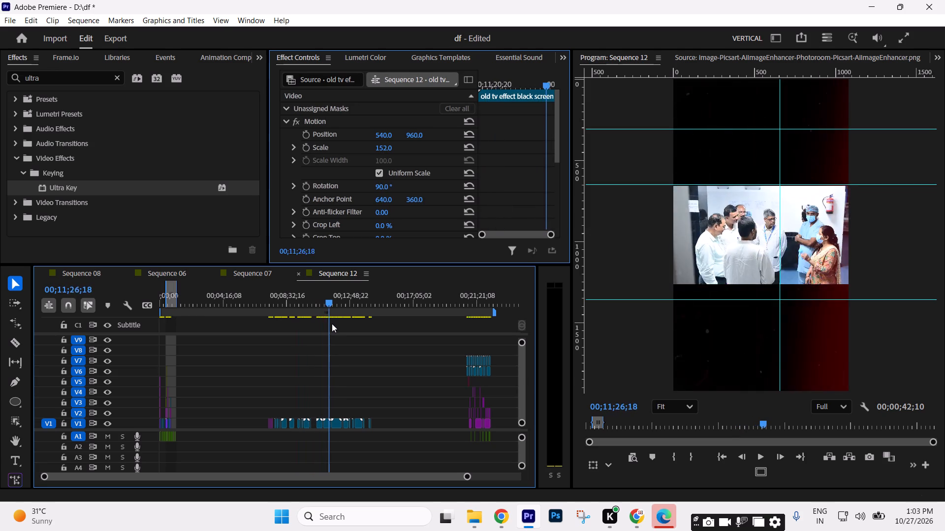
drag(332, 324, 347, 326)
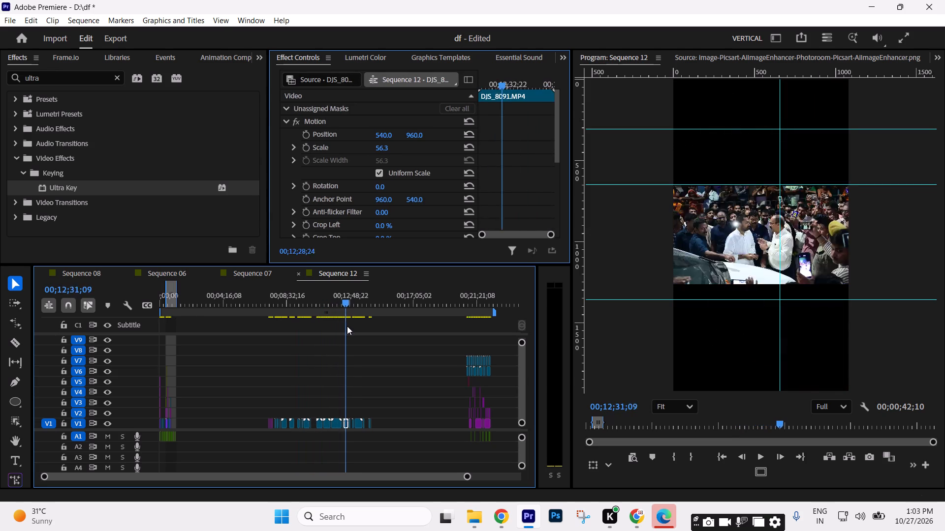
drag(347, 326, 158, 332)
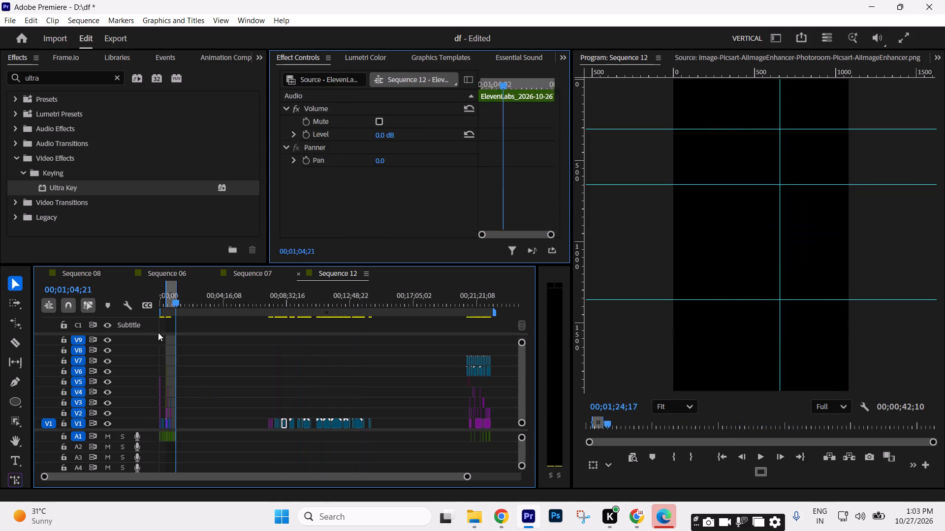
drag(158, 332, 149, 332)
Review the edit from its start to the empty stretch before the KFC logo and listen to the voice-over there.
key(equal)
key(equal)
key(equal)
text(==)
key(minus)
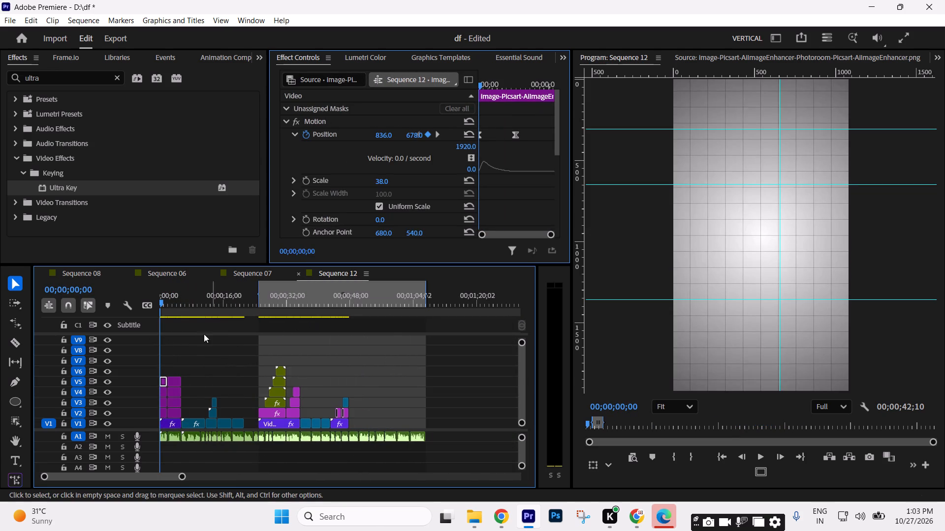
drag(169, 307, 196, 313)
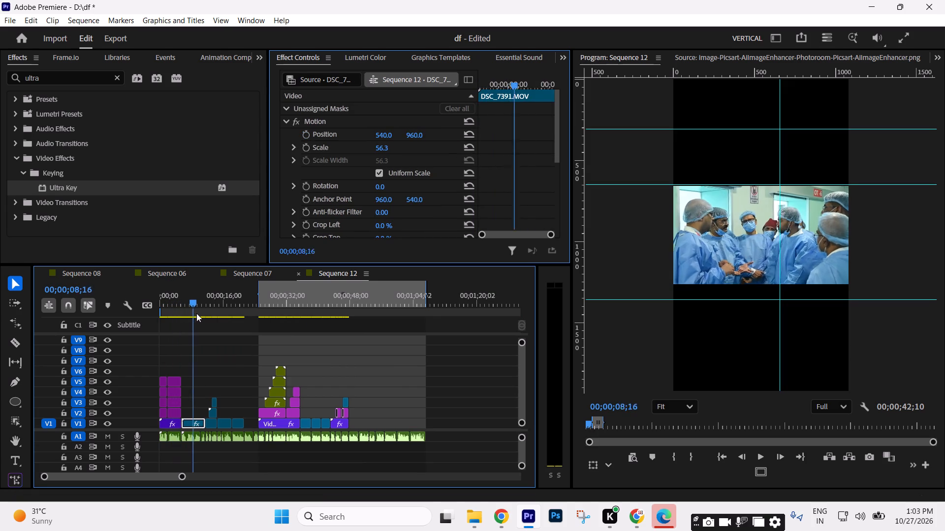
drag(196, 313, 257, 323)
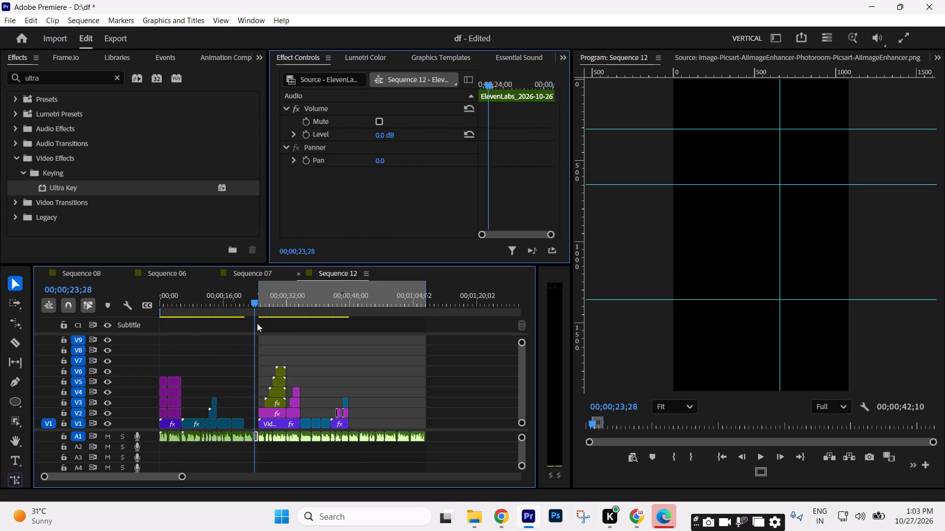
drag(257, 323, 251, 324)
key(Up)
key(space)
text(-===-=-)
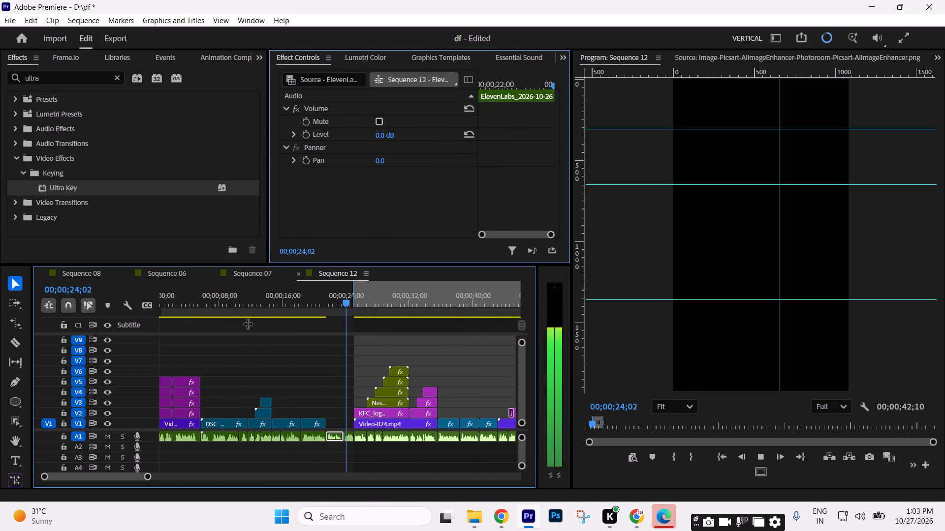
key(space)
Set the In point at the start of Sequence 12 and save the project.
key(Home)
key(i)
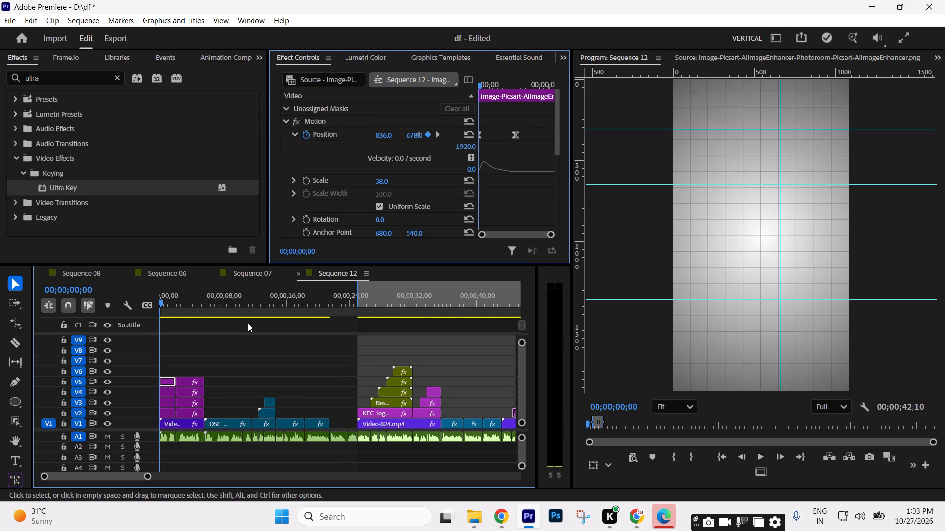
key(ctrl+s)
Play the edit from the start through the restaurant logos, replaying the DJS_8091 footage and the gap after it.
key(space)
key(space)
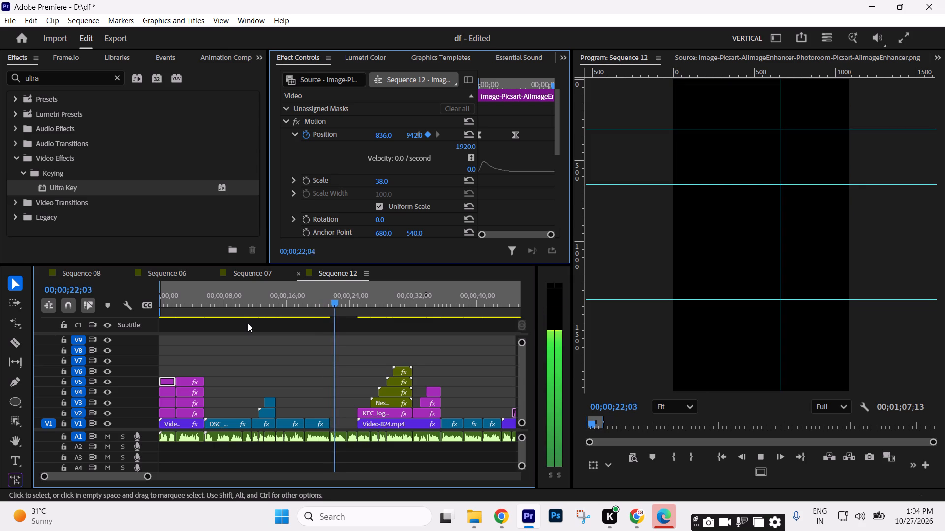
key(Up)
key(Up)
key(Up)
key(Up)
key(Down)
key(Down)
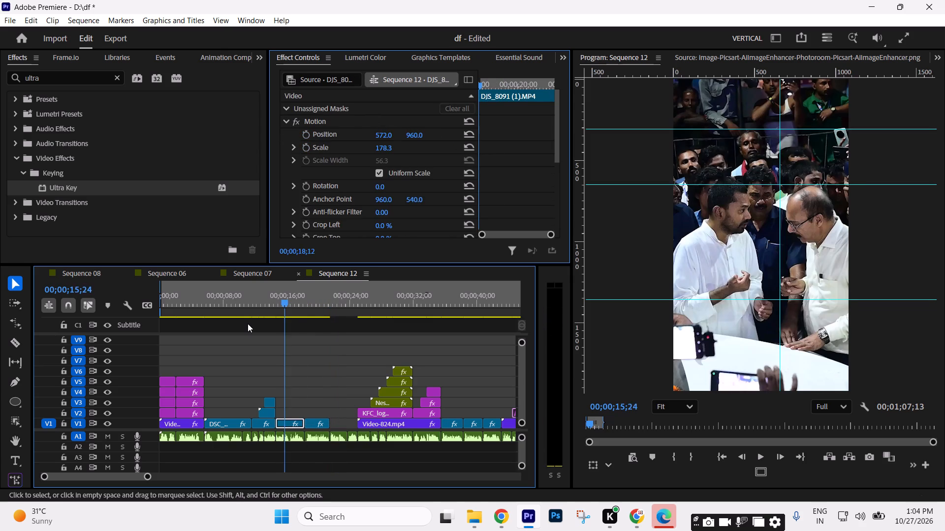
key(space)
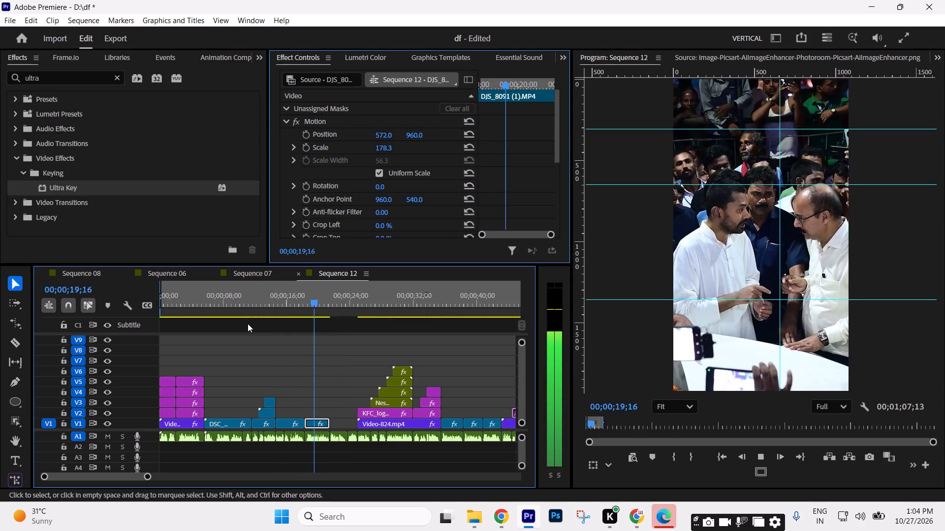
text(-=)
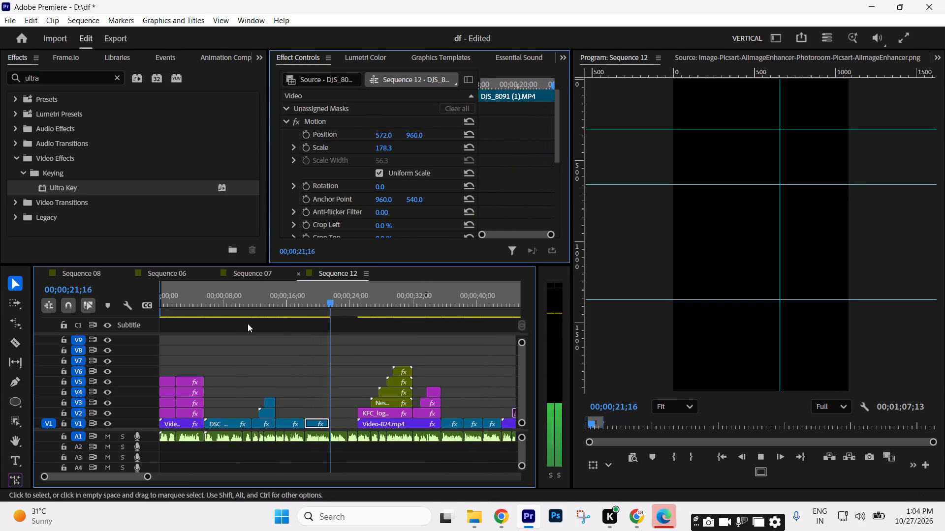
text(-=)
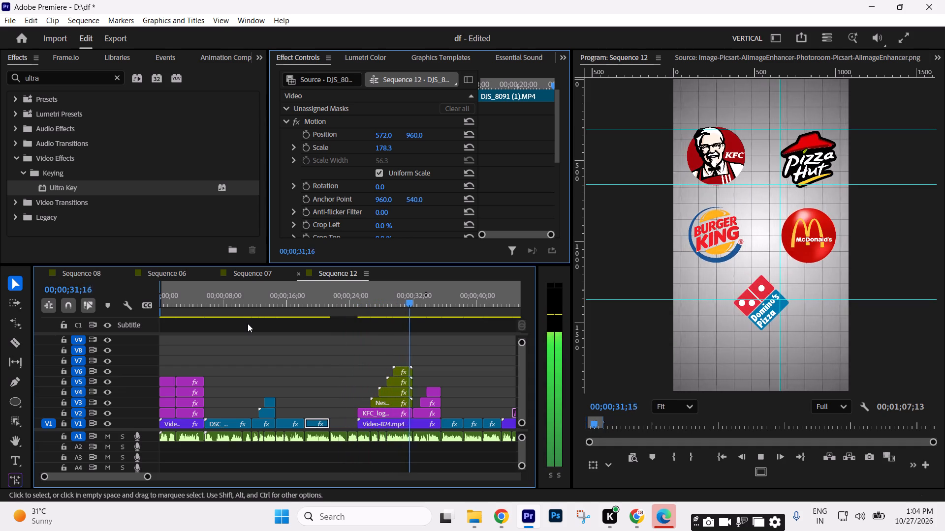
Review the edit from the DJS_8074 footage at 00;00;35;19 through the stamp section and the remaining voice-over without visuals.
key(Down)
key(Down)
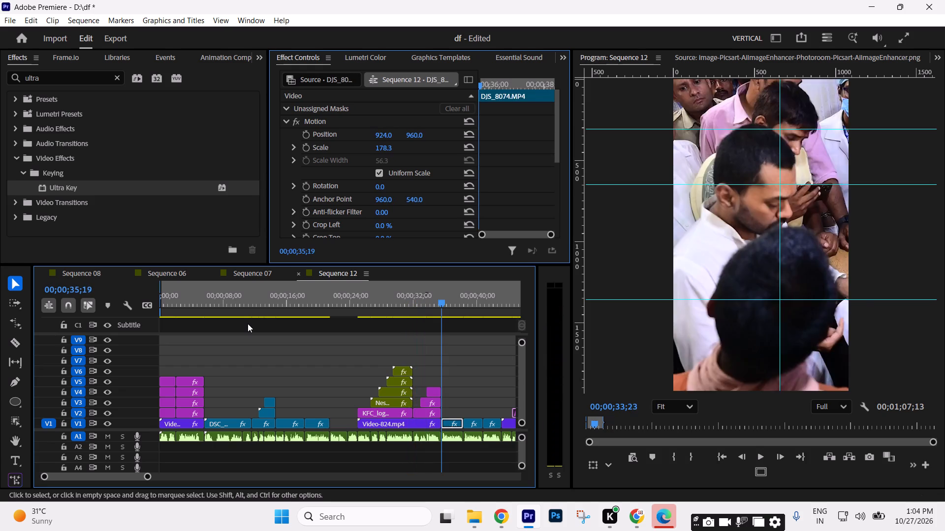
key(Down)
key(Up)
text(-=)
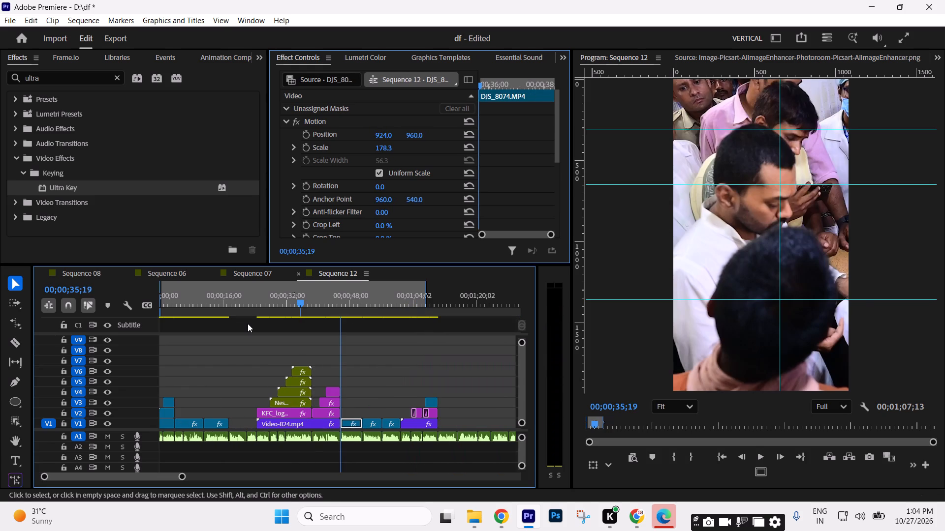
key(space)
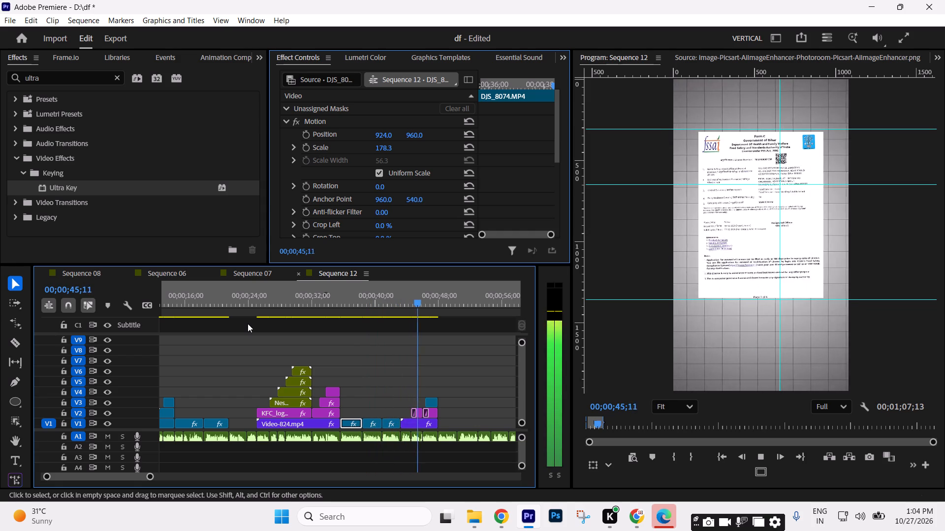
key(Down)
key(Down)
key(space)
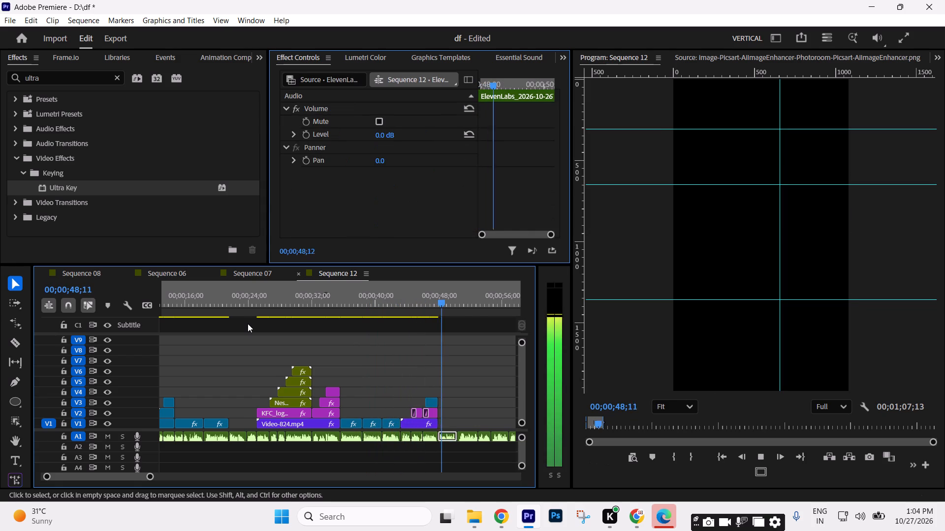
text(-=)
text(-=)
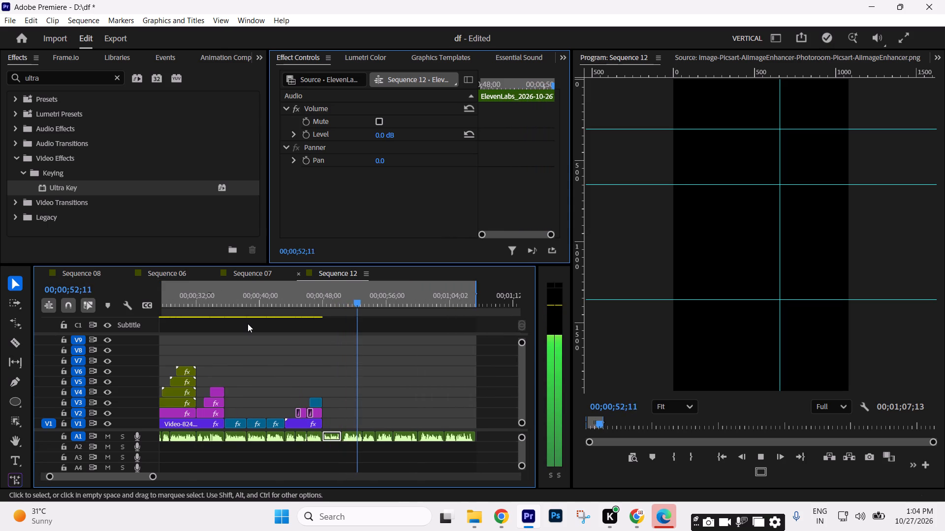
text(-=-=)
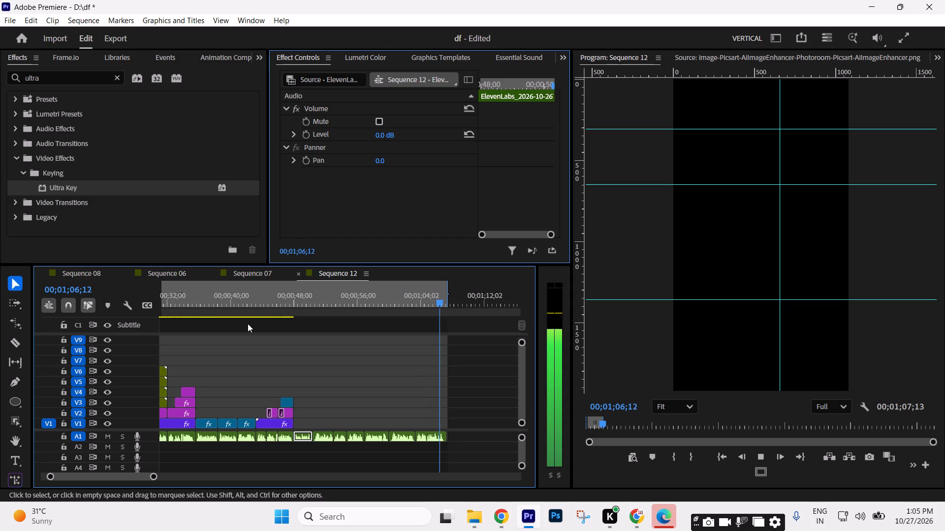
key(space)
text(----)
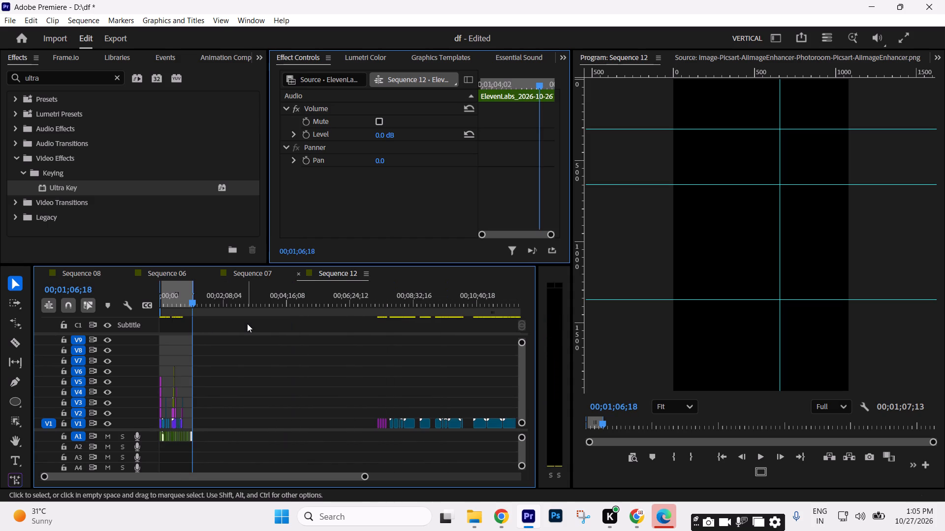
Deselect the voice-over clip in Sequence 12 and save the project.
click(326, 411)
key(ctrl+s)
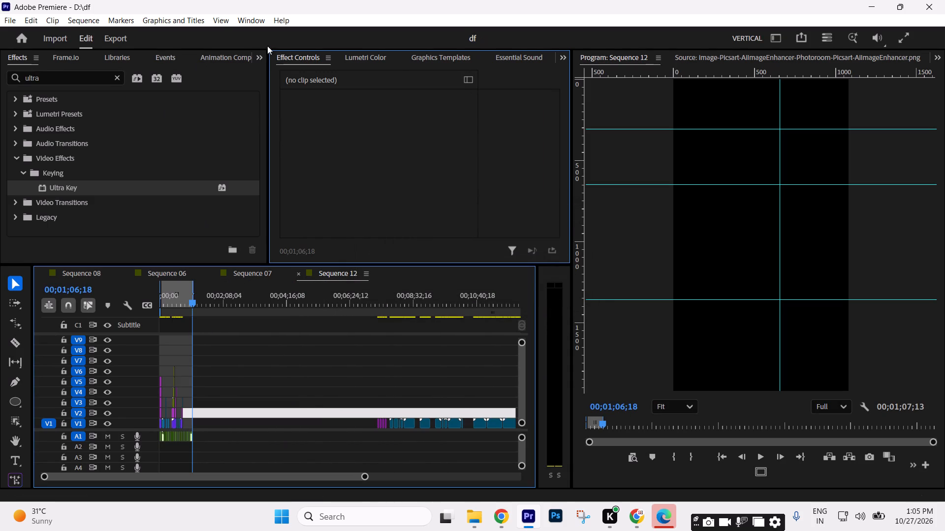
Browse the Nis folder, New Volume (E:) and Downloads for importable footage to cover the remaining gaps, without importing anything.
drag(260, 55, 283, 141)
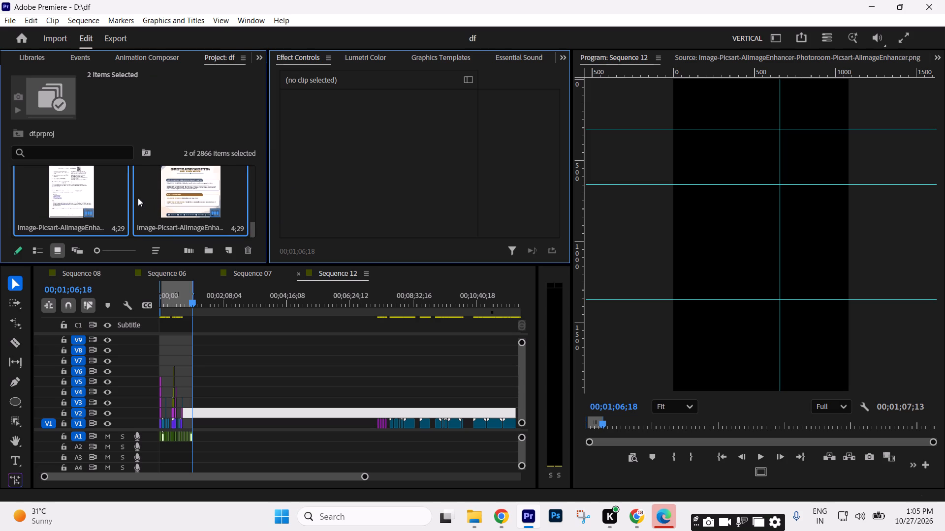
double_click(131, 194)
scroll(654, 254, down, 3)
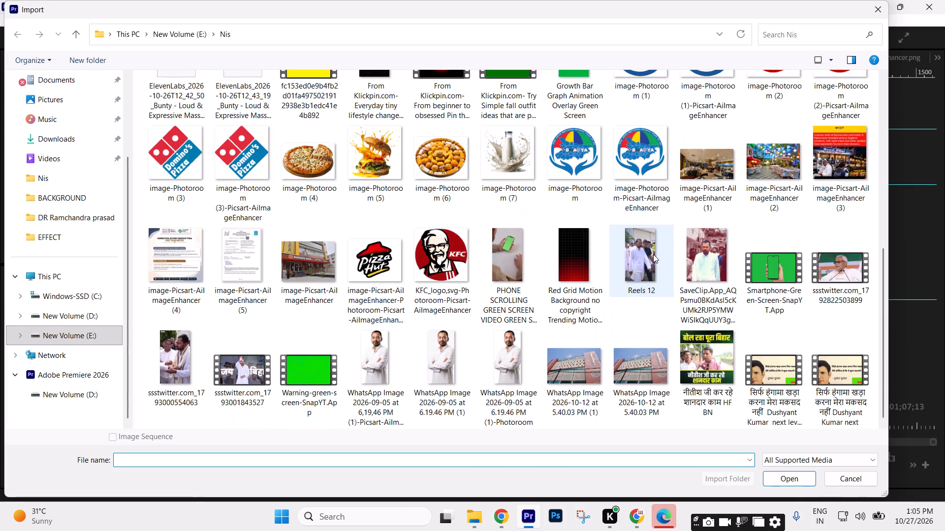
scroll(651, 258, down, 2)
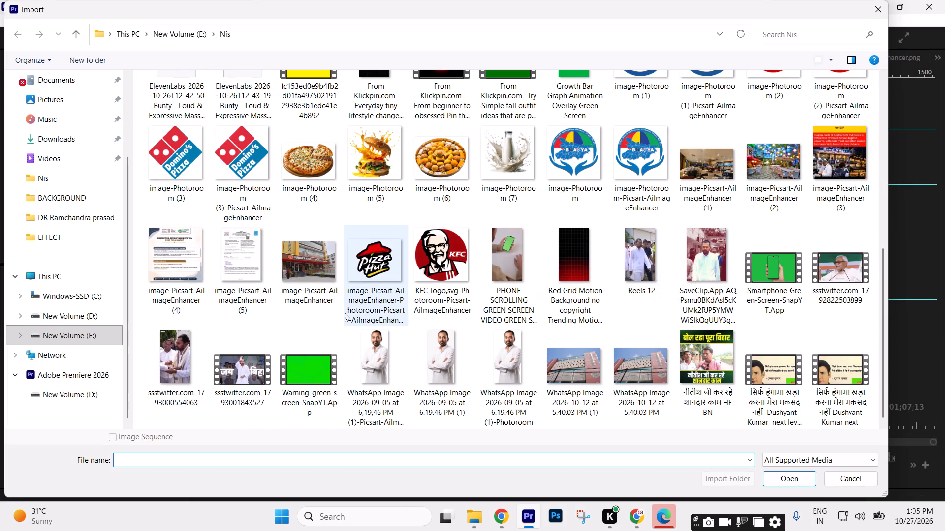
scroll(433, 311, up, 4)
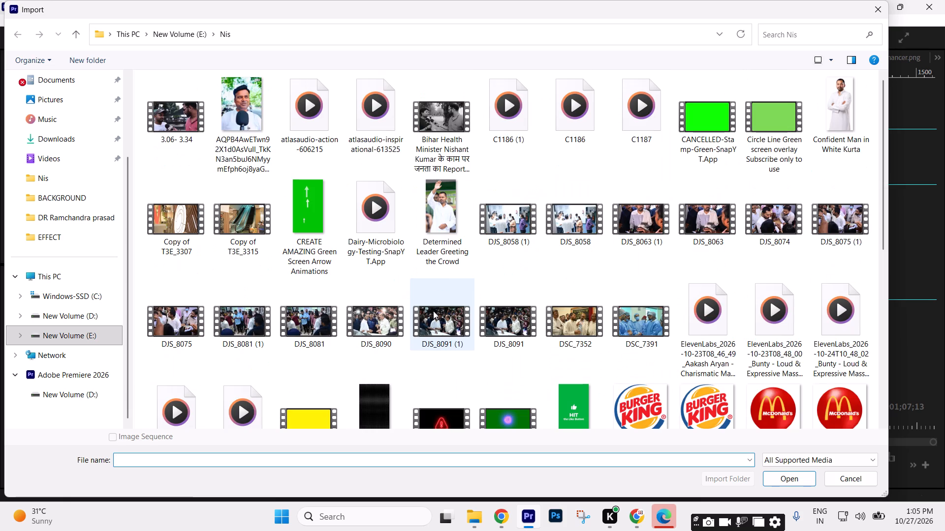
scroll(433, 311, down, 2)
click(60, 336)
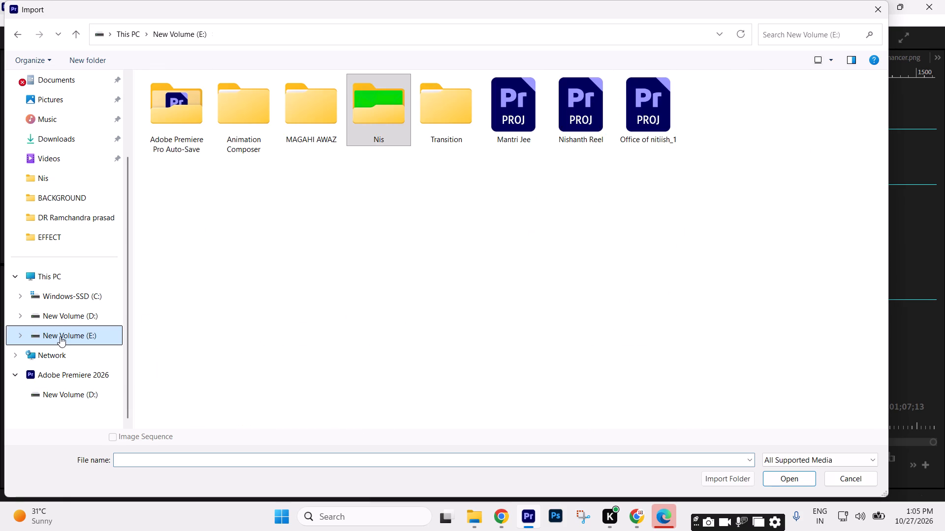
scroll(86, 175, up, 2)
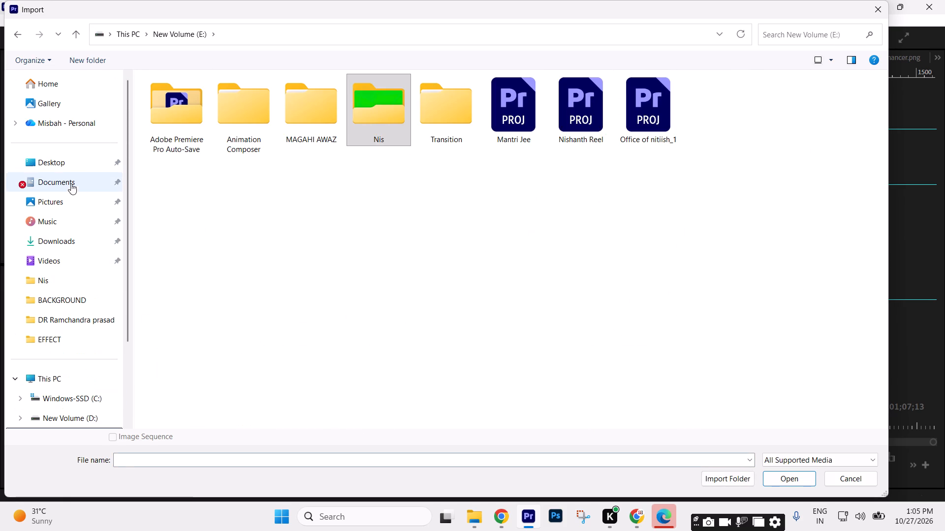
click(83, 239)
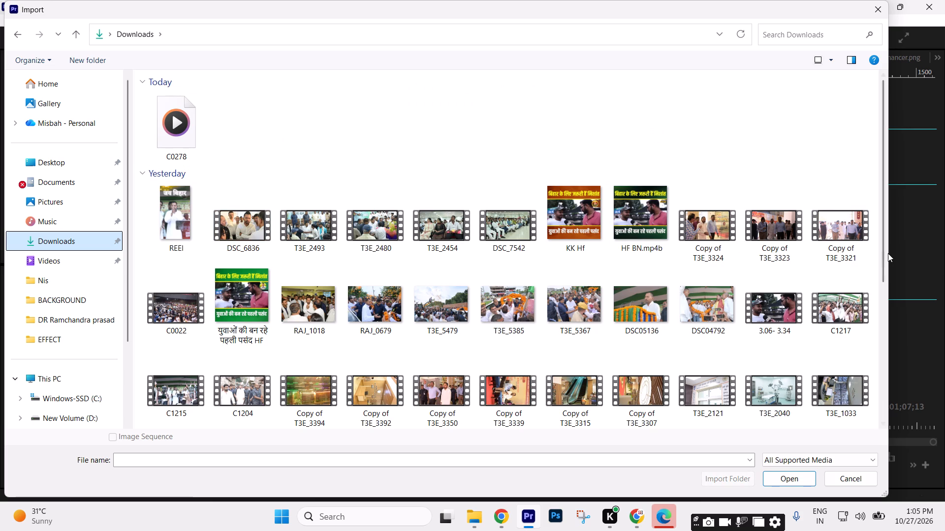
click(832, 231)
click(697, 226)
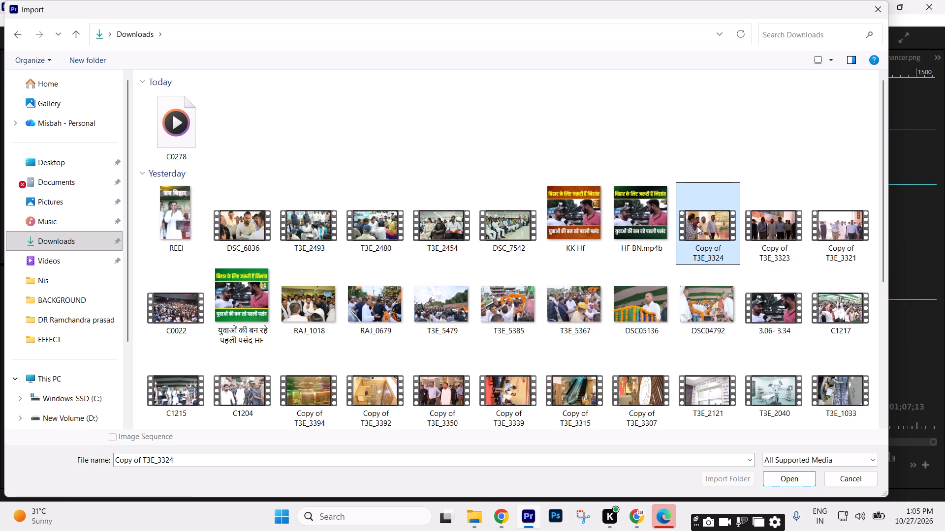
right_drag(808, 281, 854, 495)
click(702, 386)
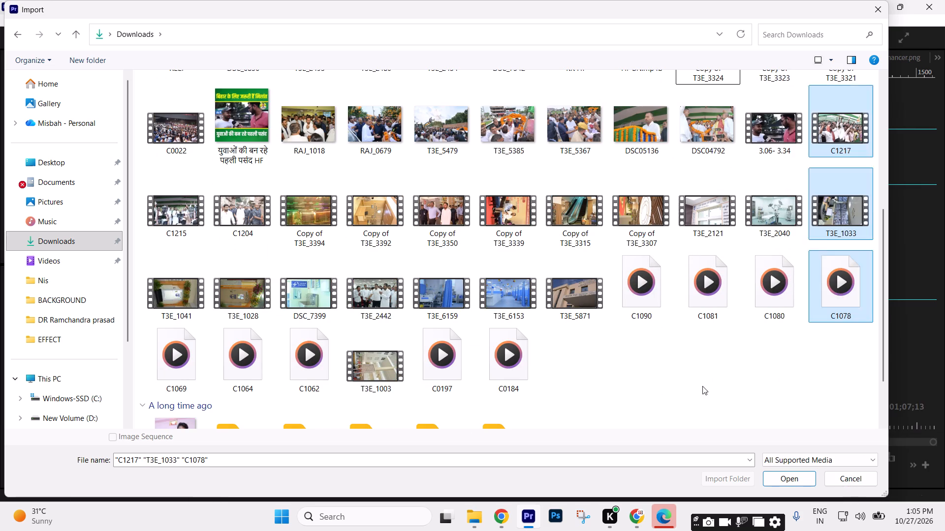
click(639, 296)
scroll(727, 354, down, 3)
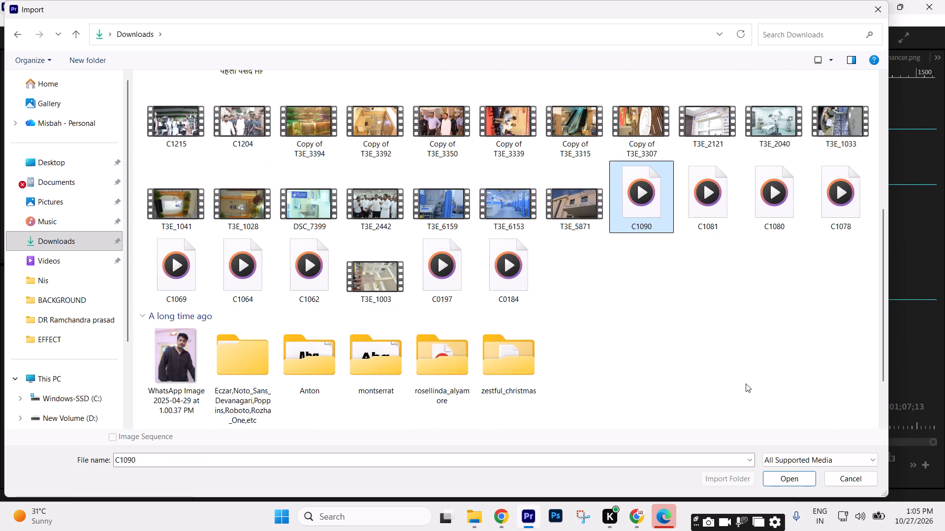
click(840, 478)
Return to the Sequence 12 timeline and save the project.
click(436, 387)
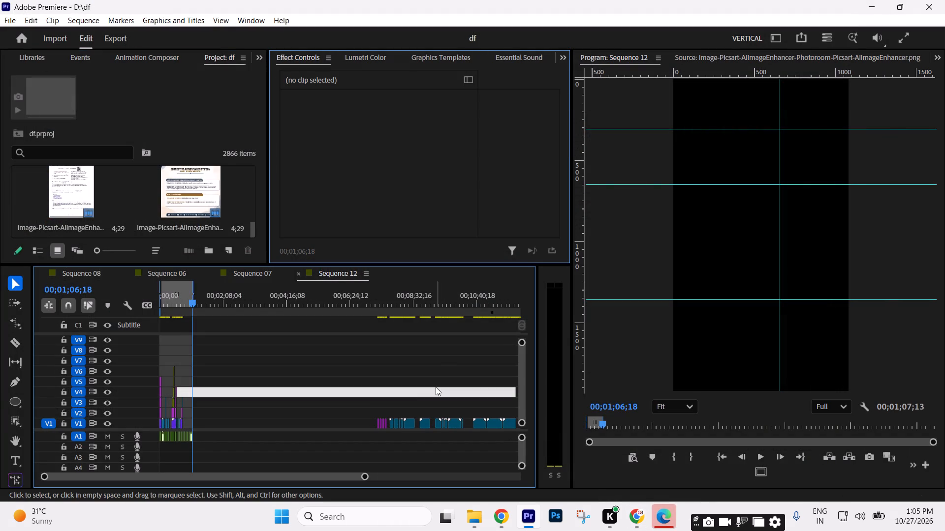
key(ctrl+s)
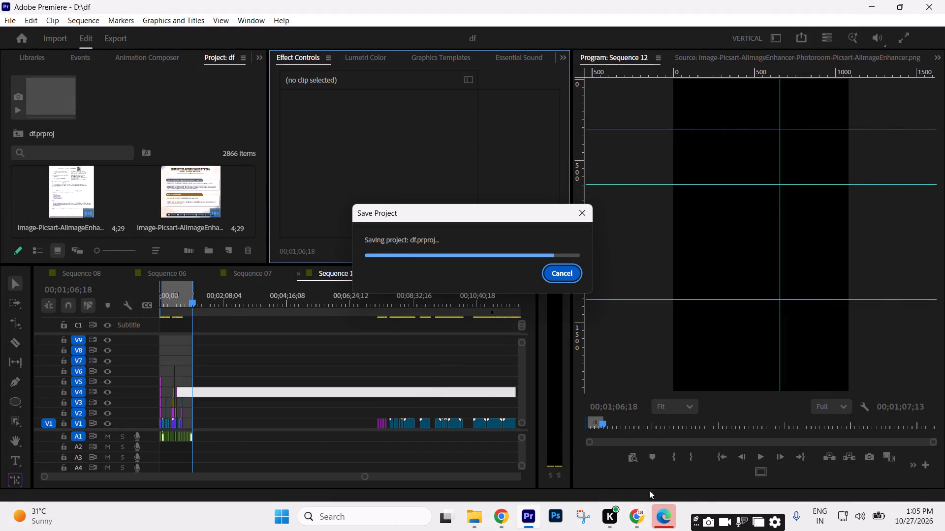